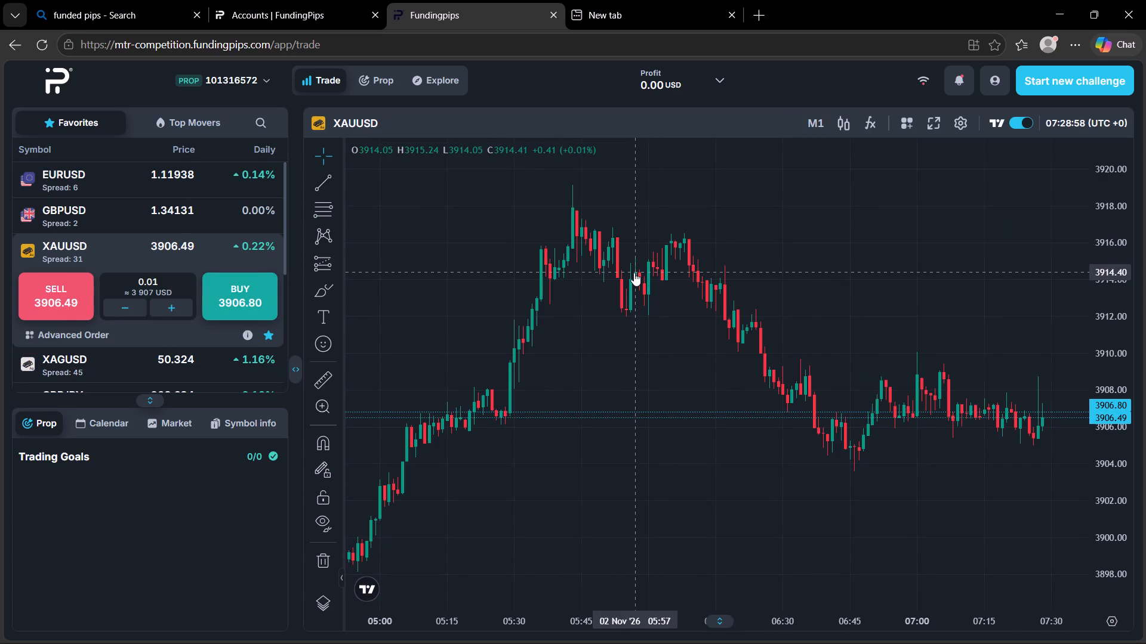
Switch the XAUUSD chart to the D1 time interval and examine the daily price trend.
left_click(815, 129)
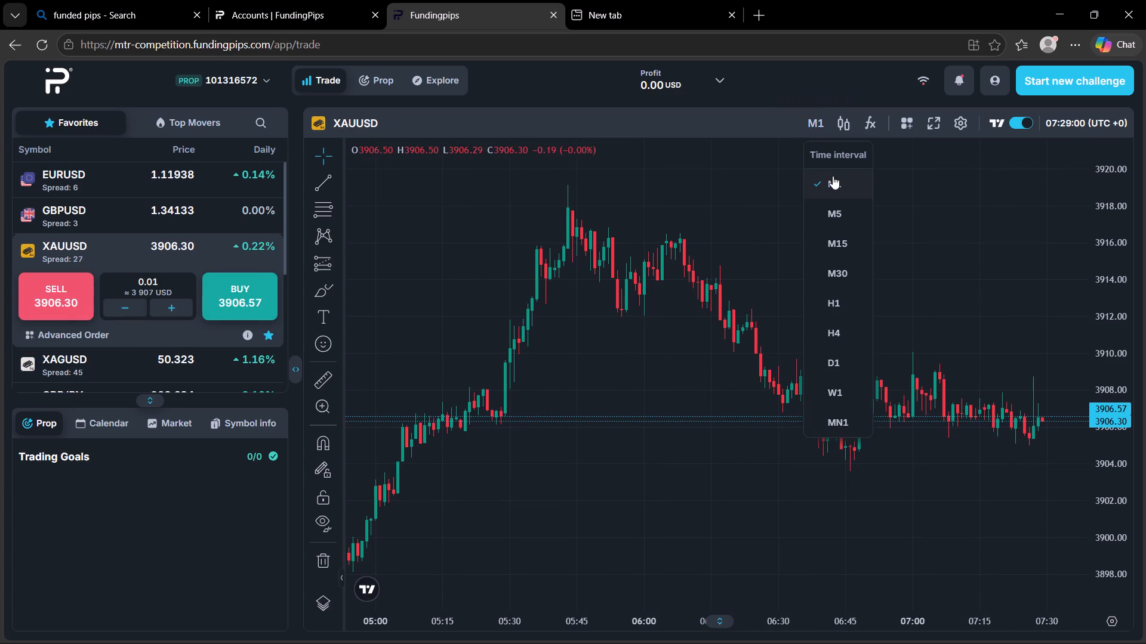
left_click(846, 358)
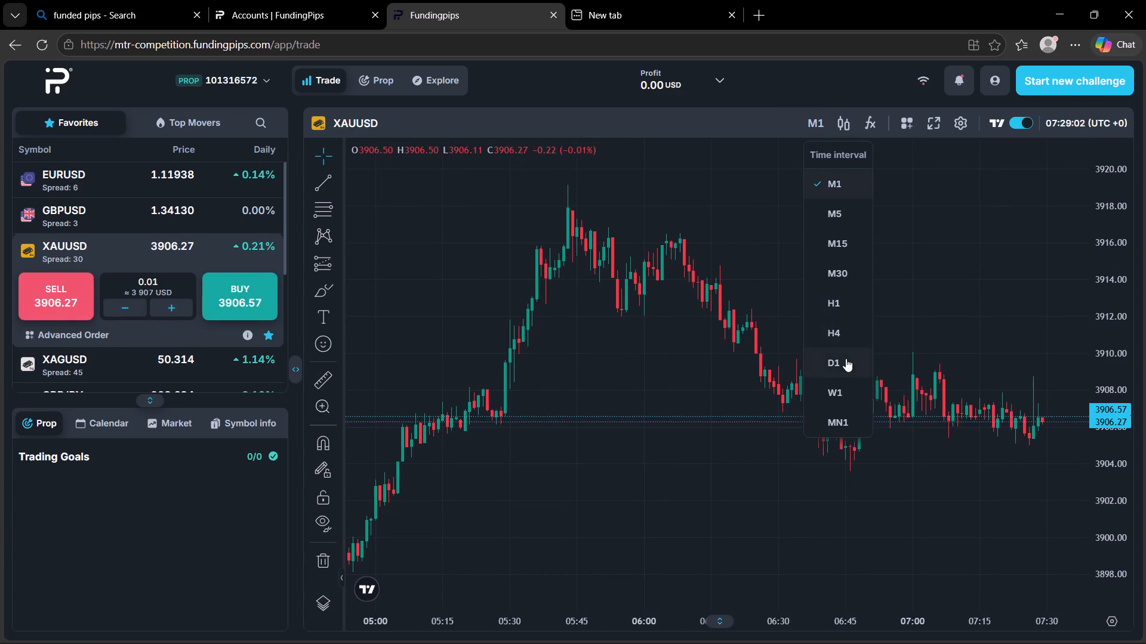
left_click_drag(846, 358, 711, 346)
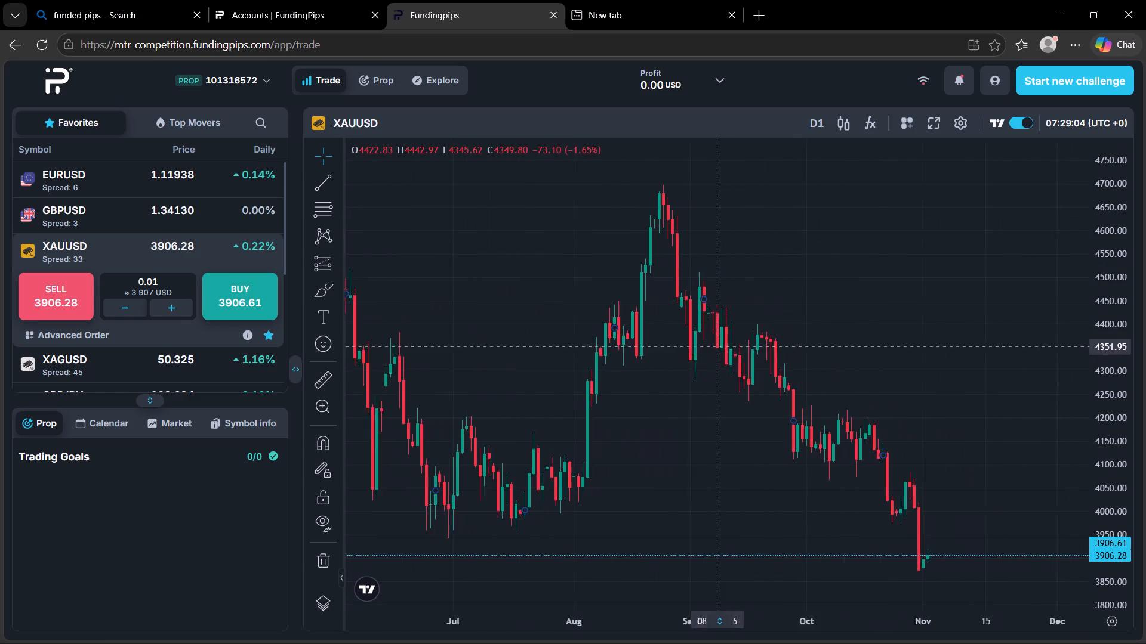
left_click_drag(711, 346, 620, 377)
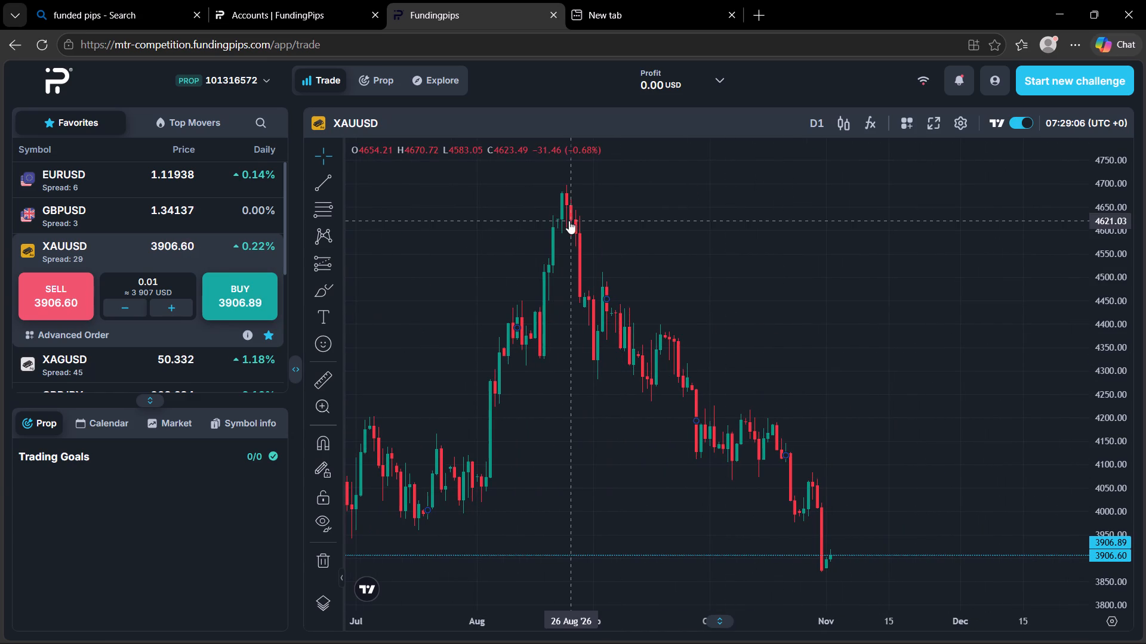
Switch the XAUUSD chart to the H4 time interval and examine the recent price movement.
left_click(822, 129)
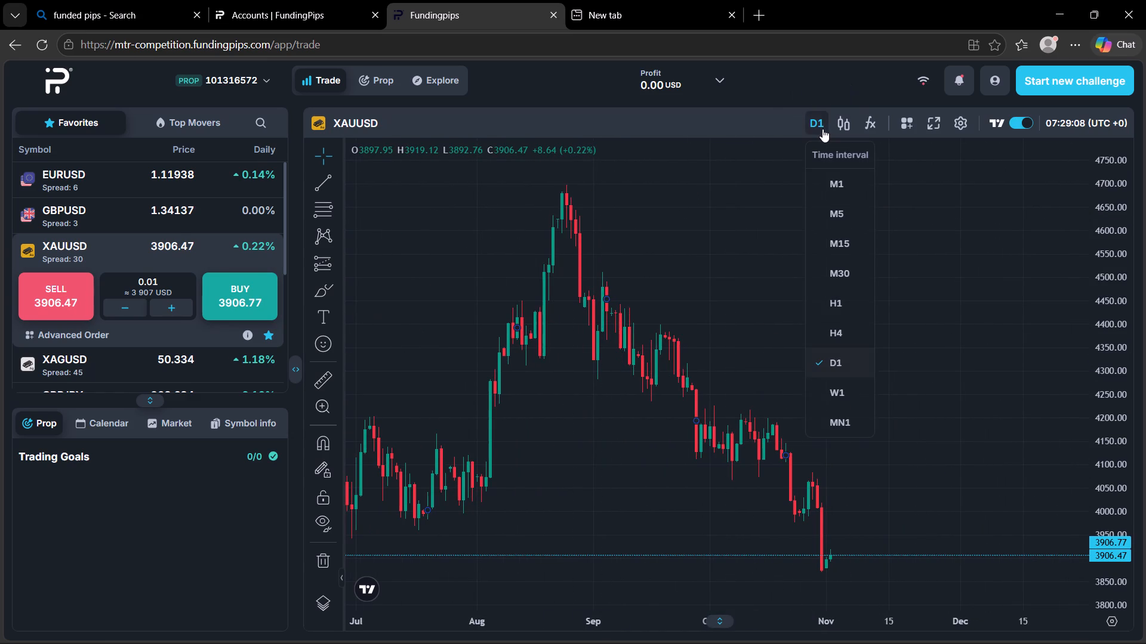
left_click(827, 323)
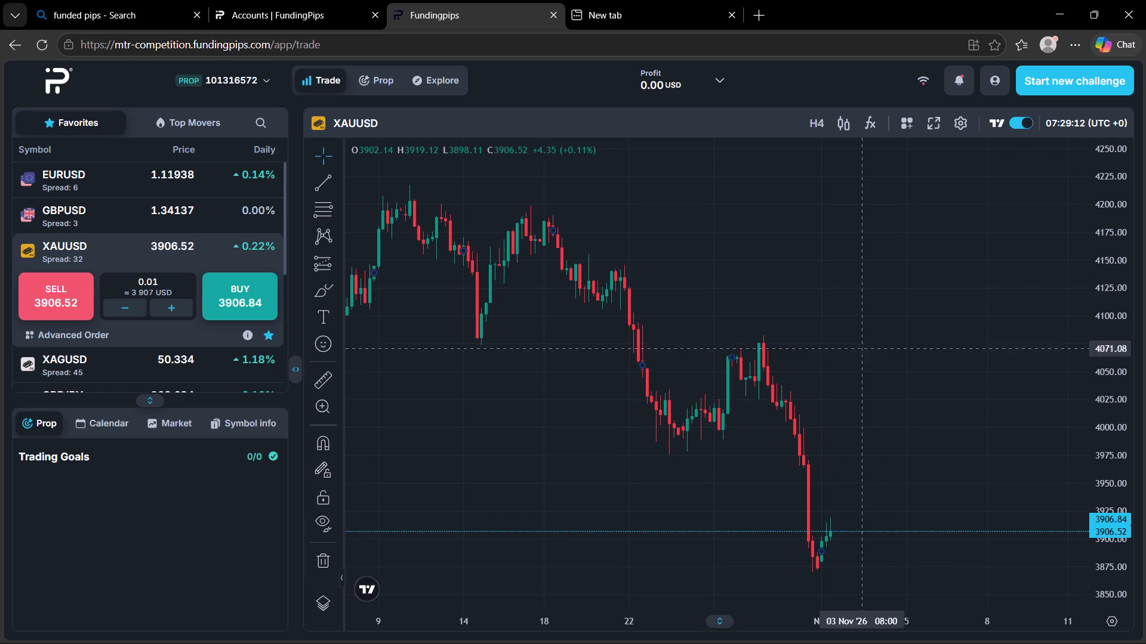
left_click_drag(892, 408, 797, 417)
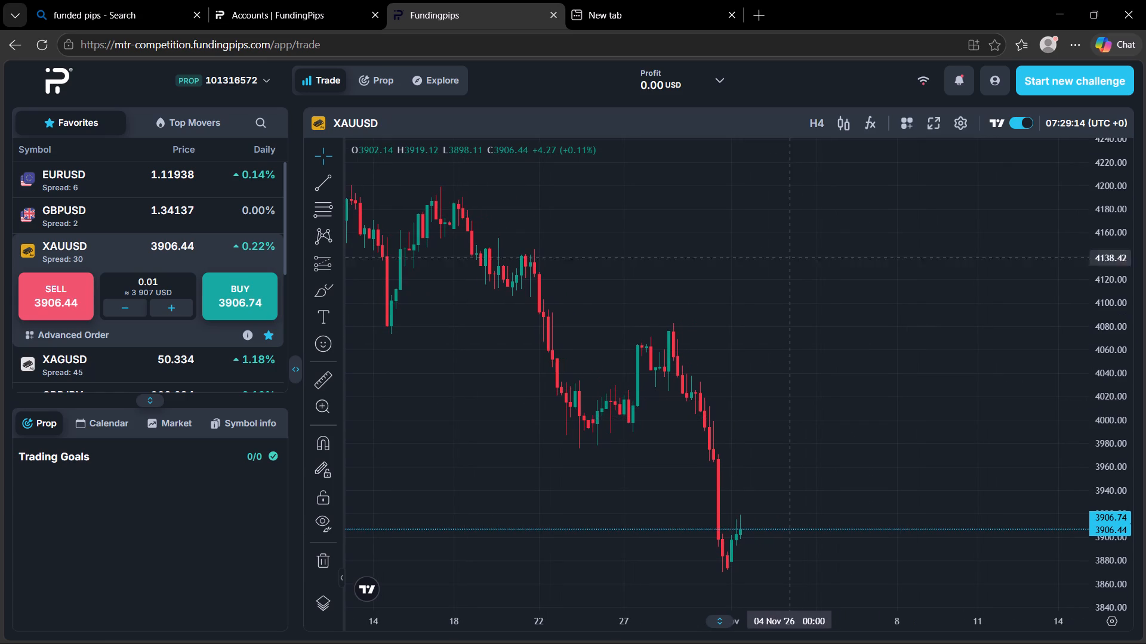
Set the XAUUSD chart's time interval to H1.
left_click(812, 130)
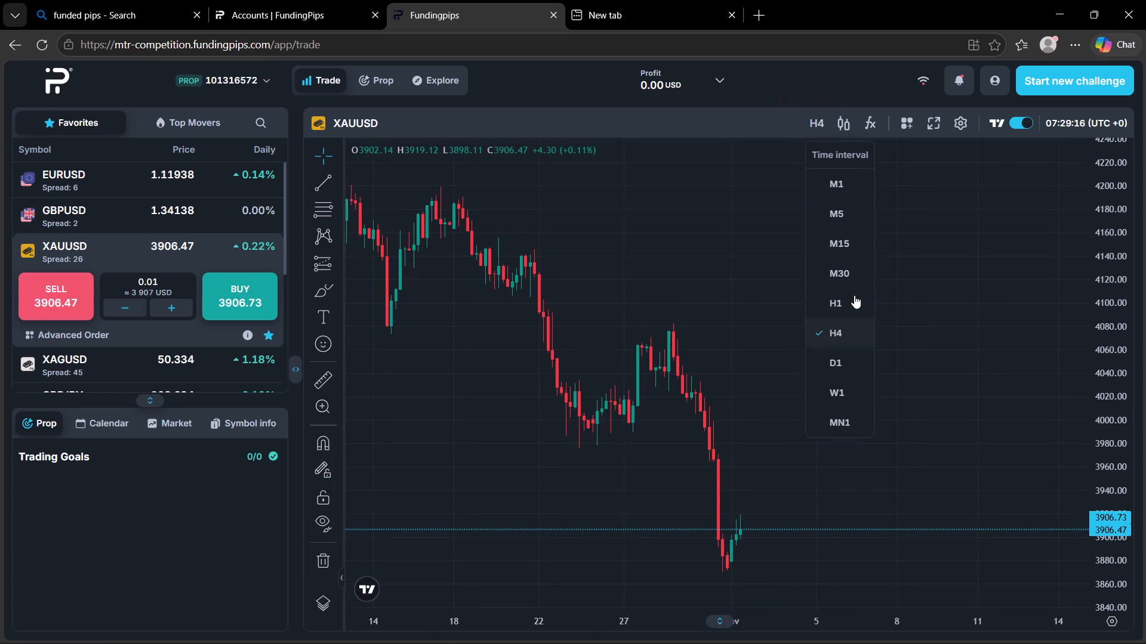
left_click(852, 301)
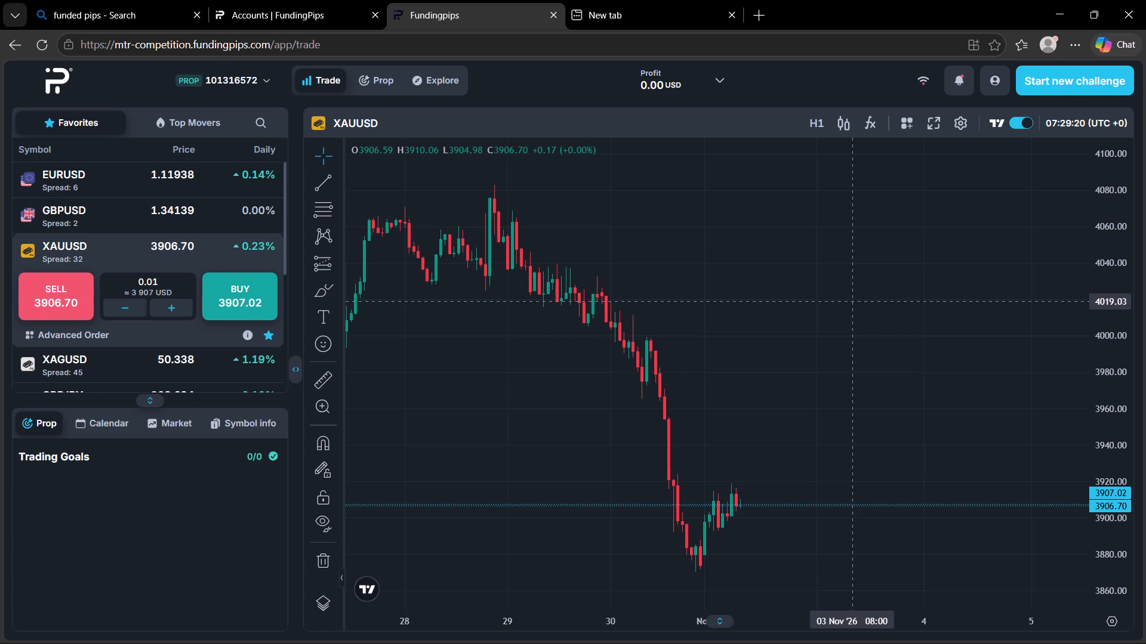
Set the XAUUSD order volume to 5 lots.
left_click(168, 279)
key("BackSpace")
key("5")
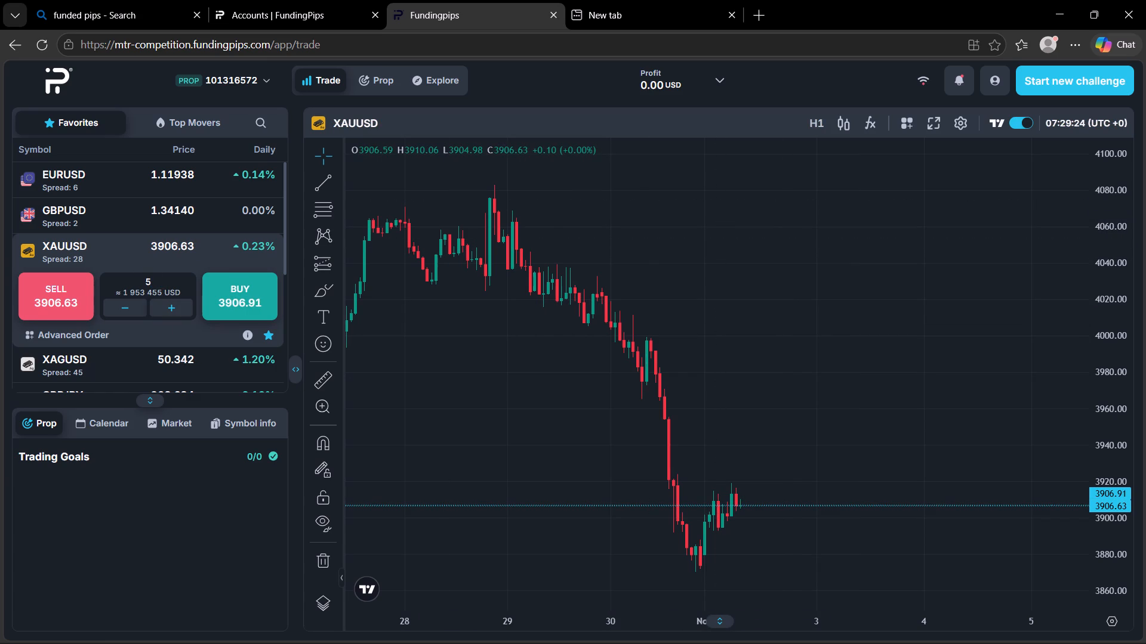
Examine the latest XAUUSD candles on the H1 chart, with the price scale adjusted.
left_click_drag(732, 385, 554, 386)
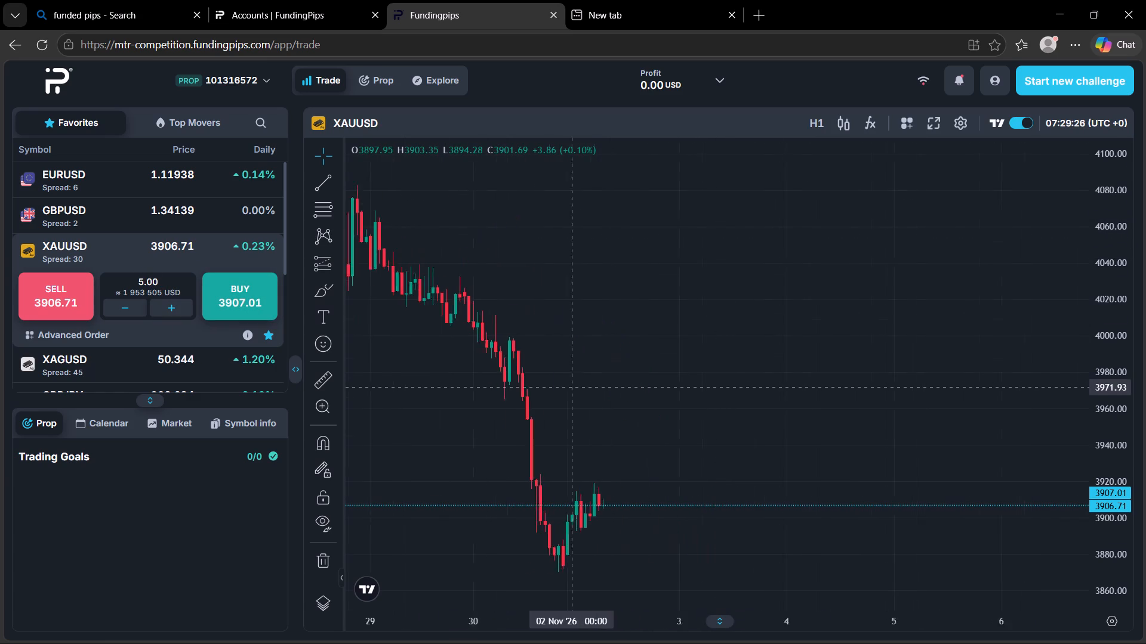
left_click_drag(554, 386, 529, 383)
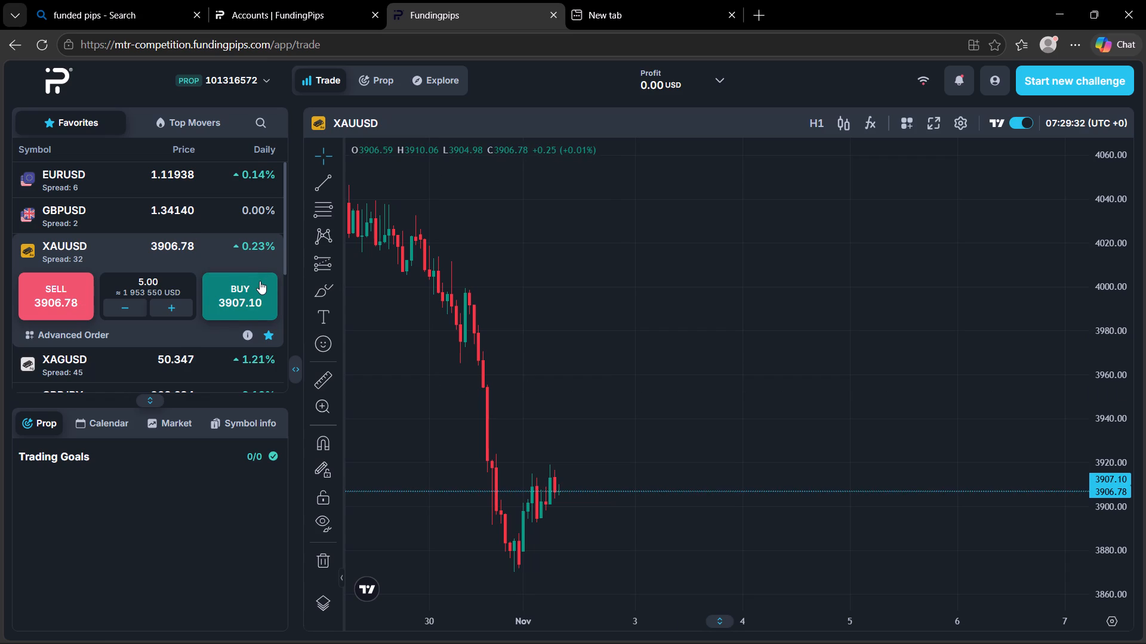
left_click_drag(1114, 495, 1129, 413)
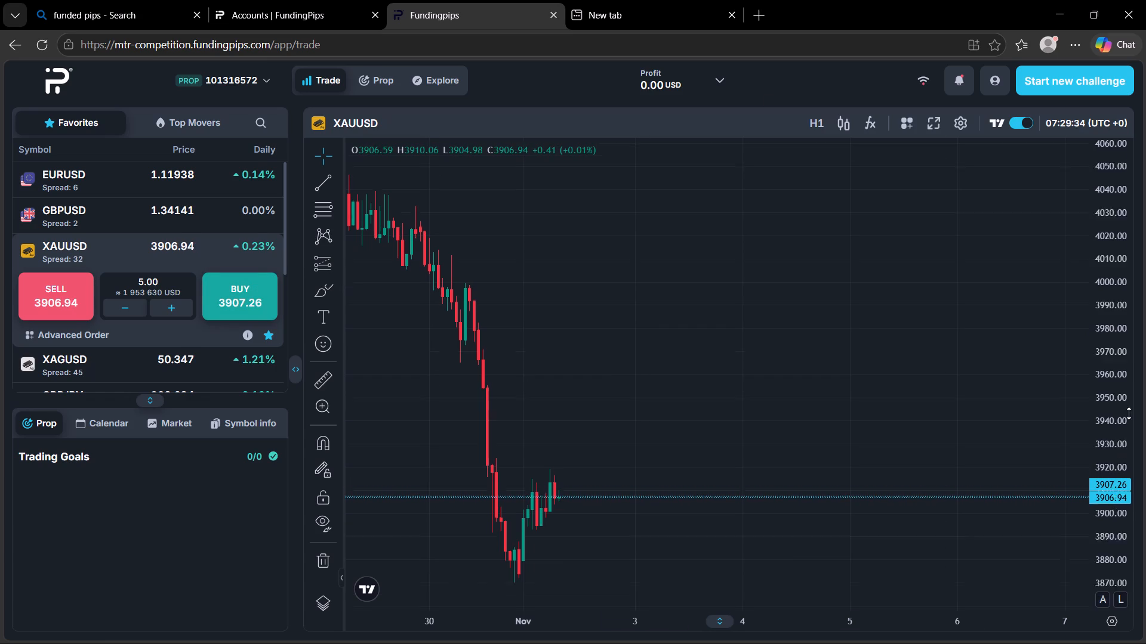
Examine the XAUUSD candles around the current price on the H1 chart at a closer price scale.
left_click_drag(1129, 413, 1141, 223)
left_click_drag(1119, 430, 1123, 398)
left_click_drag(843, 432, 828, 148)
left_click_drag(1097, 420, 1102, 324)
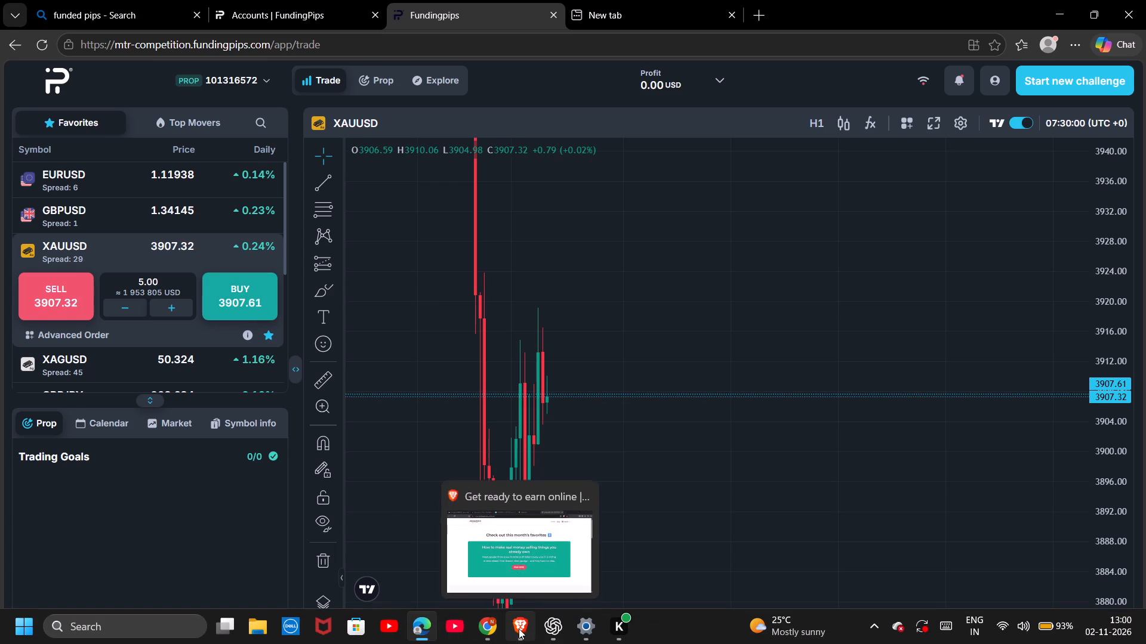
Switch to the Brave browser and look up "tele" in a new tab to find Telegram.
left_click(525, 592)
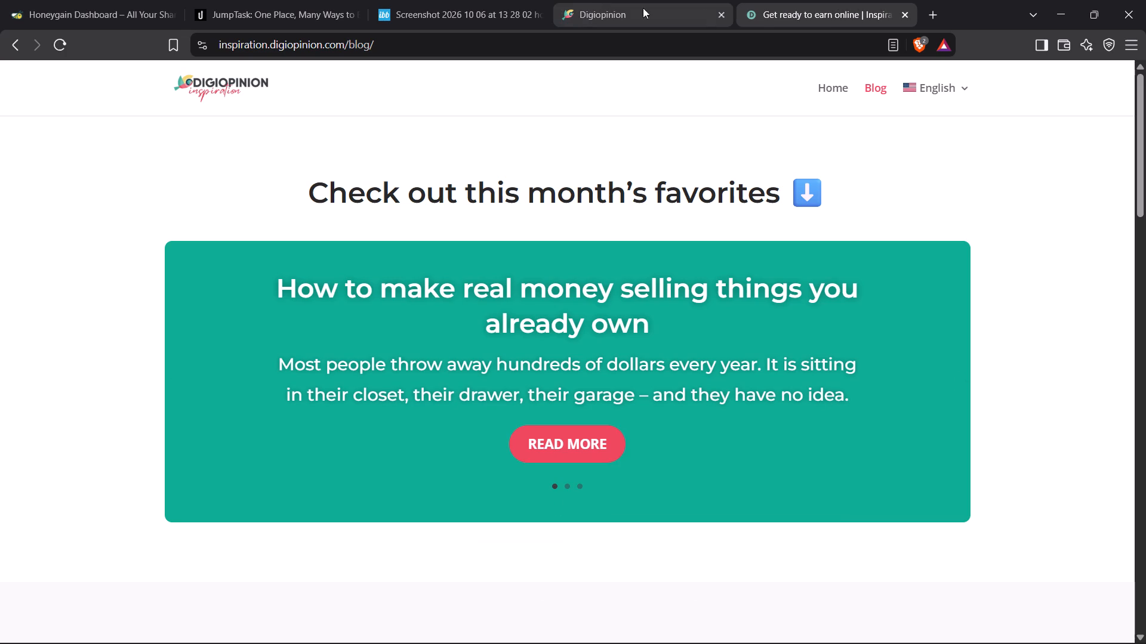
left_click(935, 11)
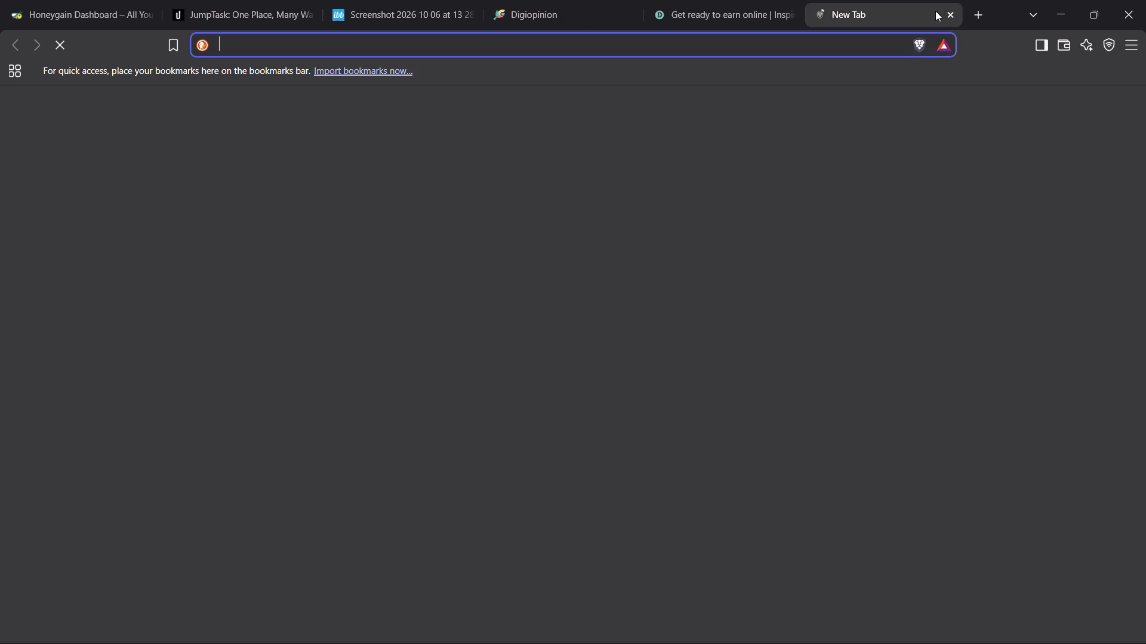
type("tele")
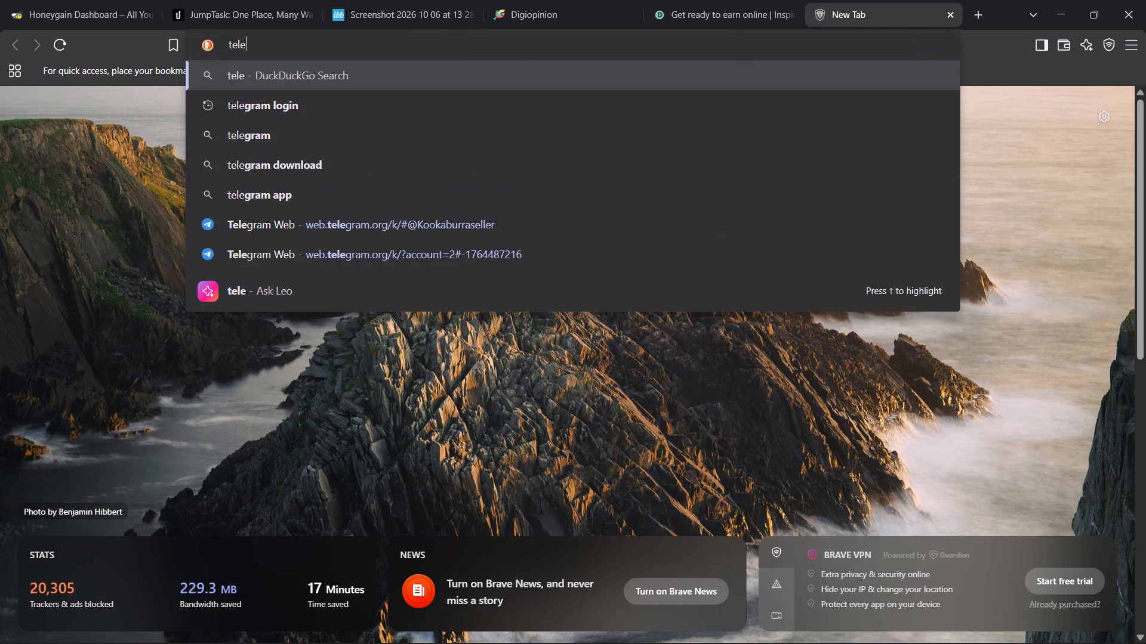
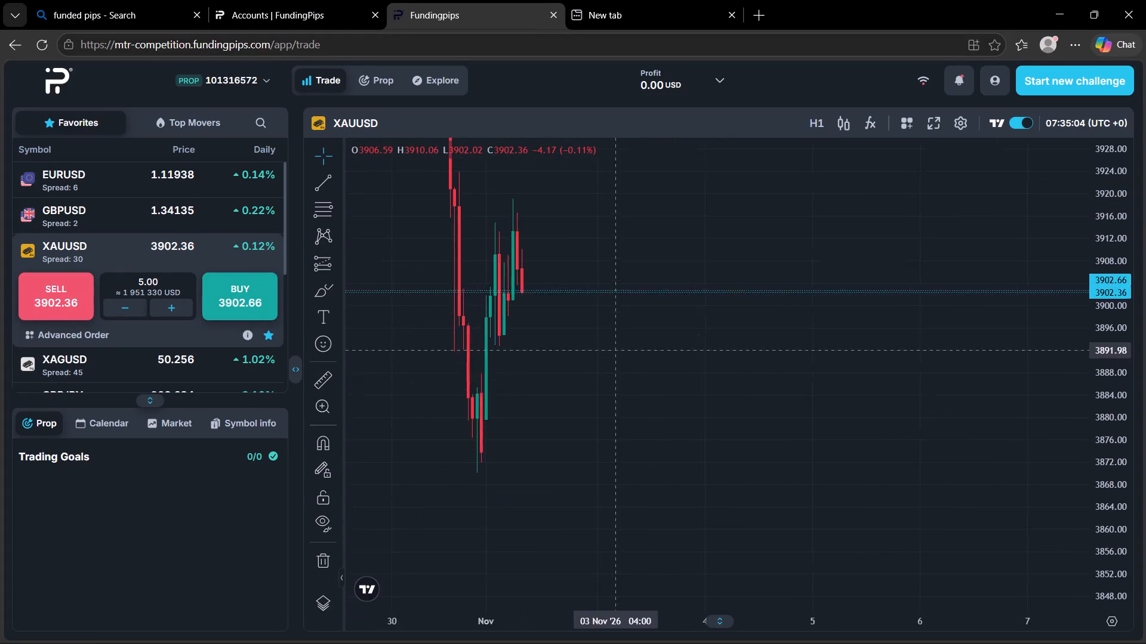
Set the XAUUSD order volume to 2 lots.
left_click_drag(620, 367, 625, 391)
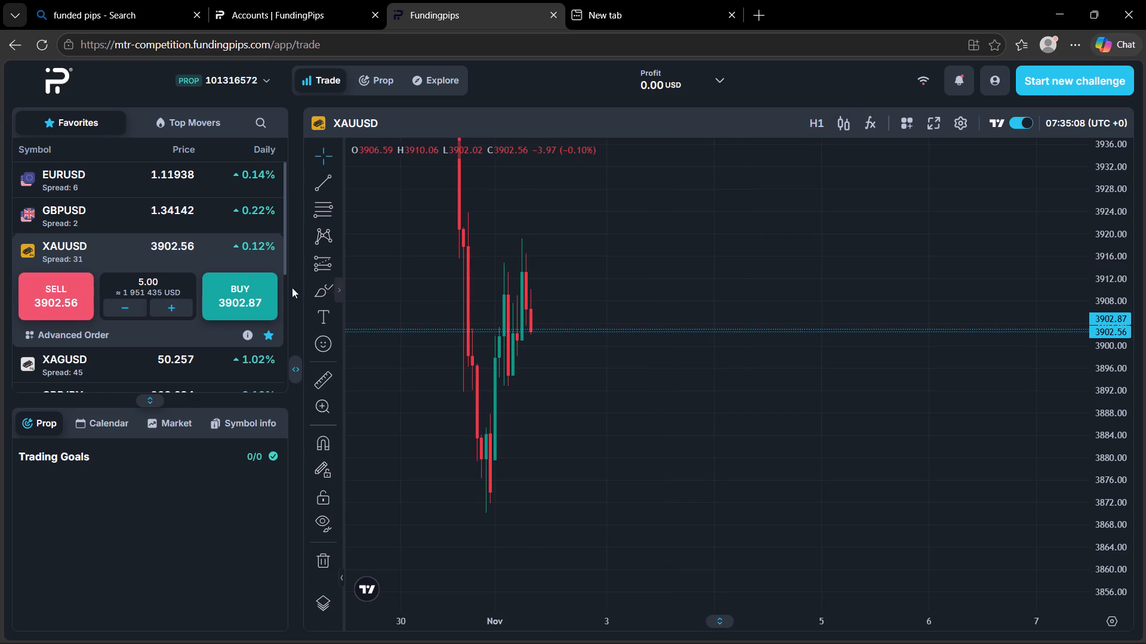
left_click_drag(177, 274, 170, 281)
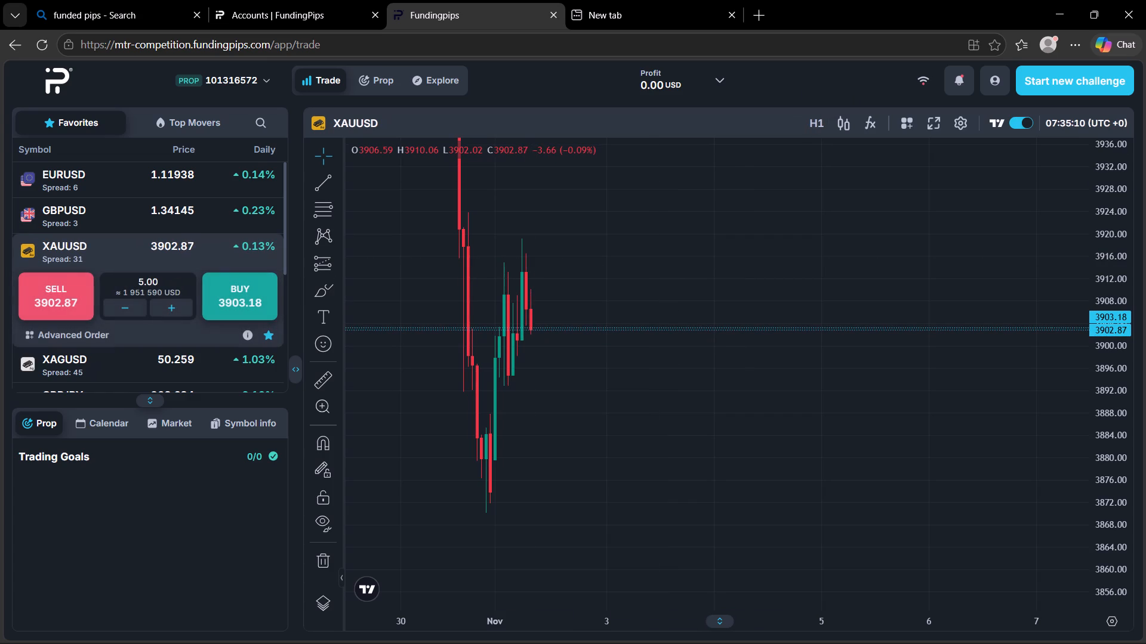
left_click(166, 281)
key("2")
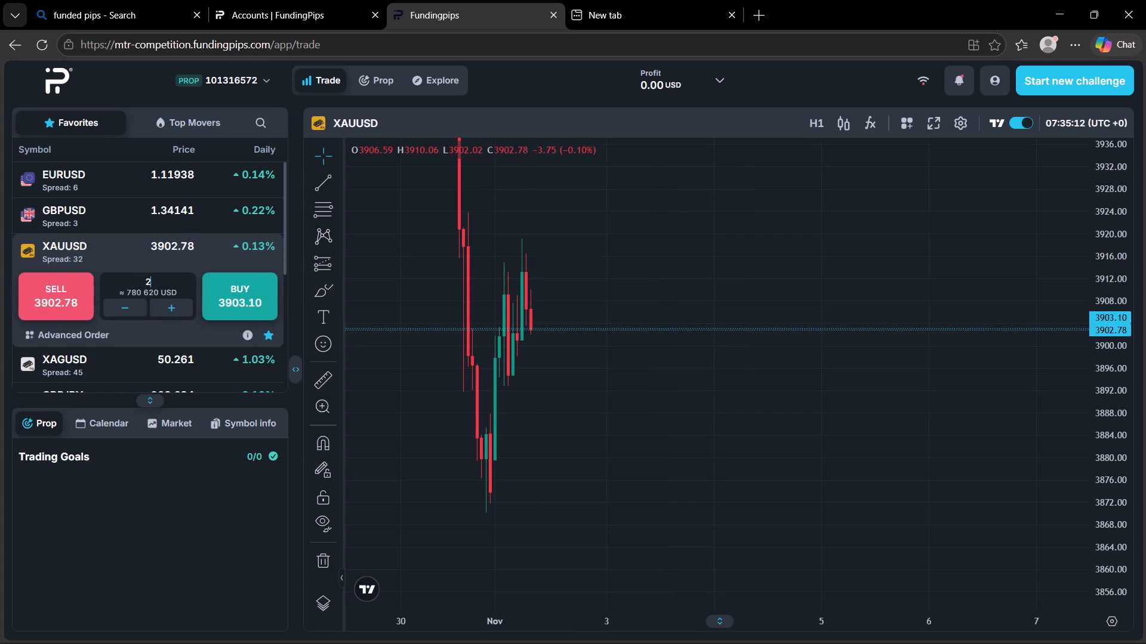
left_click(693, 305)
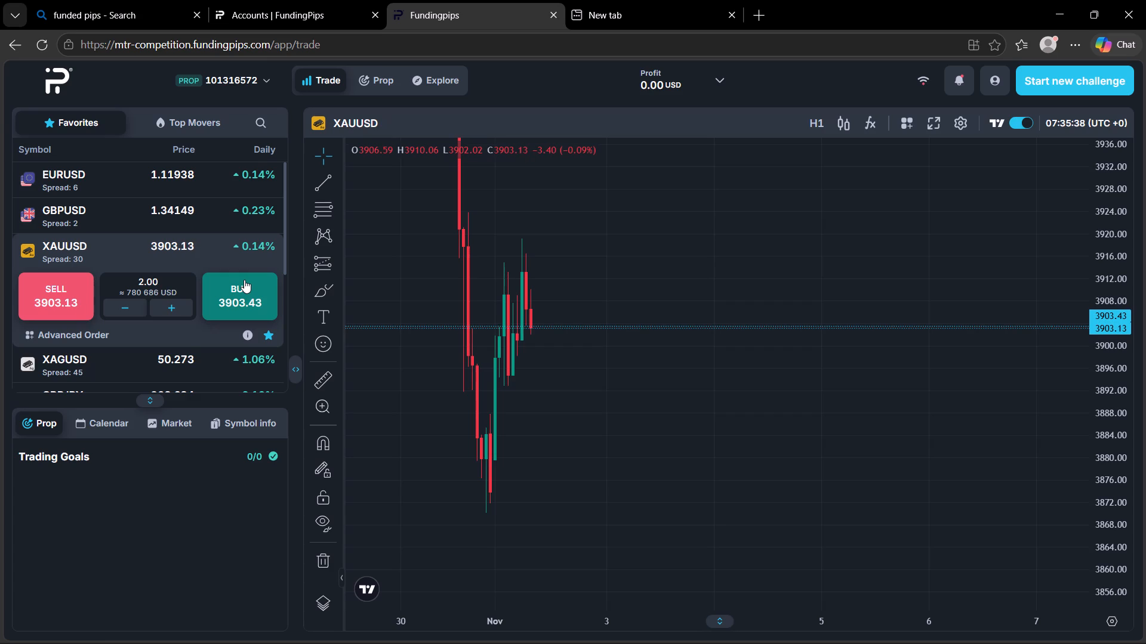
Change the XAUUSD chart's time interval to M30.
left_click(814, 123)
left_click(848, 266)
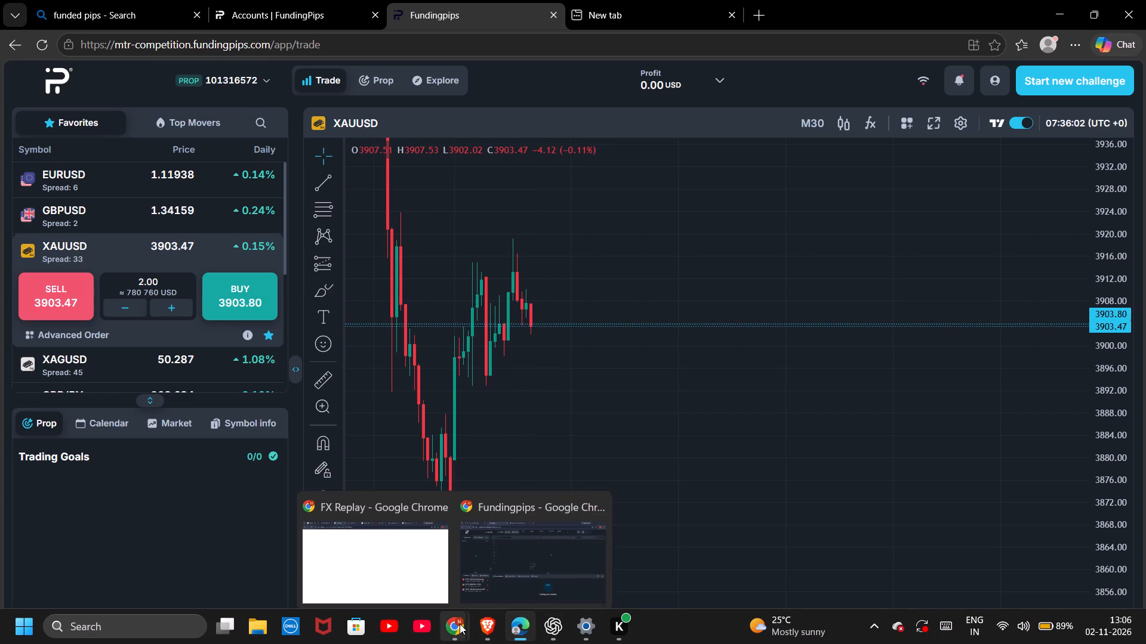
Switch to the TradingView XAUUSD chart in Chrome and move the day high line up to about 3,919.8.
left_click(420, 571)
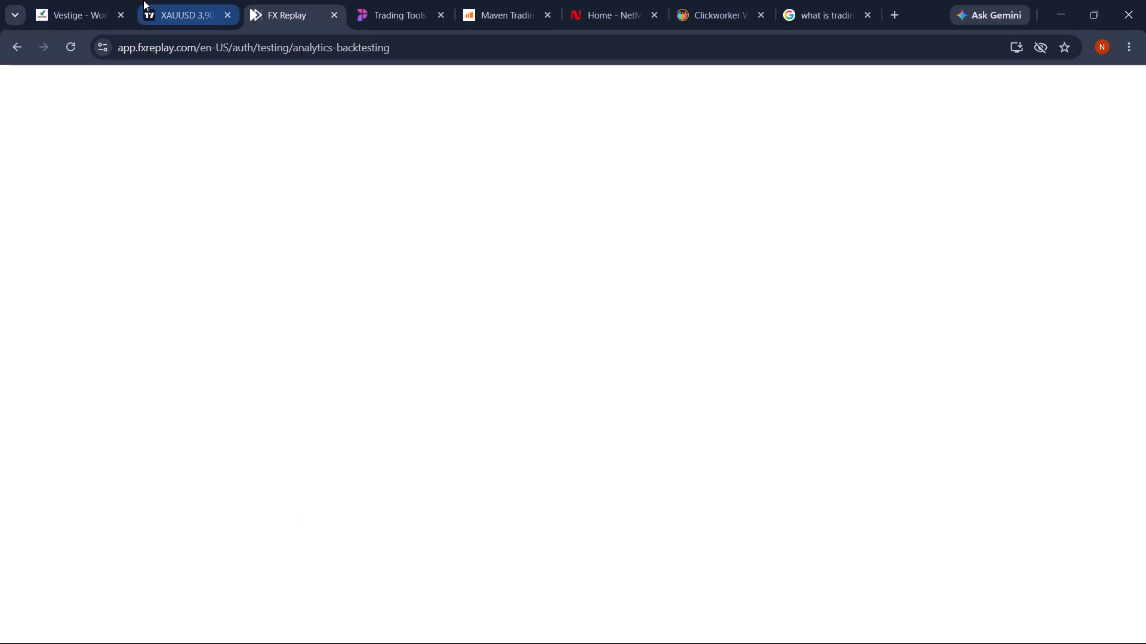
left_click(143, 0)
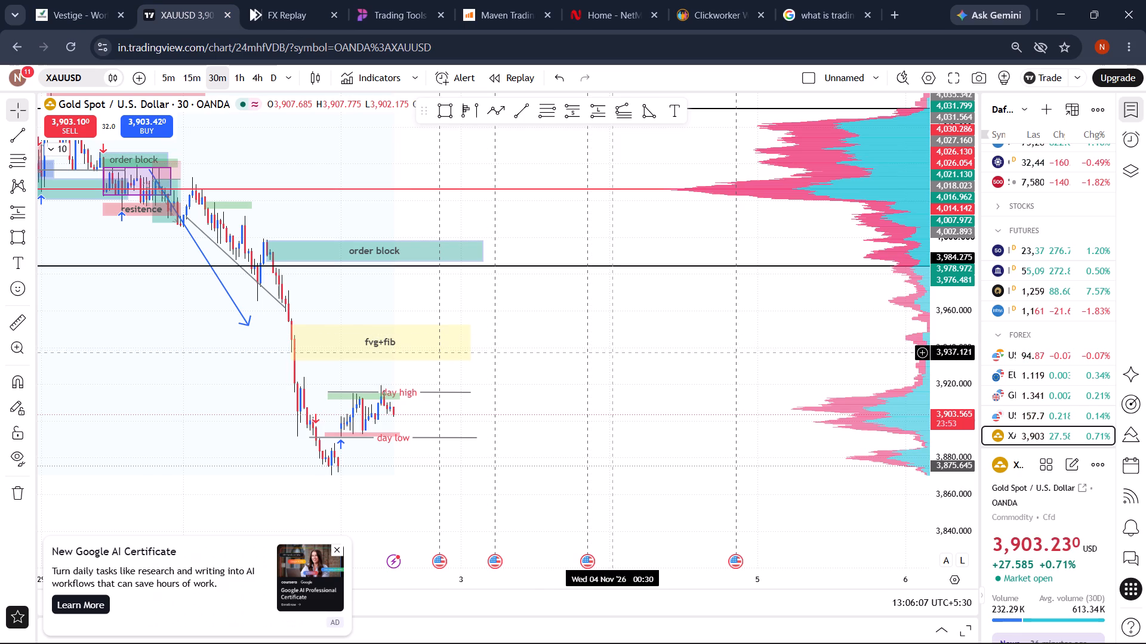
left_click_drag(609, 358, 601, 356)
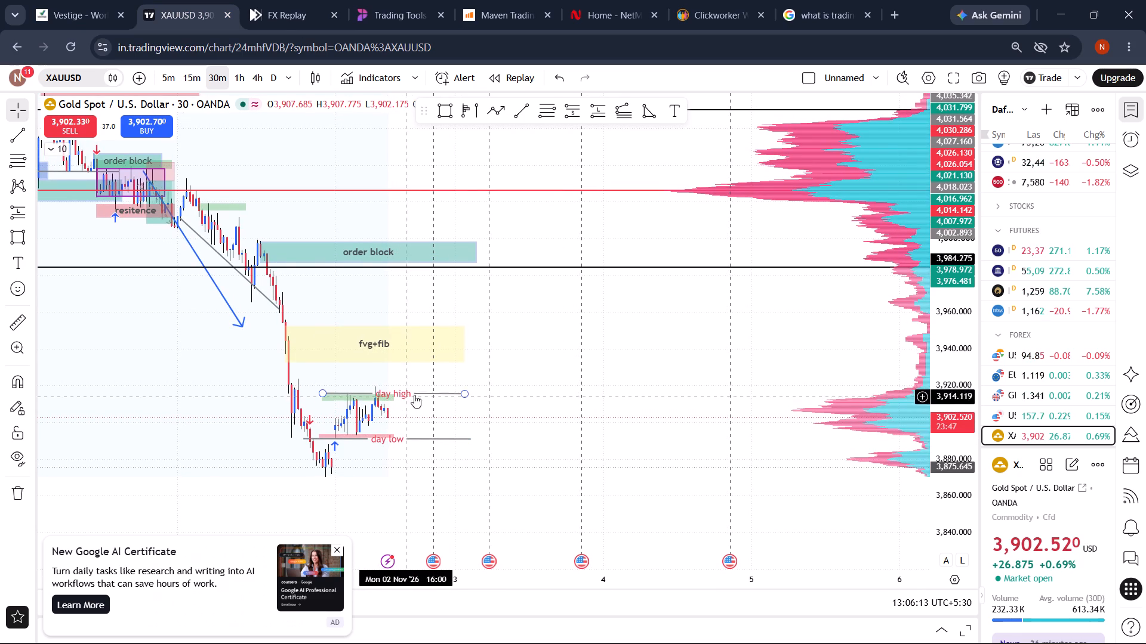
left_click_drag(421, 393, 430, 394)
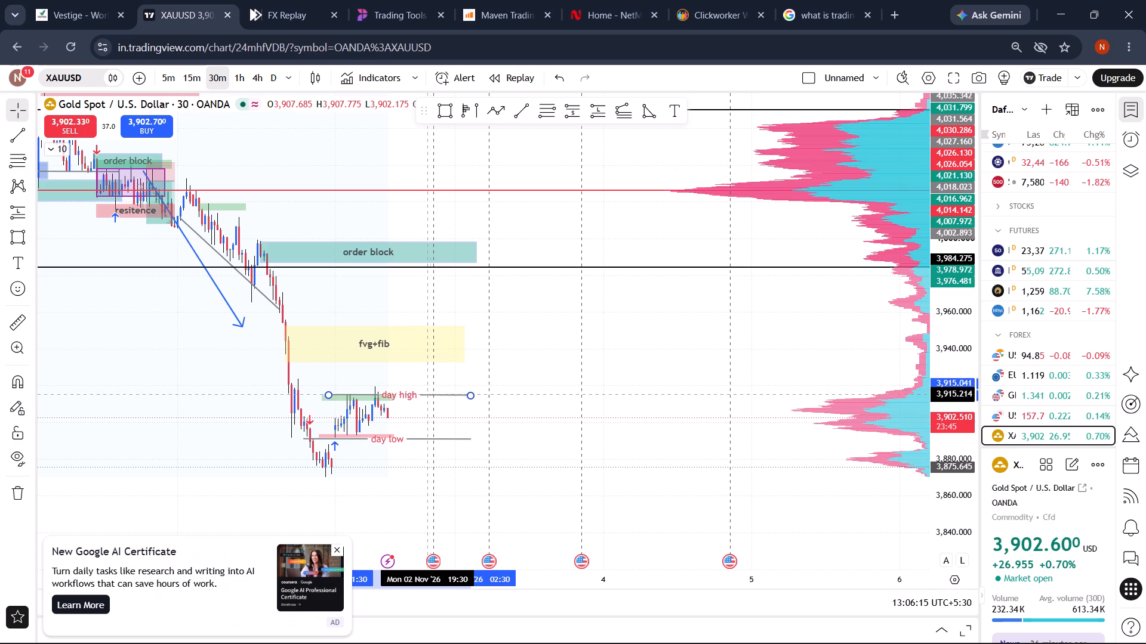
left_click_drag(430, 394, 435, 384)
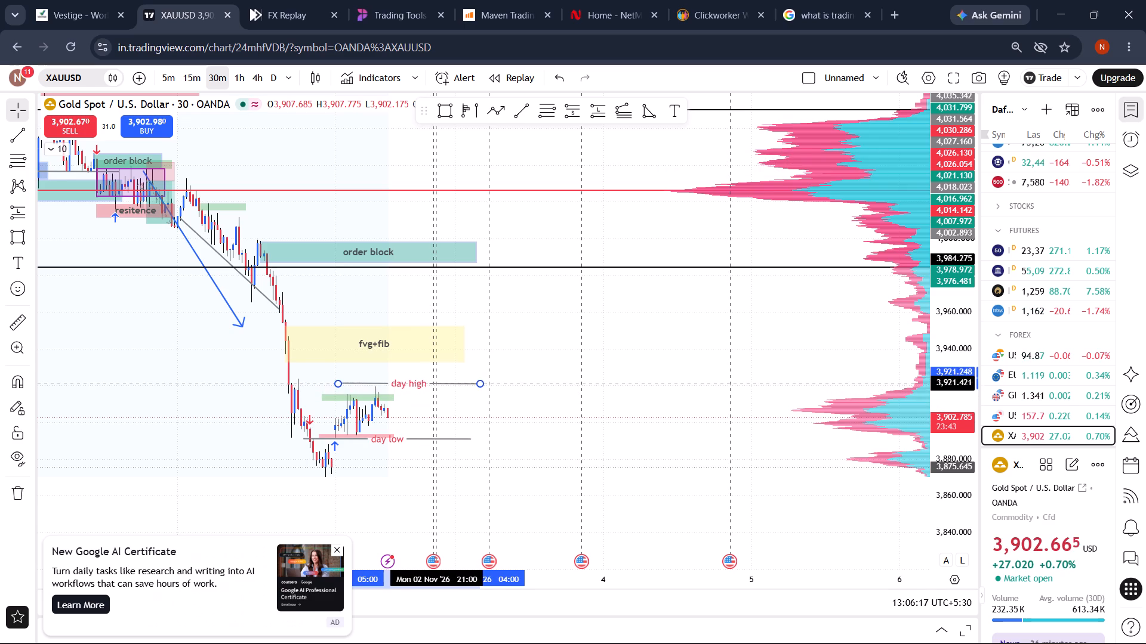
left_click_drag(435, 384, 435, 386)
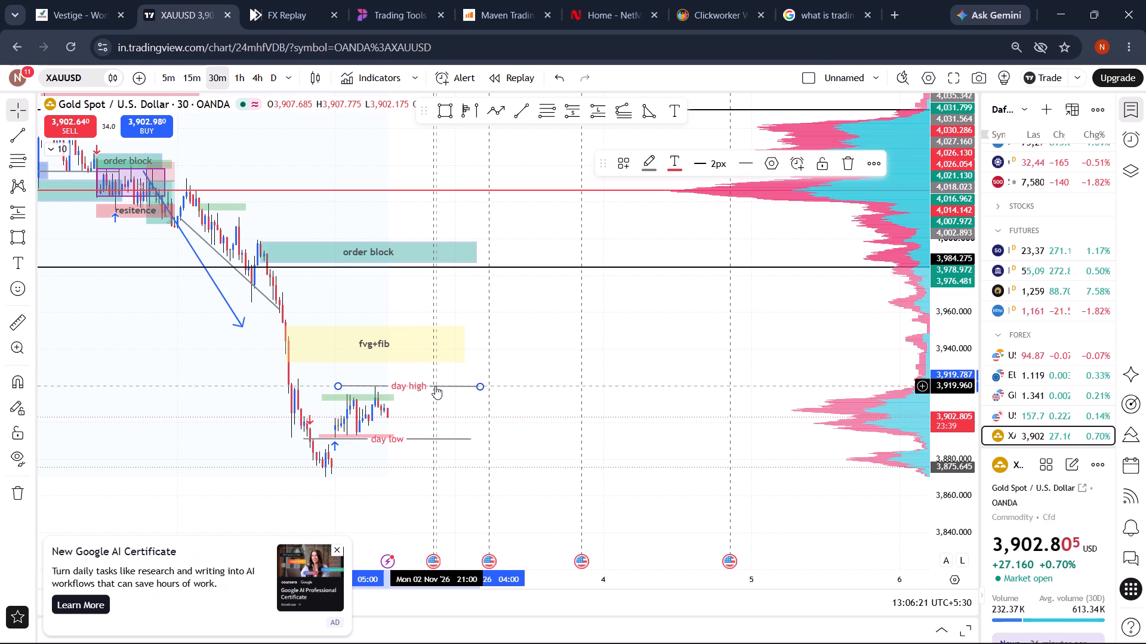
left_click(435, 386)
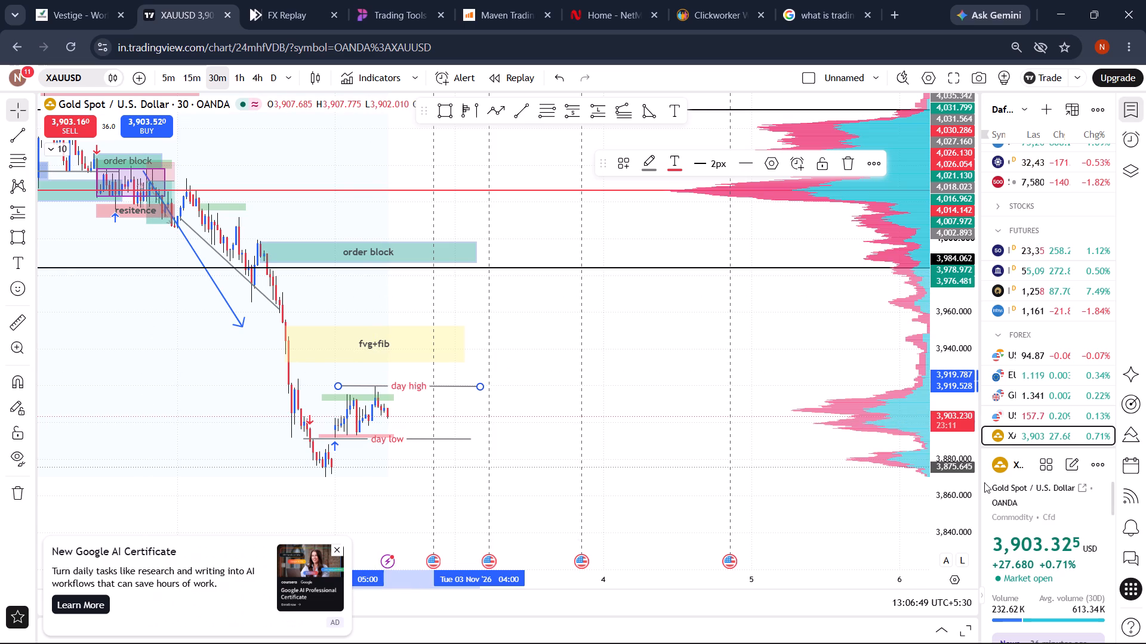
Draw a rectangle with the order block template from about 3,898 to 3,904, starting at the recent candles above the day low line.
left_click_drag(957, 472, 953, 237)
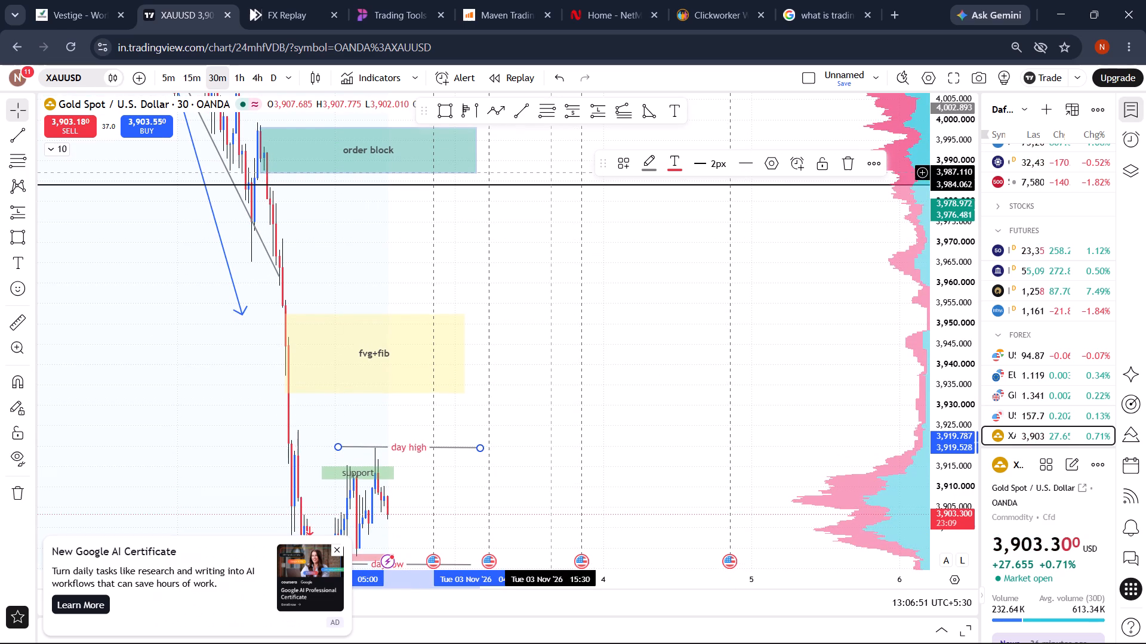
left_click_drag(552, 172, 517, 0)
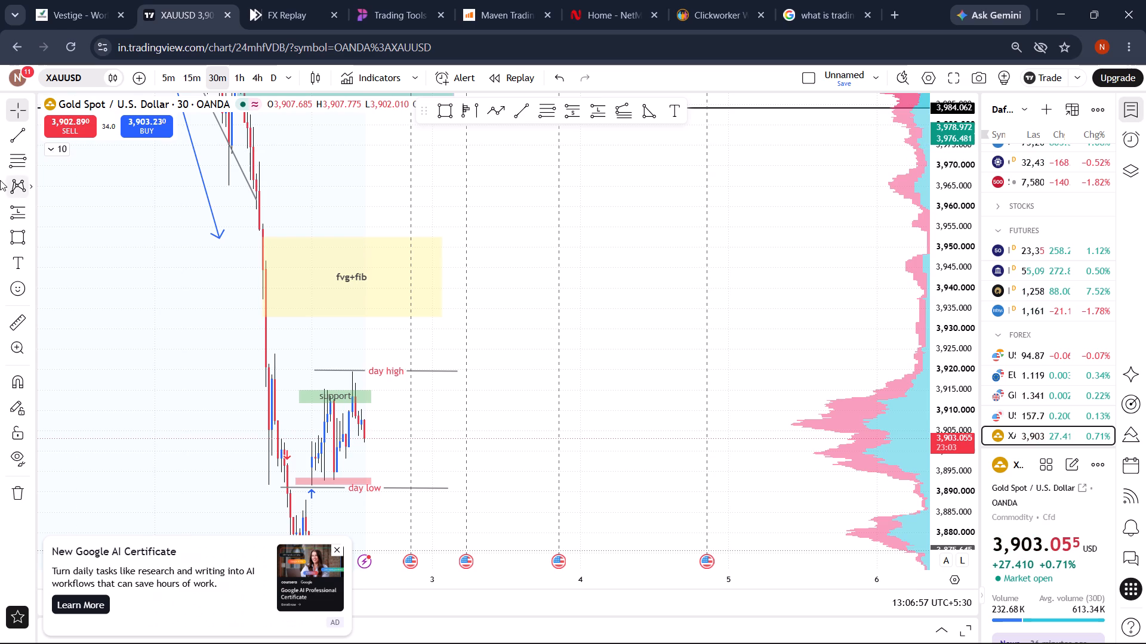
left_click(26, 230)
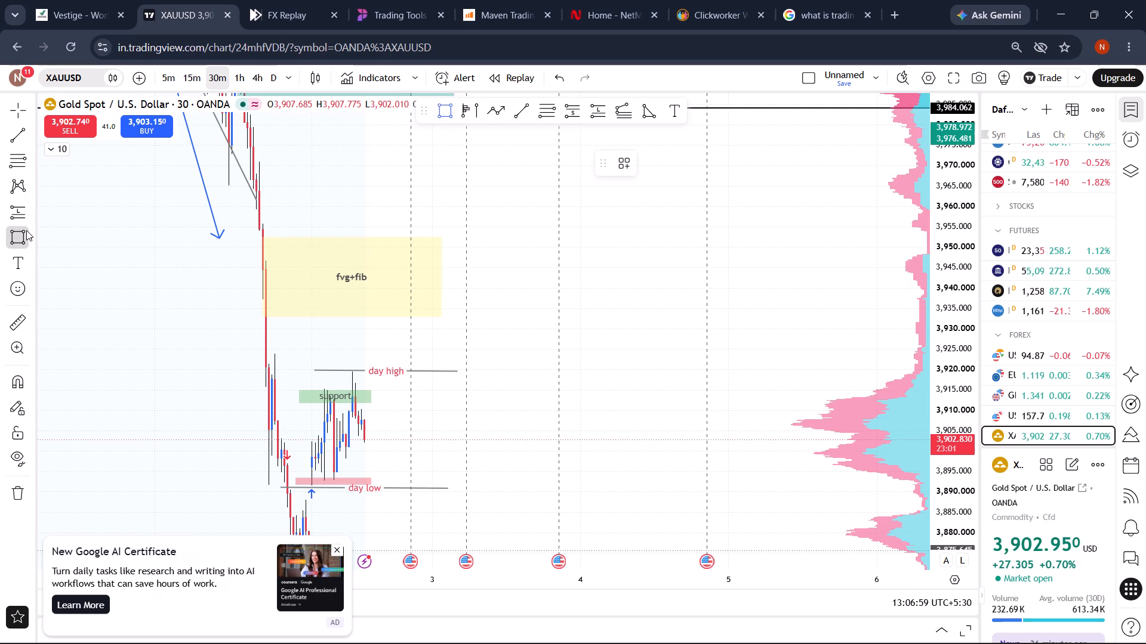
left_click(628, 168)
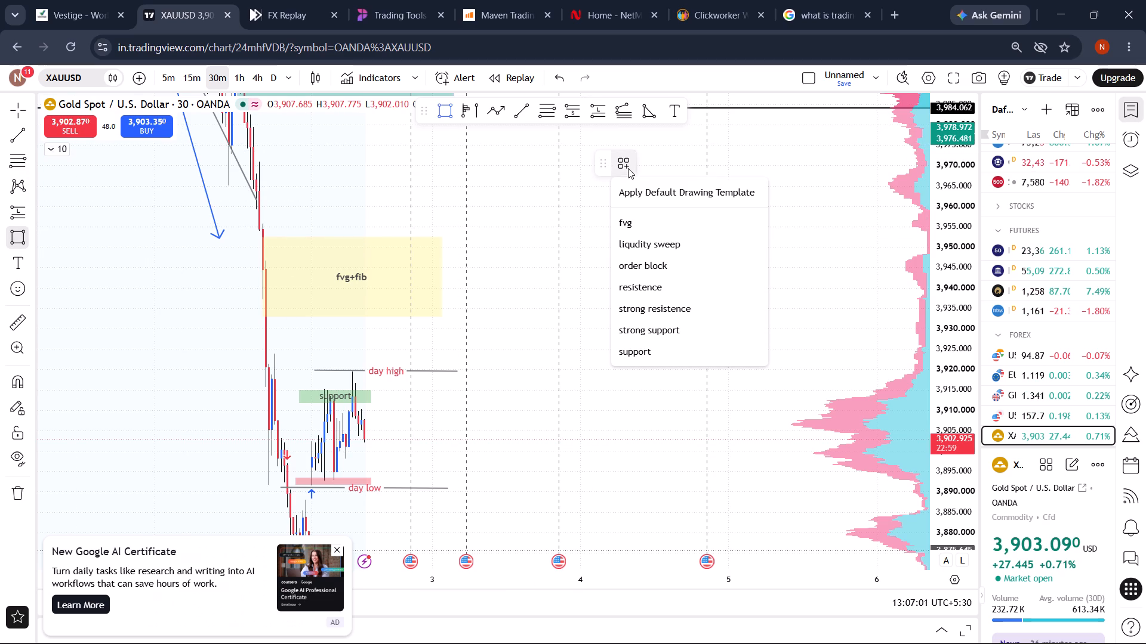
left_click(638, 267)
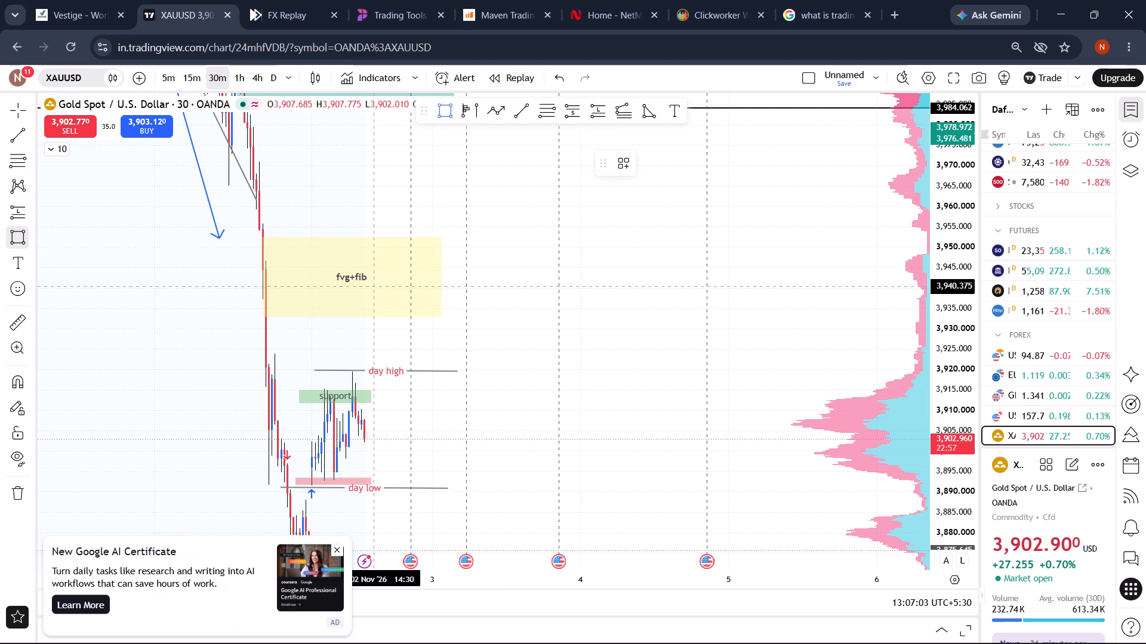
left_click(344, 459)
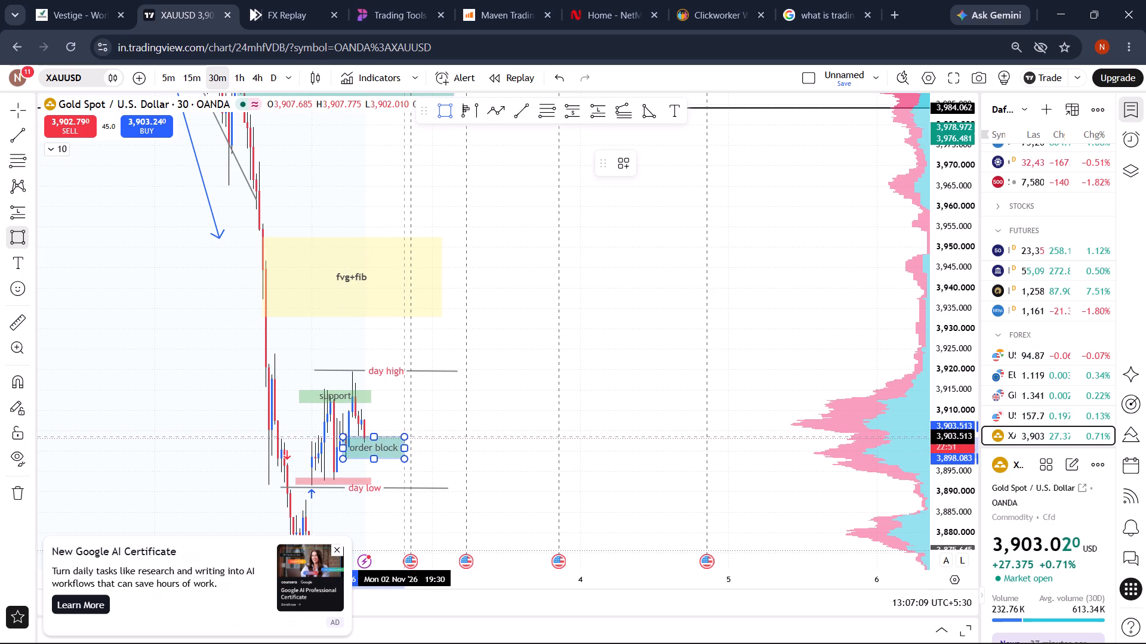
left_click(401, 435)
left_click(458, 424)
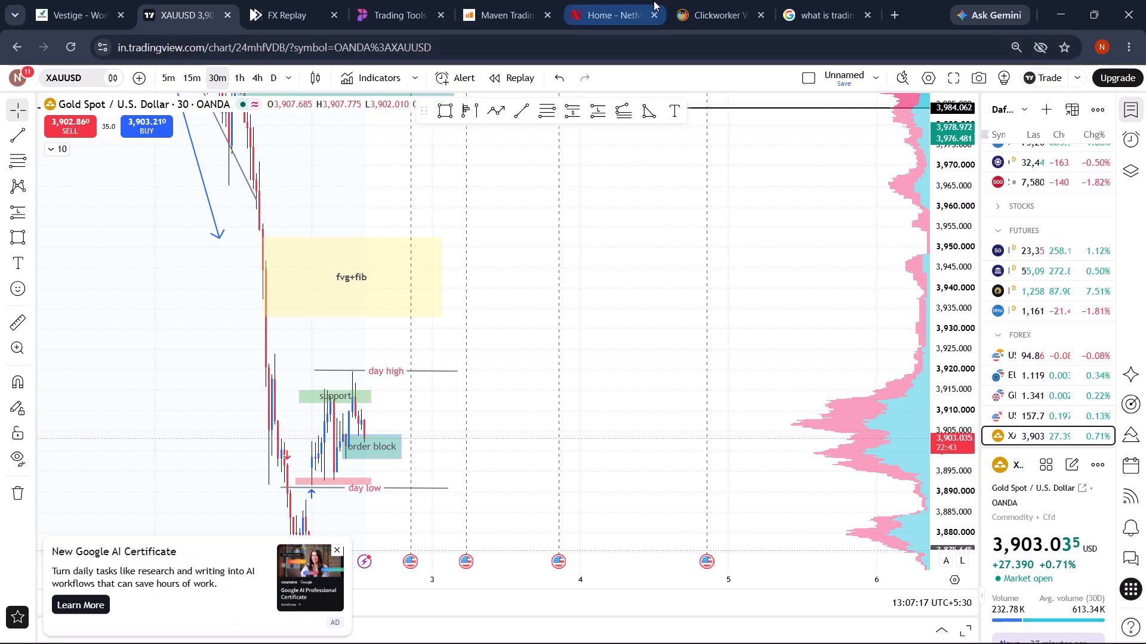
Close every open browser tab except Vestige and the TradingView XAUUSD chart.
left_click(336, 13)
left_click(336, 13)
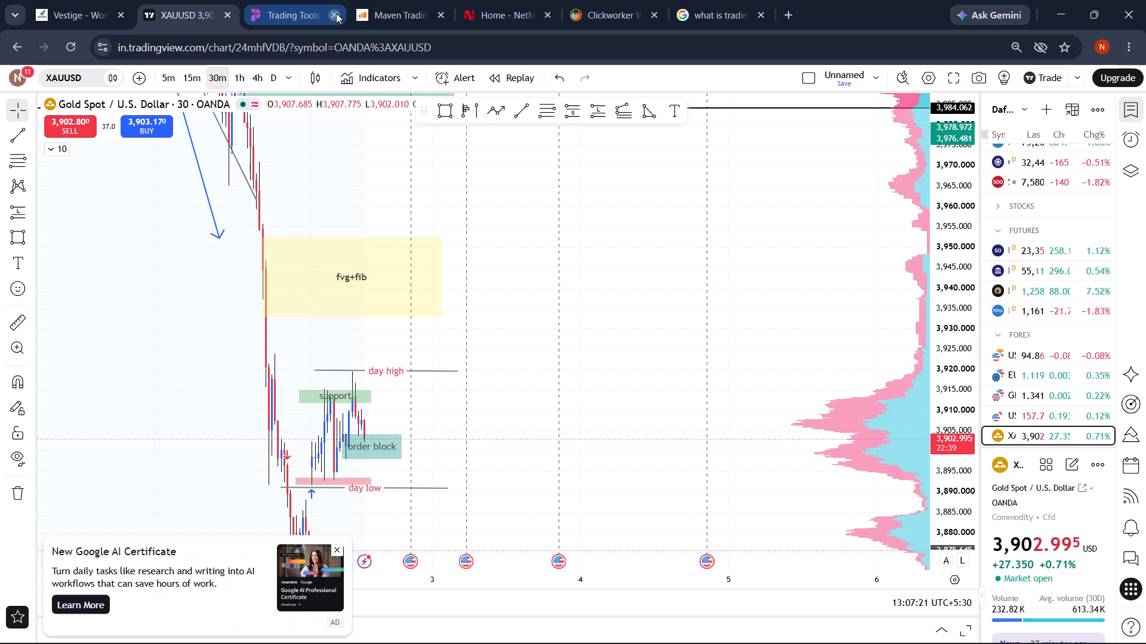
triple_click(336, 13)
triple_click(336, 13)
triple_click(336, 13)
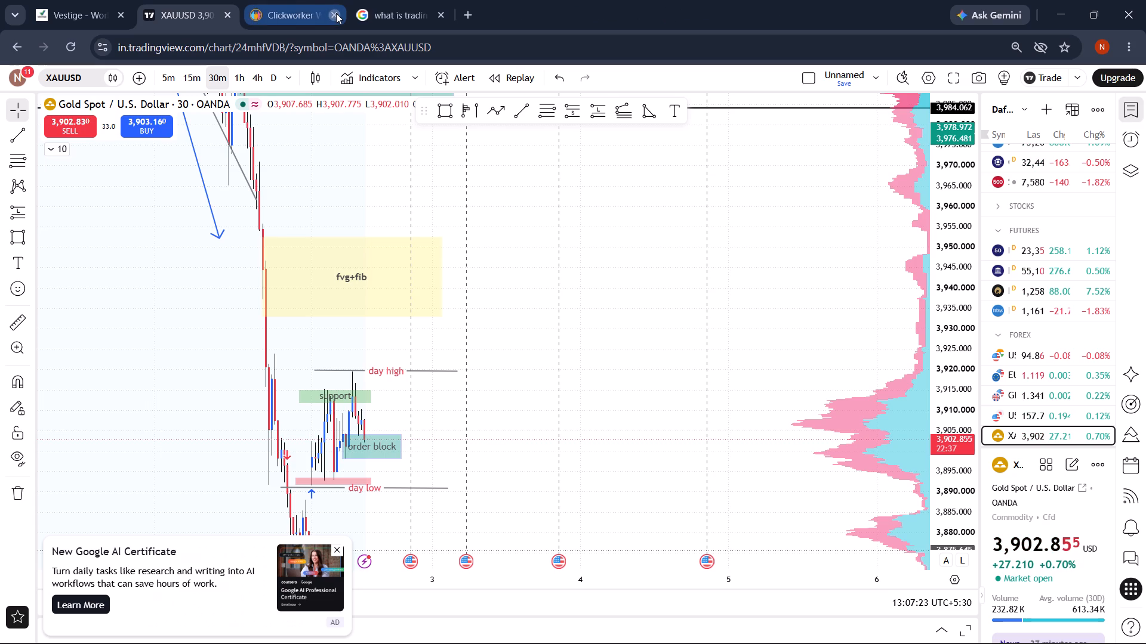
Open the Forex Factory economic calendar in a new browser tab.
left_click(371, 7)
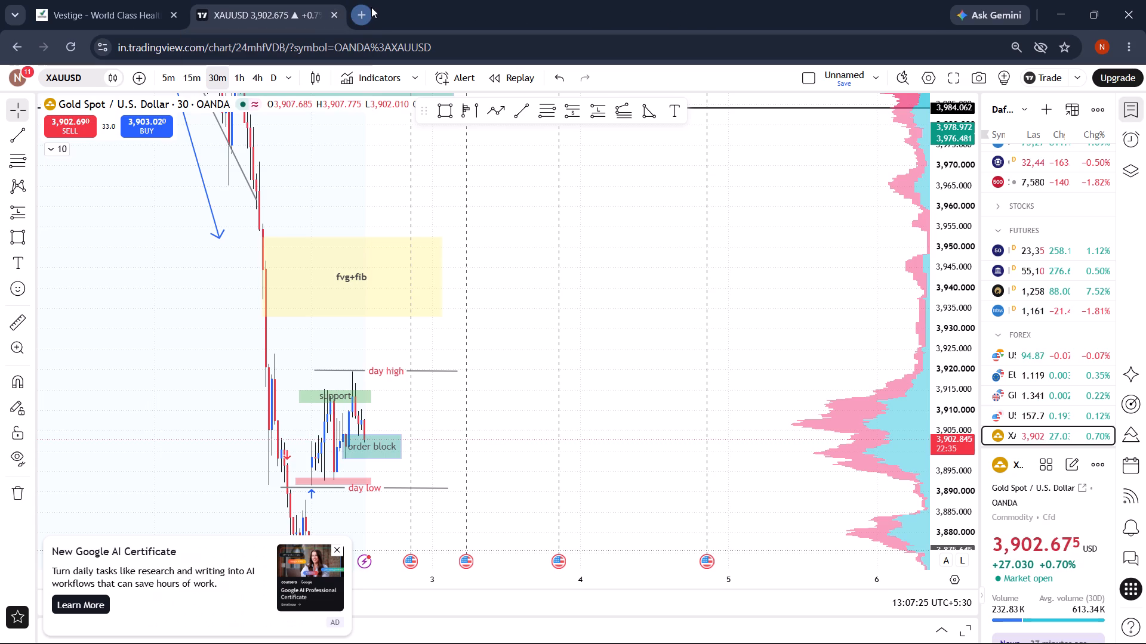
left_click(356, 48)
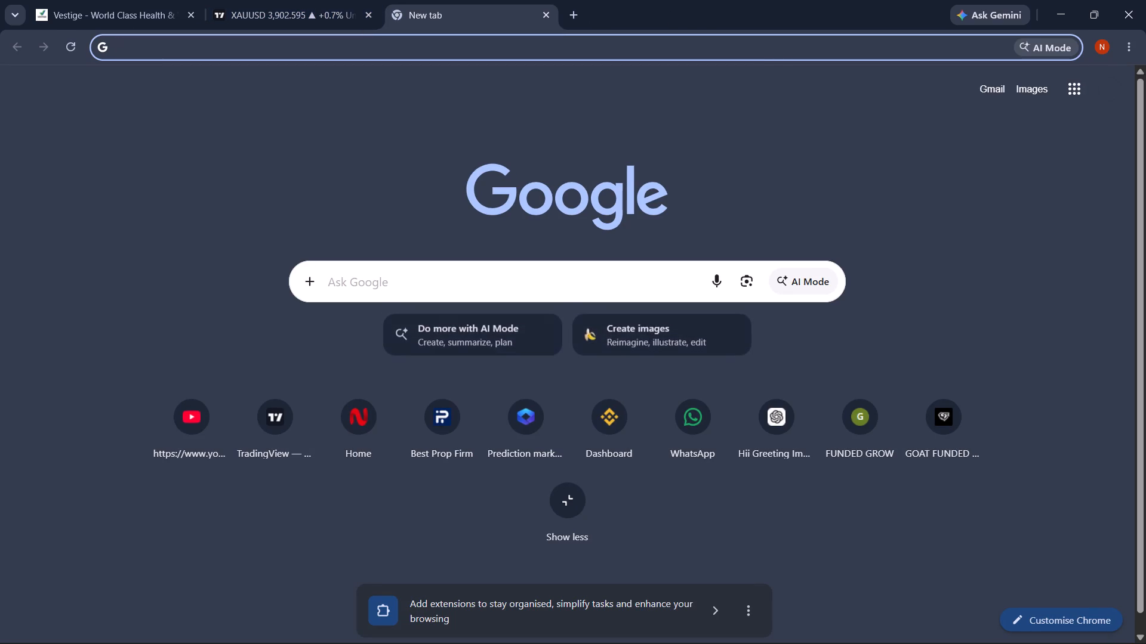
type("forex")
key("Return")
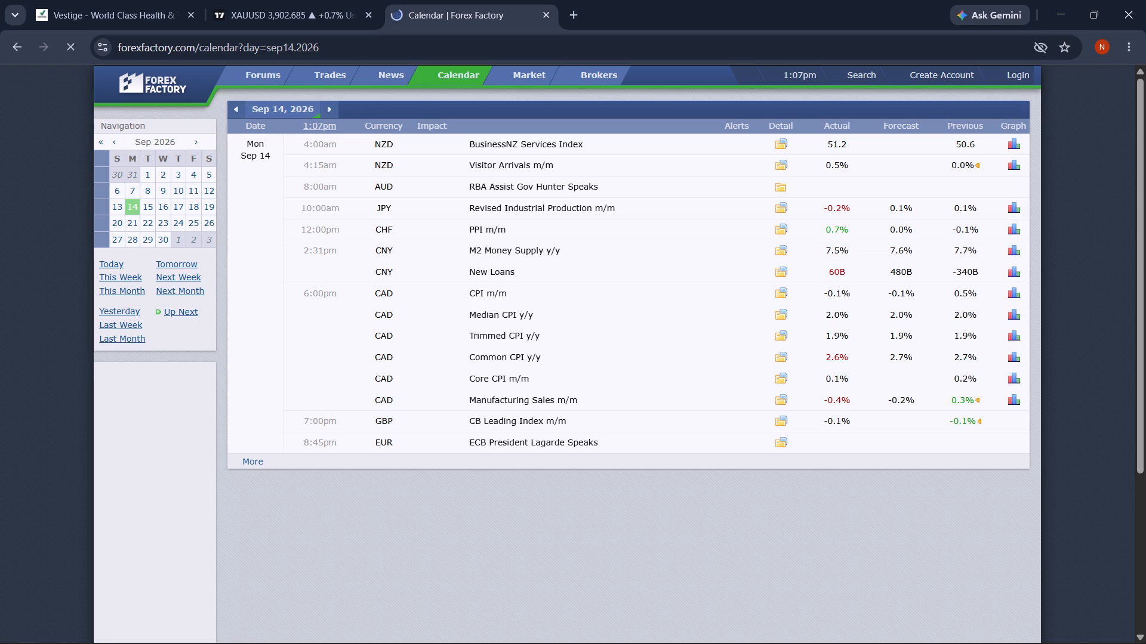
Set the calendar's date range to Nov 2, 2026 and apply it.
left_click(306, 107)
left_click(314, 107)
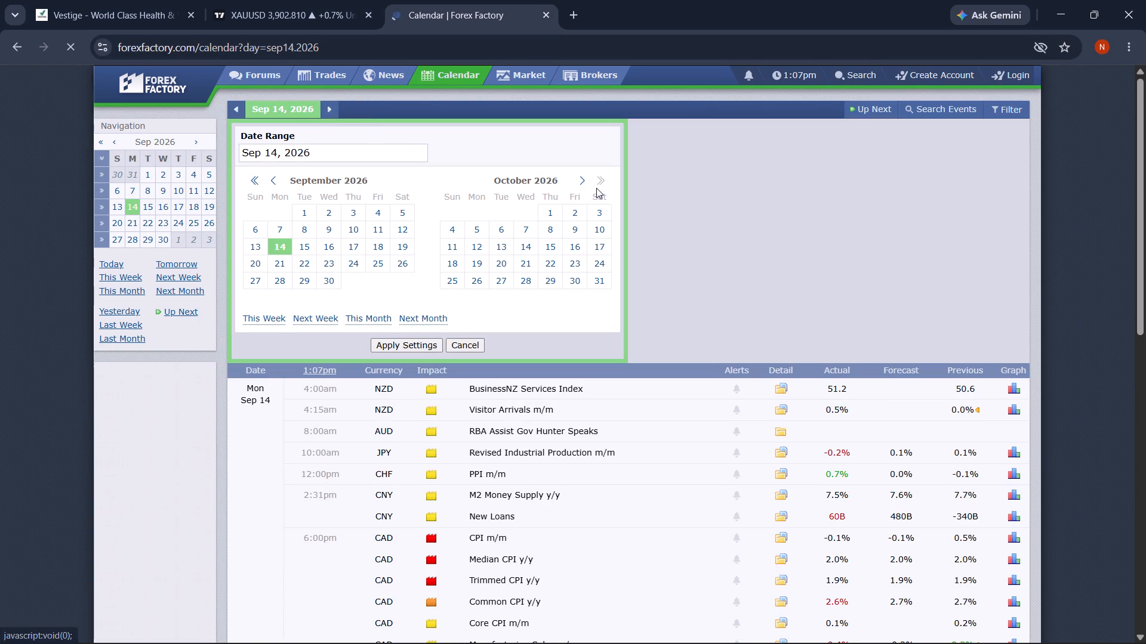
left_click(580, 181)
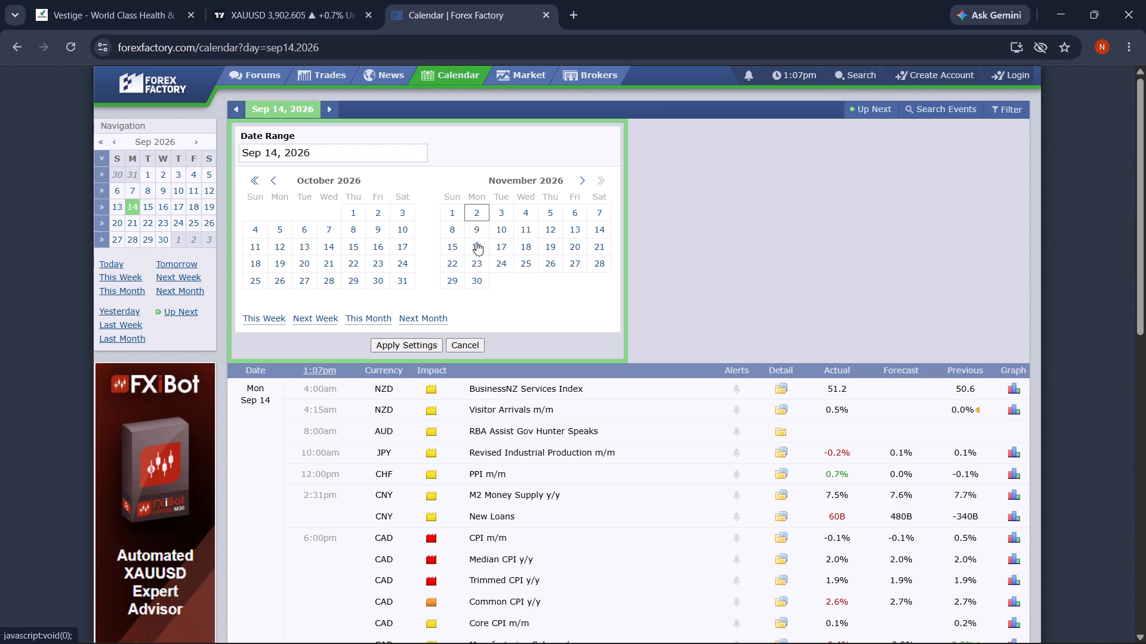
left_click(480, 215)
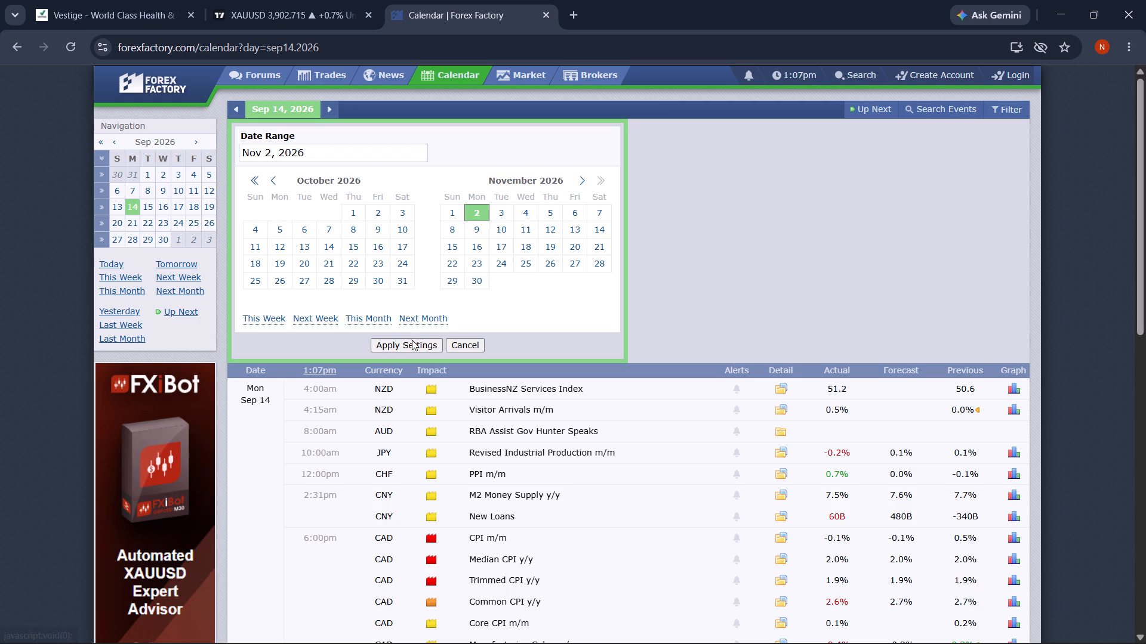
left_click(412, 340)
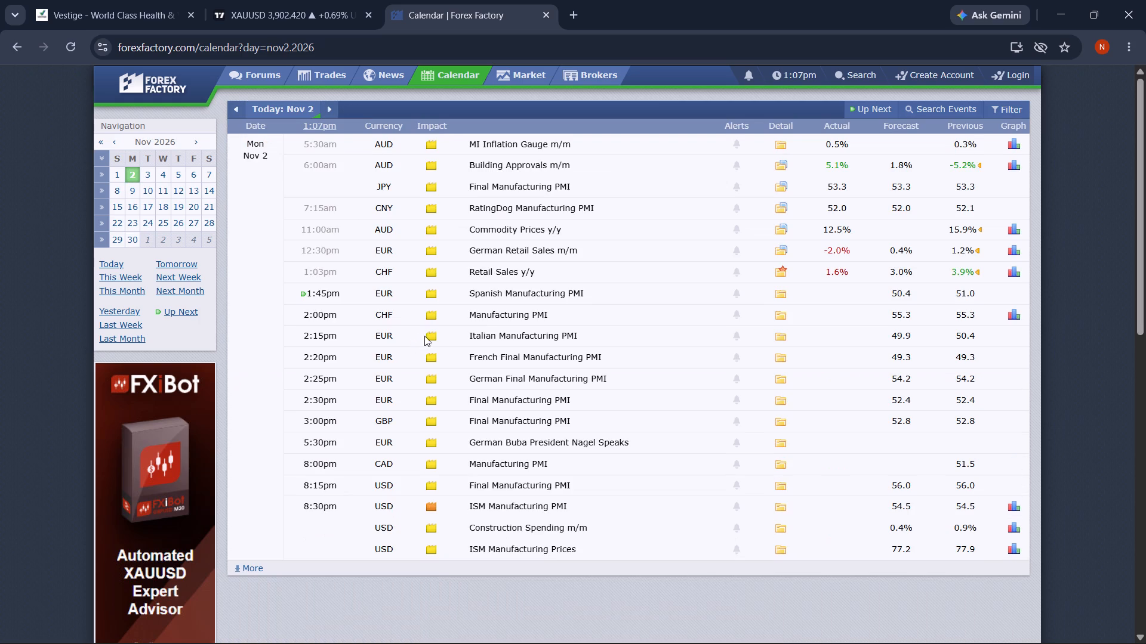
Examine the Nov 2 economic events, checking their times, currencies, impact levels and forecasts.
scroll(605, 371, "up", 1)
scroll(605, 371, "down", 1)
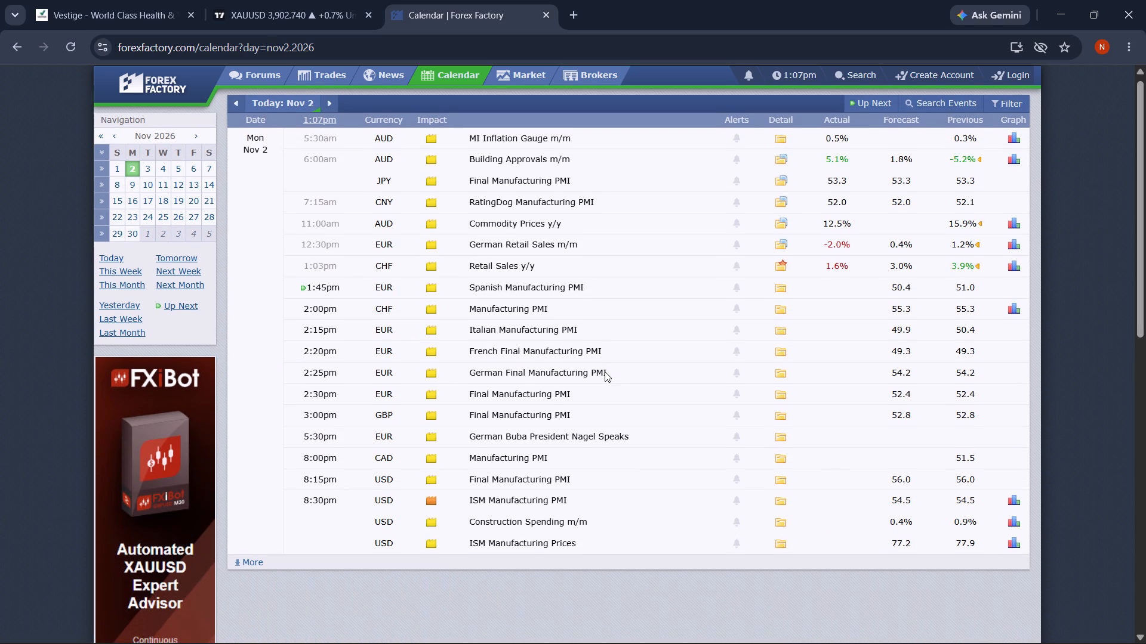
scroll(605, 371, "down", 1)
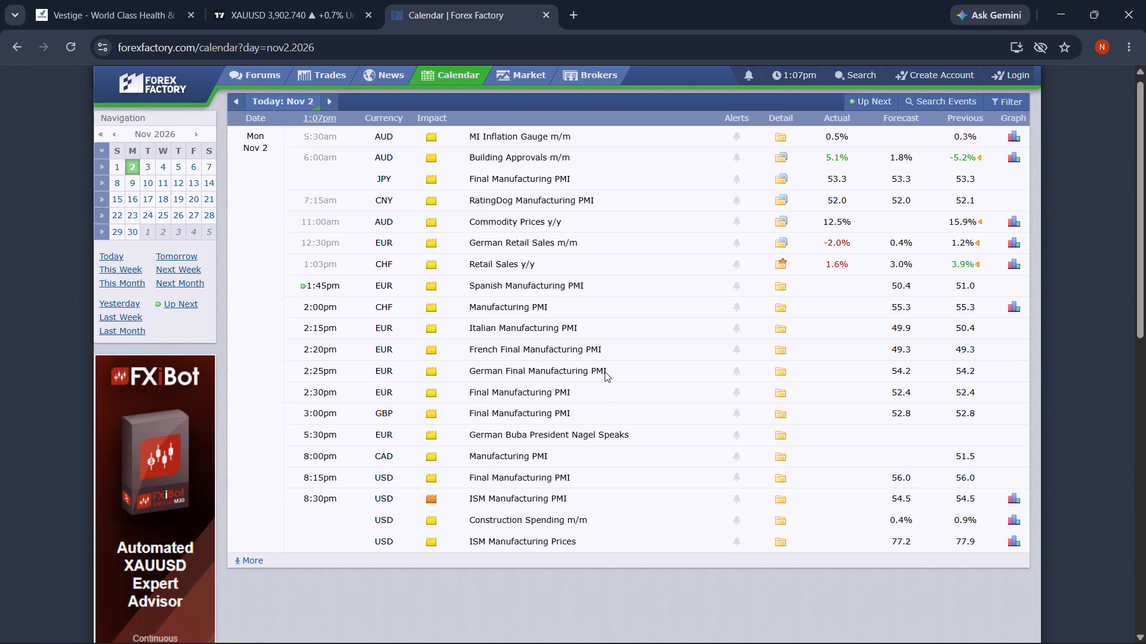
scroll(605, 371, "down", 2)
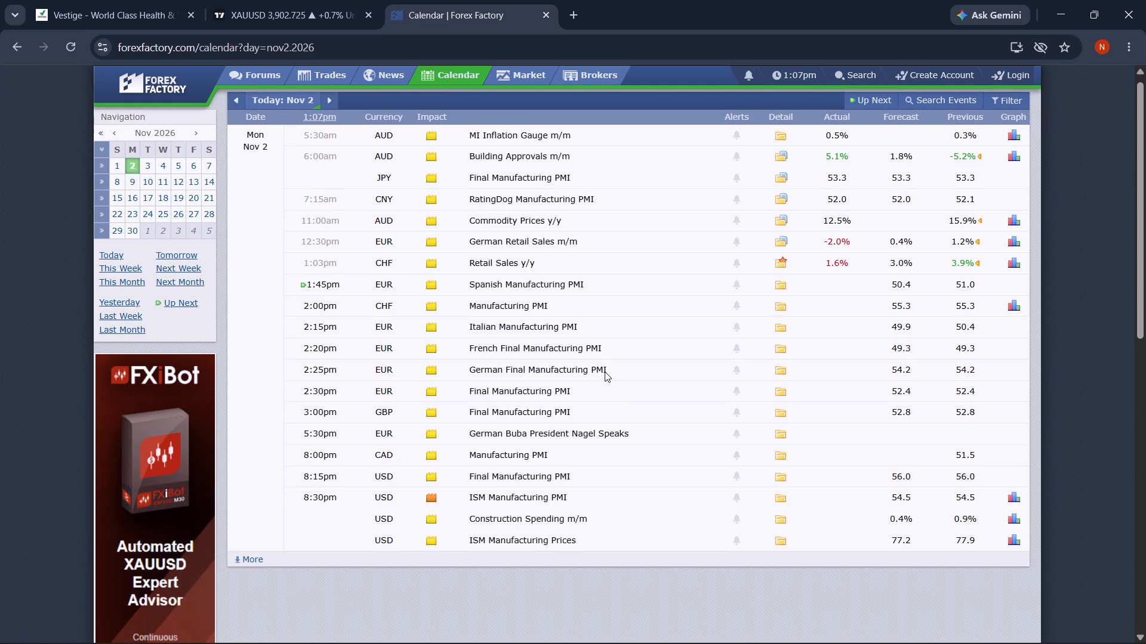
scroll(605, 371, "down", 2)
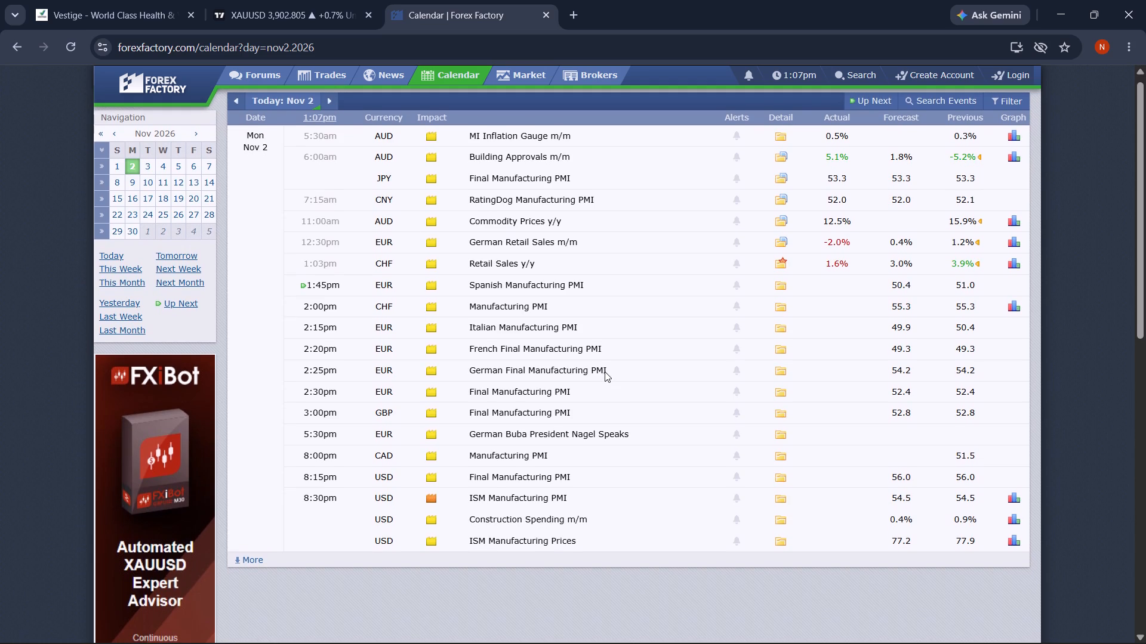
scroll(605, 371, "down", 2)
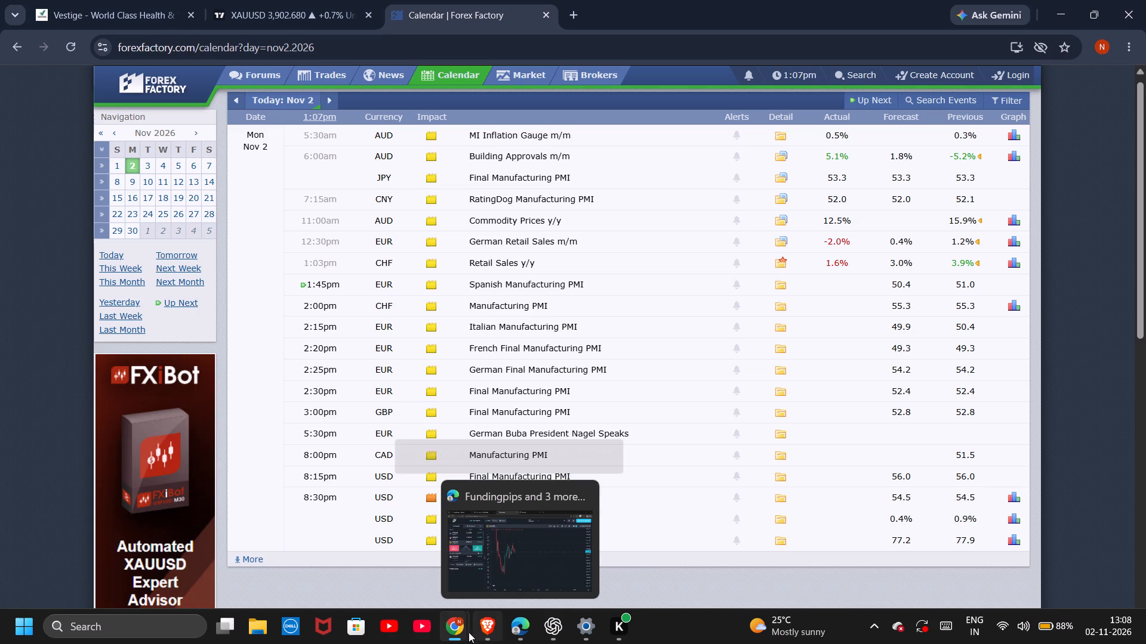
Return to the TradingView XAUUSD chart to examine the current price around the order block.
left_click(422, 529)
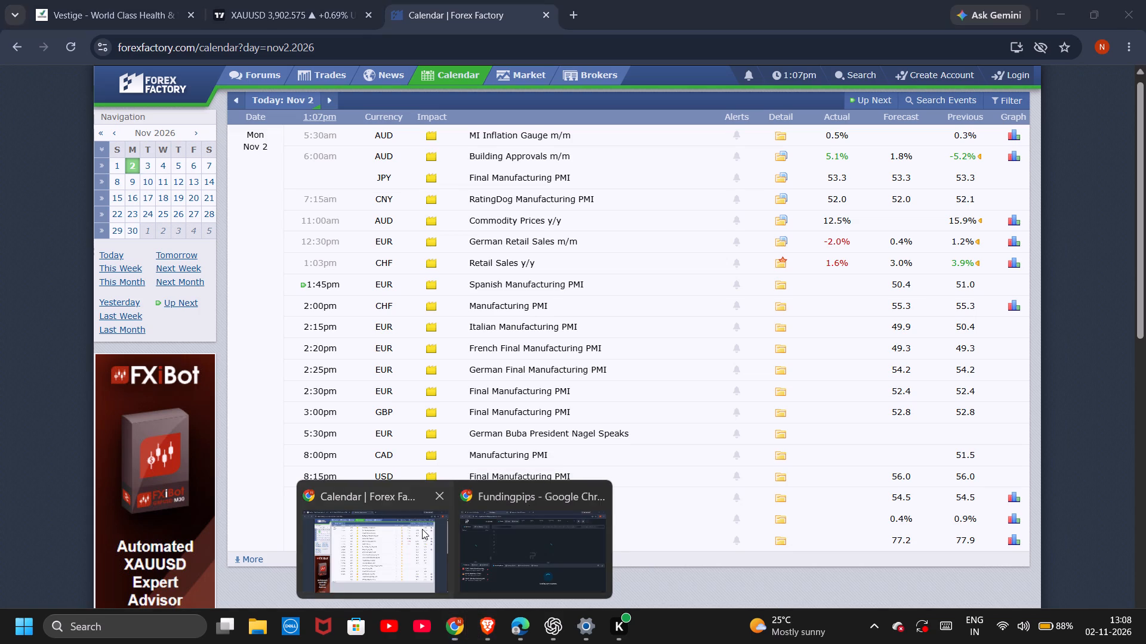
left_click(242, 12)
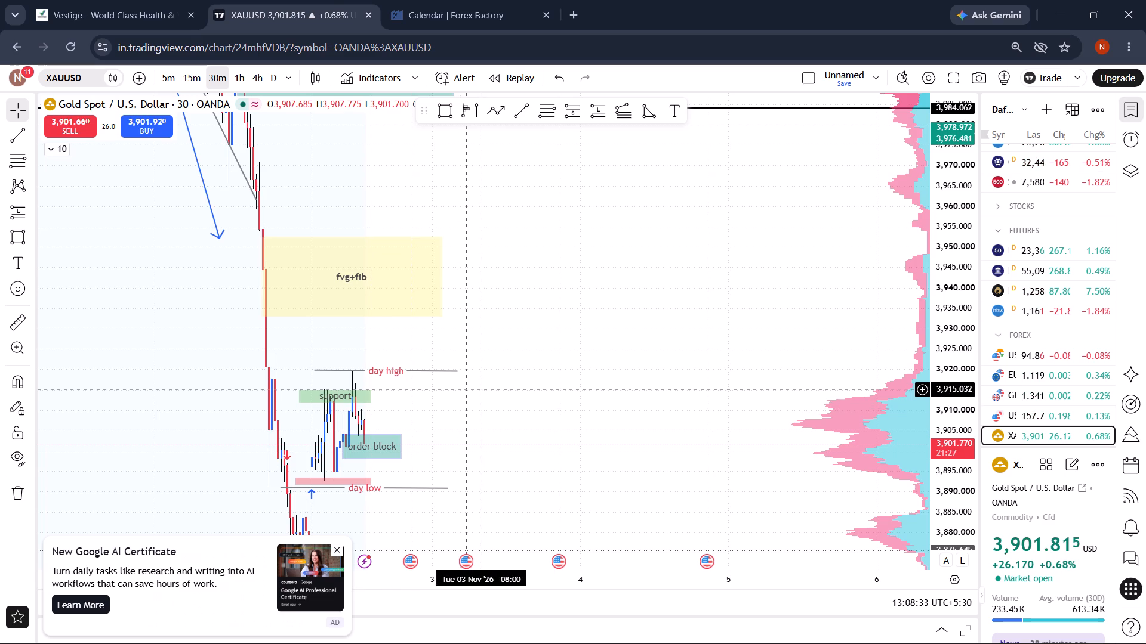
Examine the 30-minute XAUUSD price action between the day high and the order block, and close the advertisement covering the chart.
left_click_drag(506, 387, 490, 364)
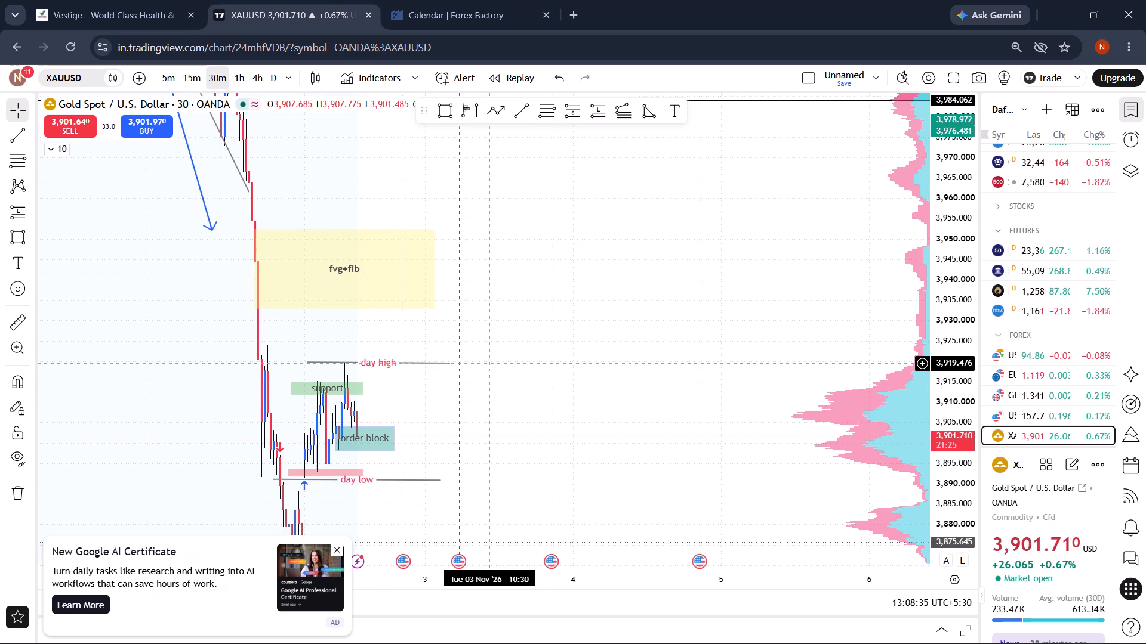
left_click_drag(490, 364, 492, 364)
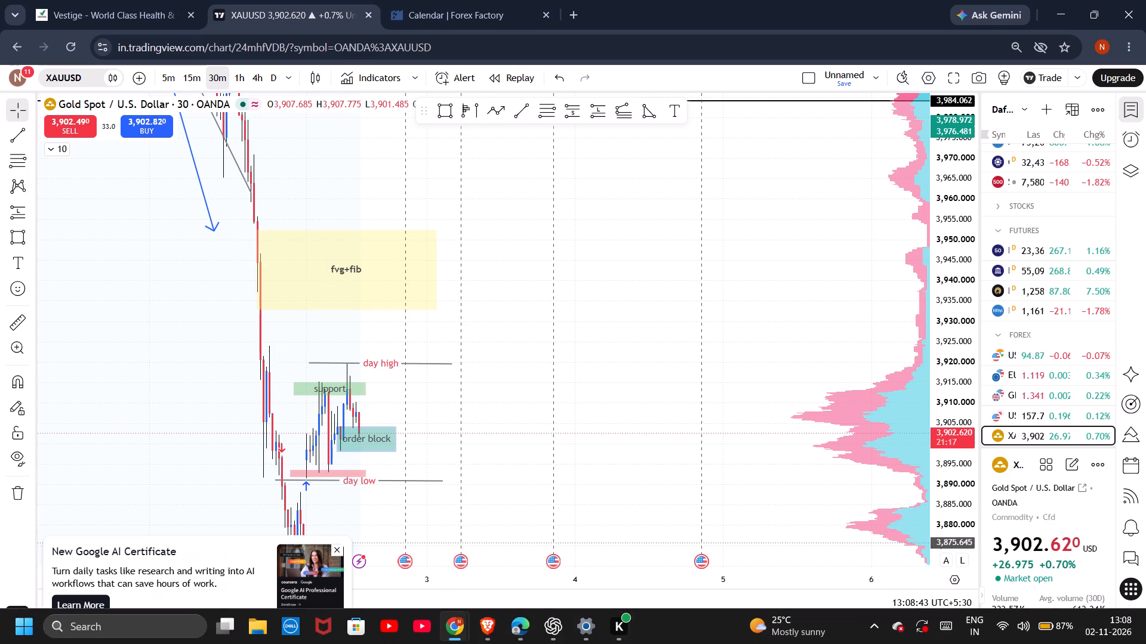
left_click_drag(605, 578, 314, 592)
left_click_drag(278, 450, 388, 448)
left_click_drag(953, 450, 937, 279)
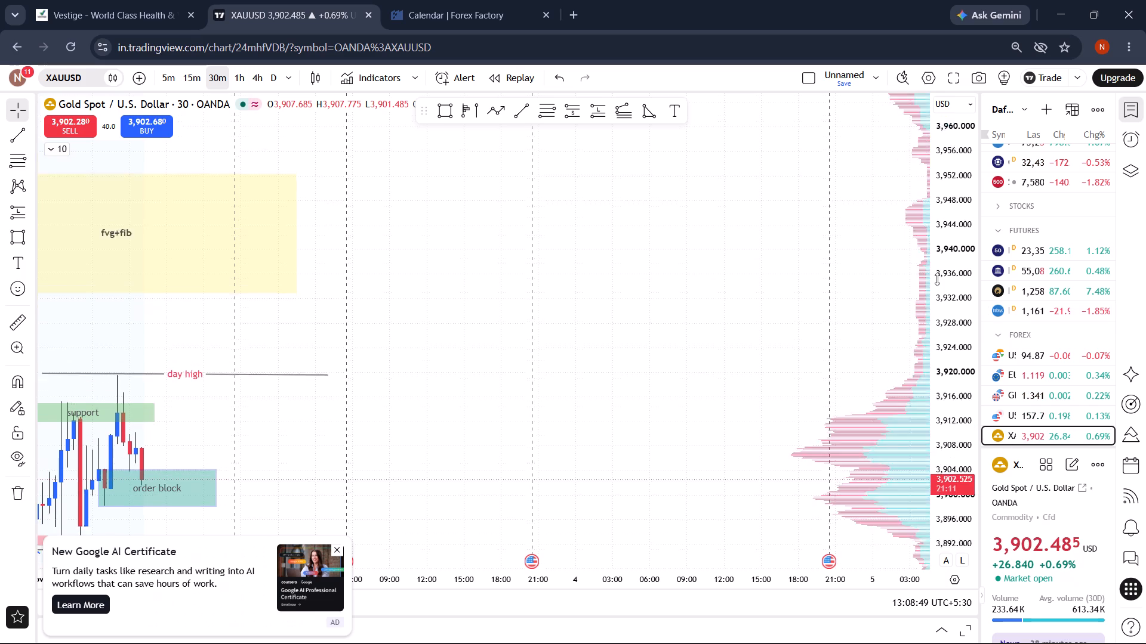
left_click_drag(937, 279, 938, 278)
left_click(945, 553)
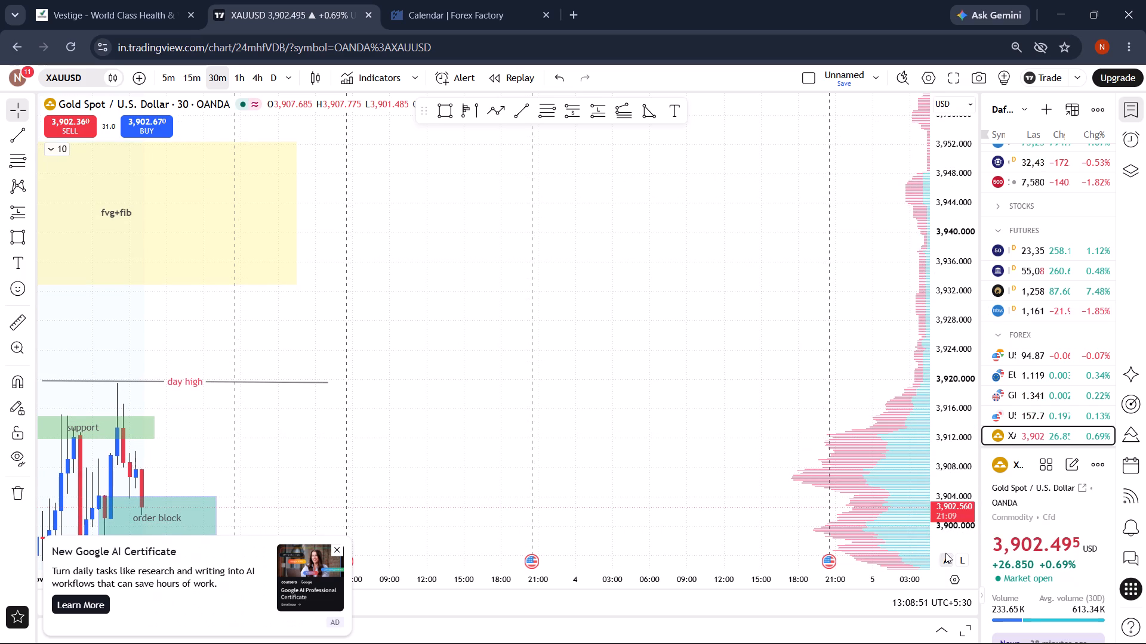
left_click_drag(456, 395, 530, 396)
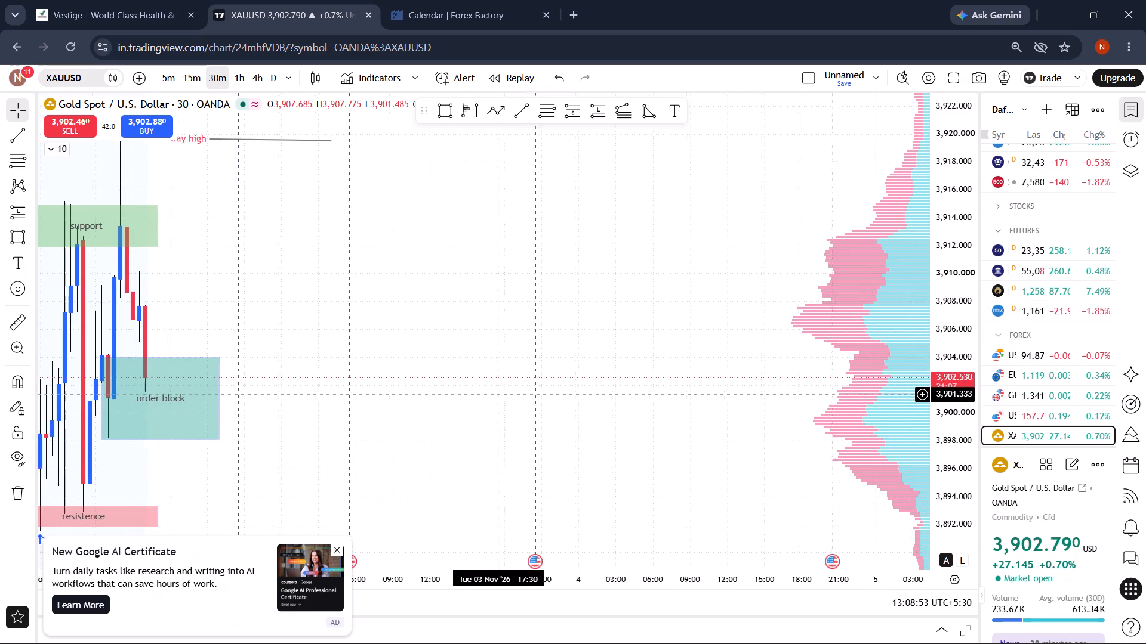
left_click_drag(530, 396, 336, 382)
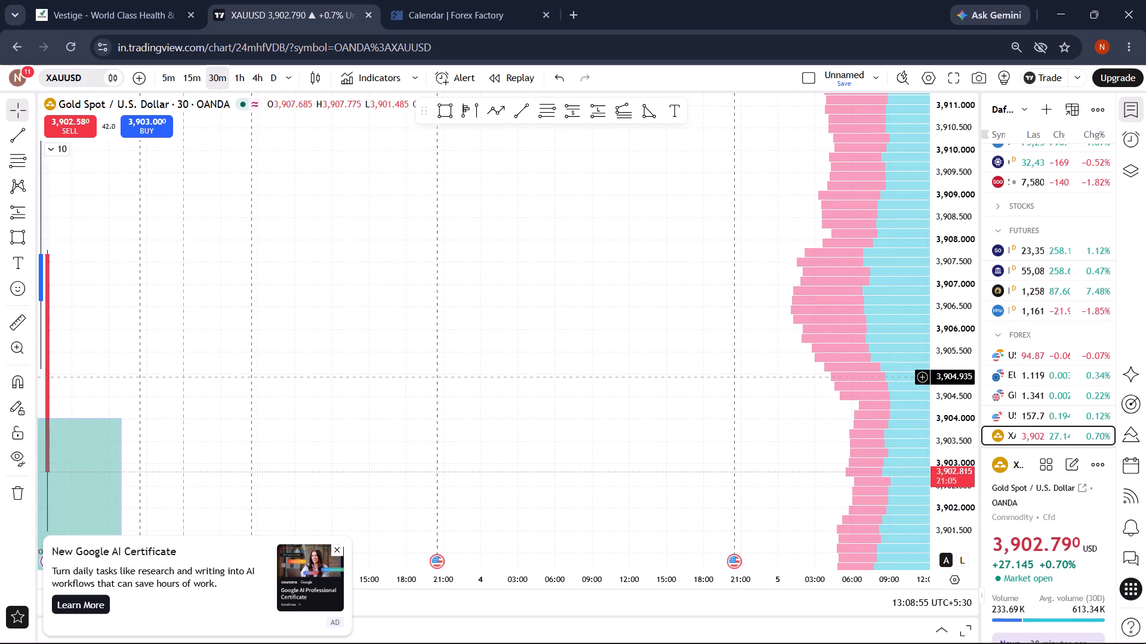
left_click(335, 549)
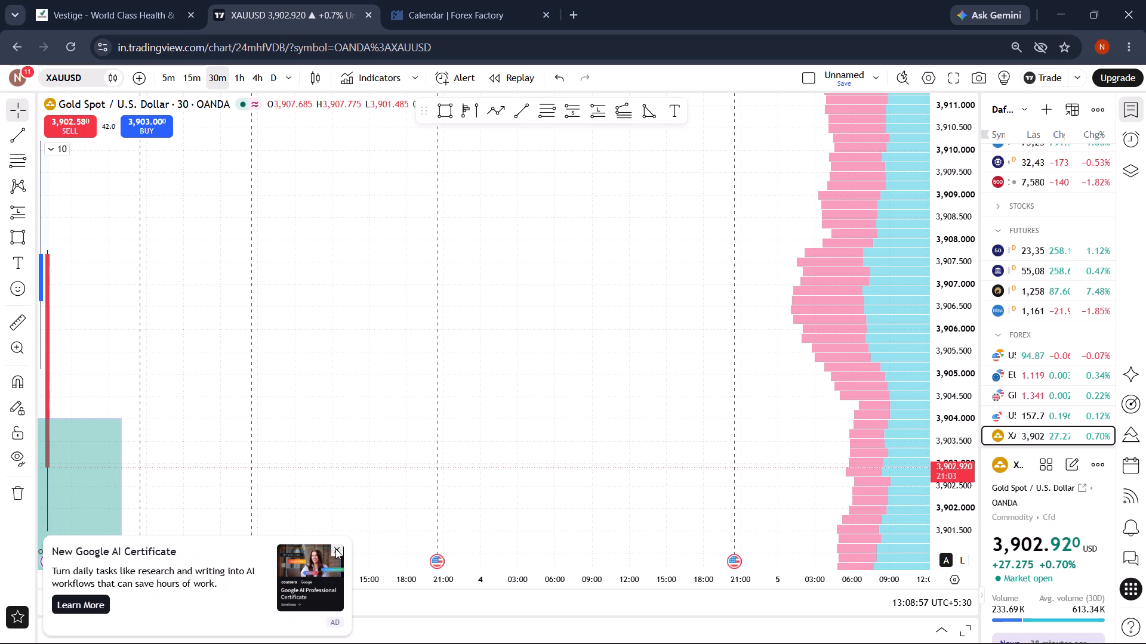
left_click_drag(221, 586, 226, 584)
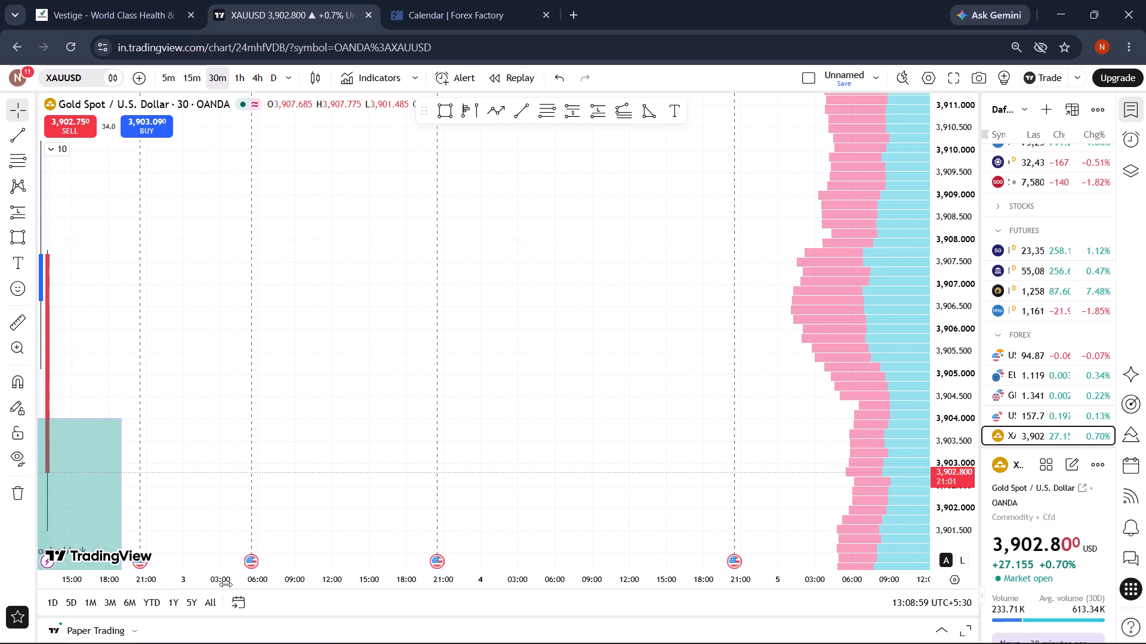
left_click_drag(226, 584, 241, 585)
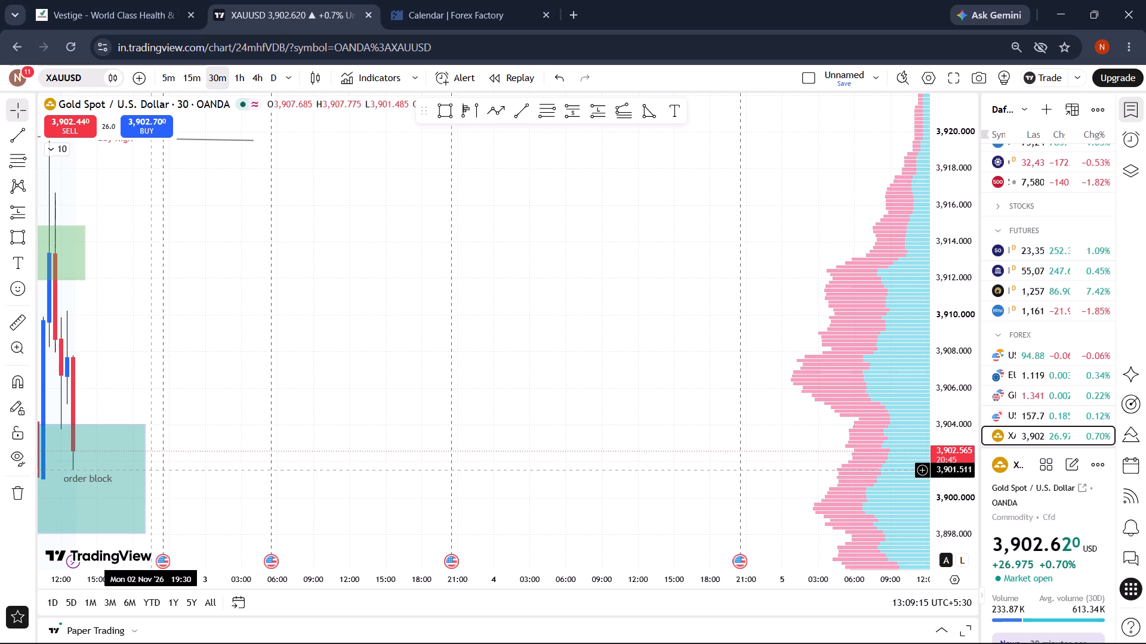
Create a XAUUSD price alert inside the order block, with the condition Crossing the value 3,900.
right_click(151, 470)
right_click(151, 470)
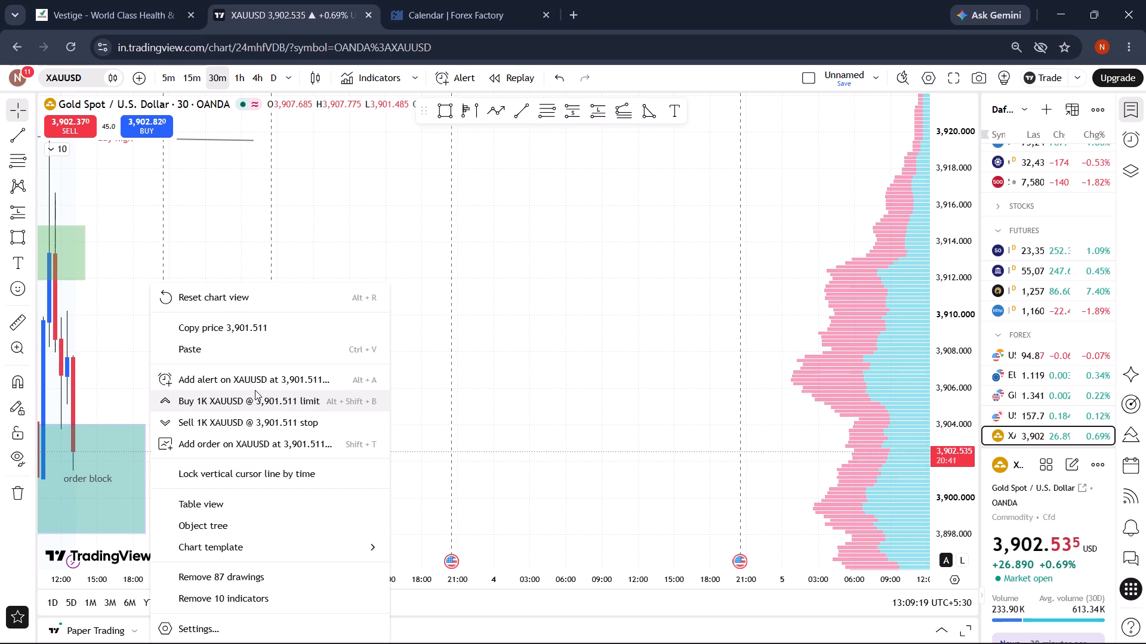
left_click(204, 379)
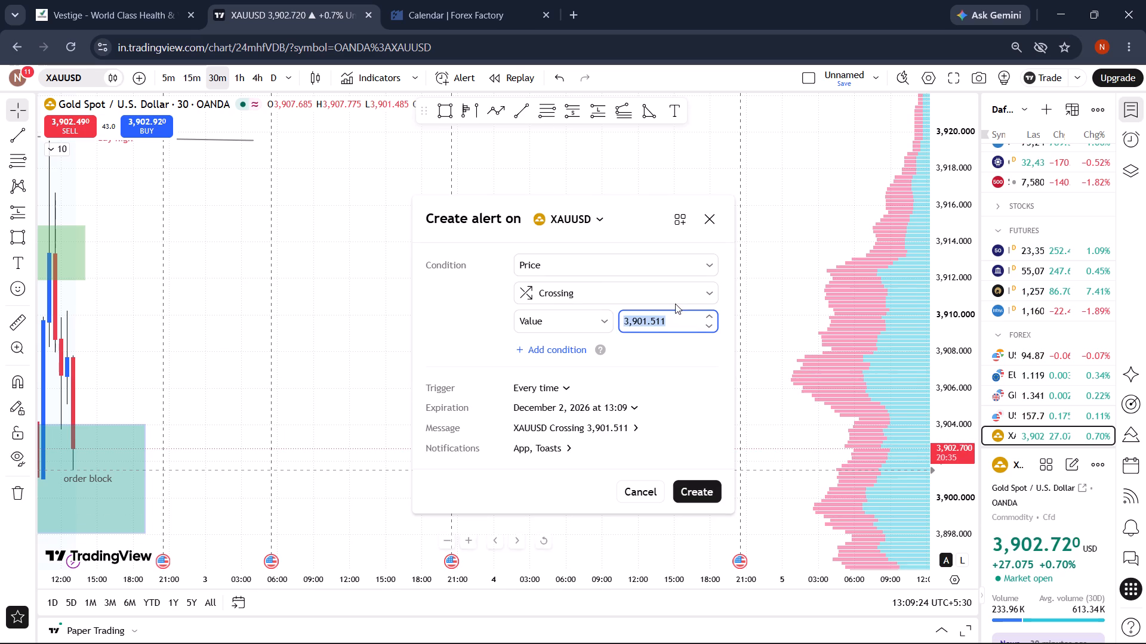
left_click(668, 318)
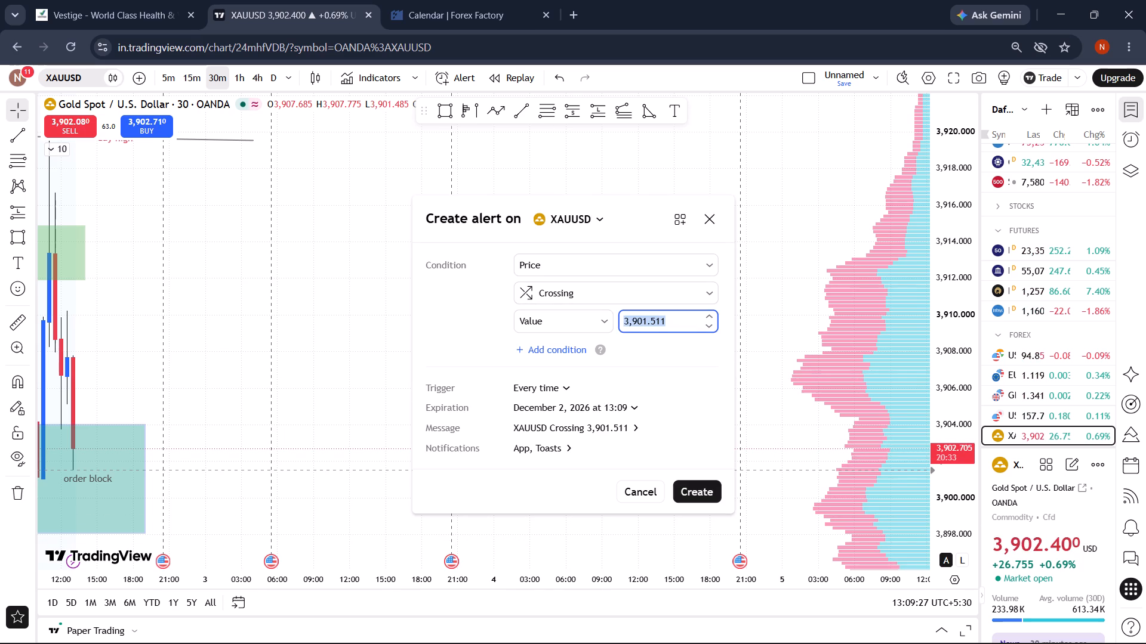
key("BackSpace")
key("BackSpace")
key("BackSpace")
key("BackSpace")
key("BackSpace")
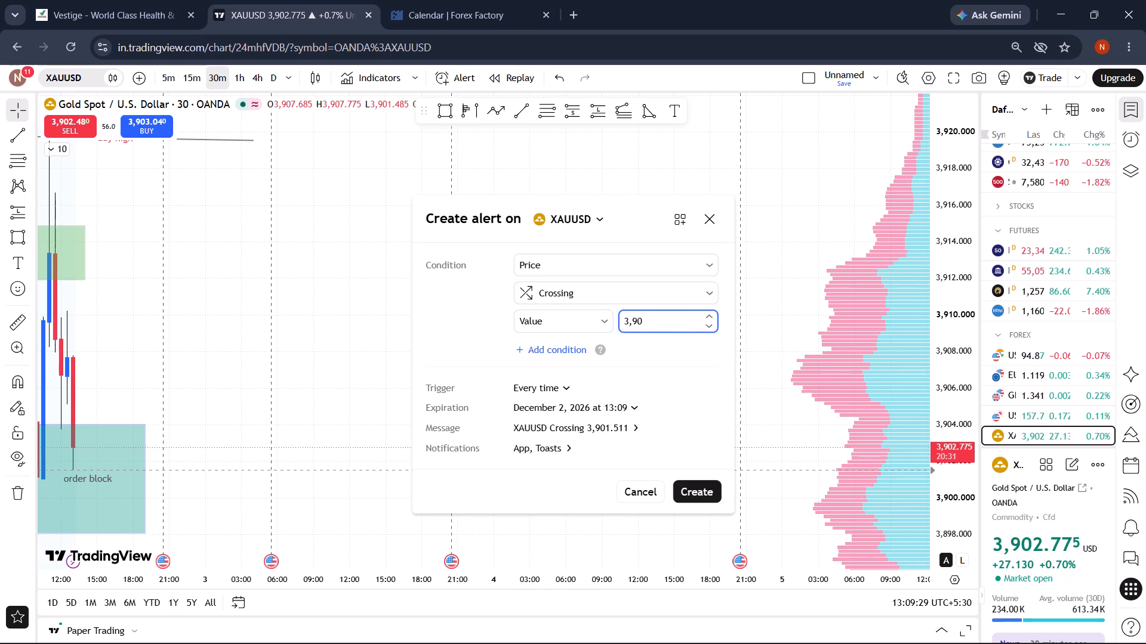
key("0")
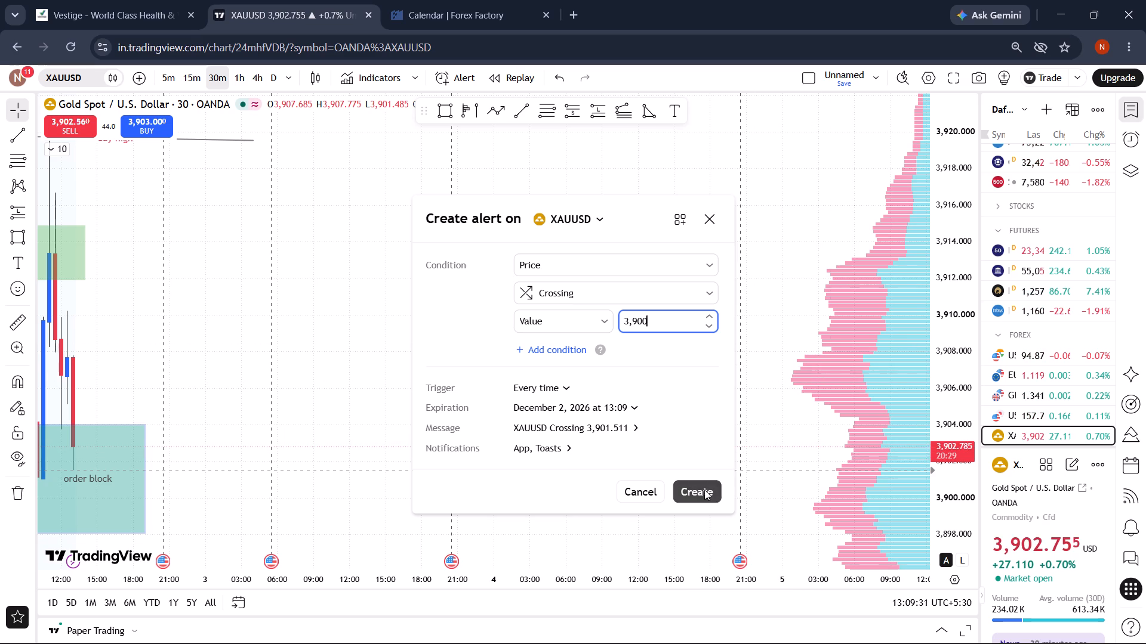
left_click(702, 491)
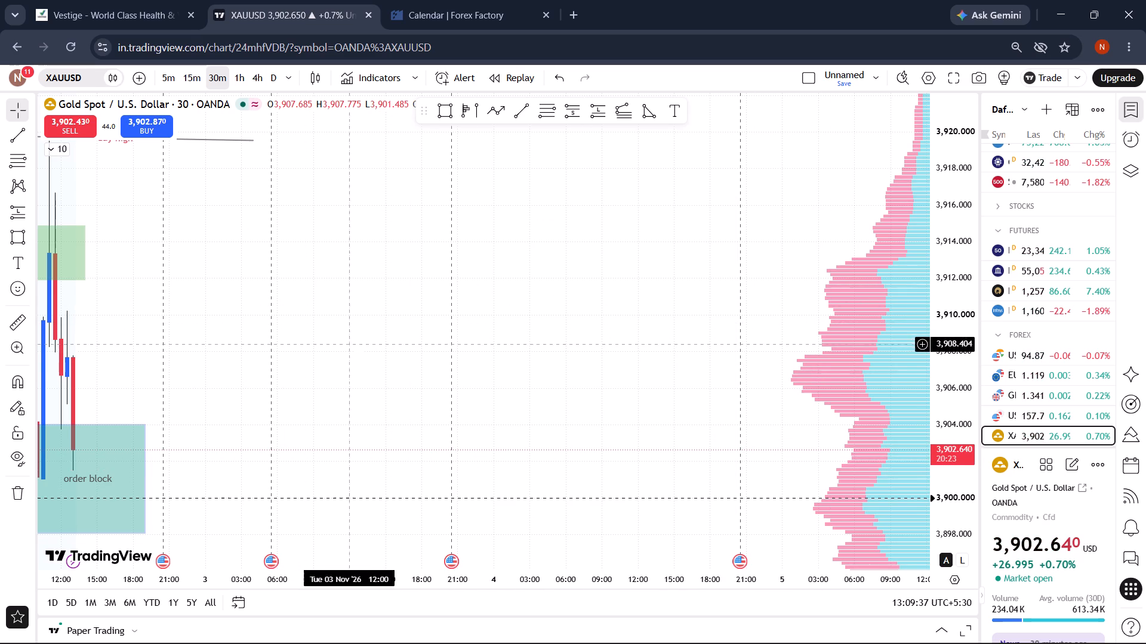
Switch to the FundingPips platform in Microsoft Edge and view the XAUUSD M30 chart.
left_click_drag(378, 389, 553, 416)
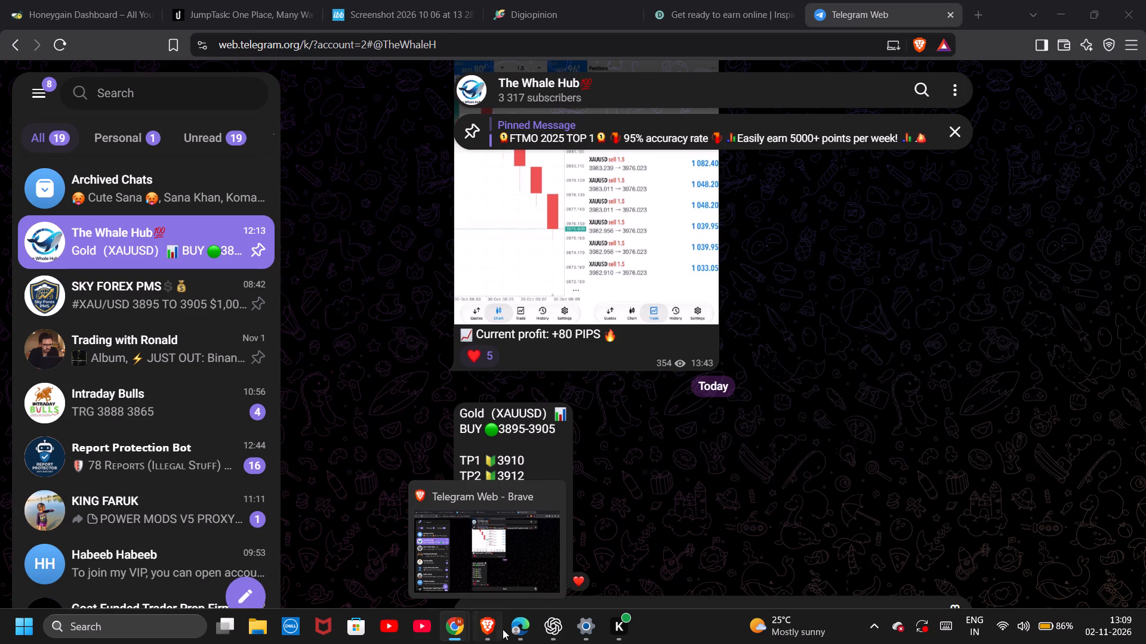
left_click(522, 583)
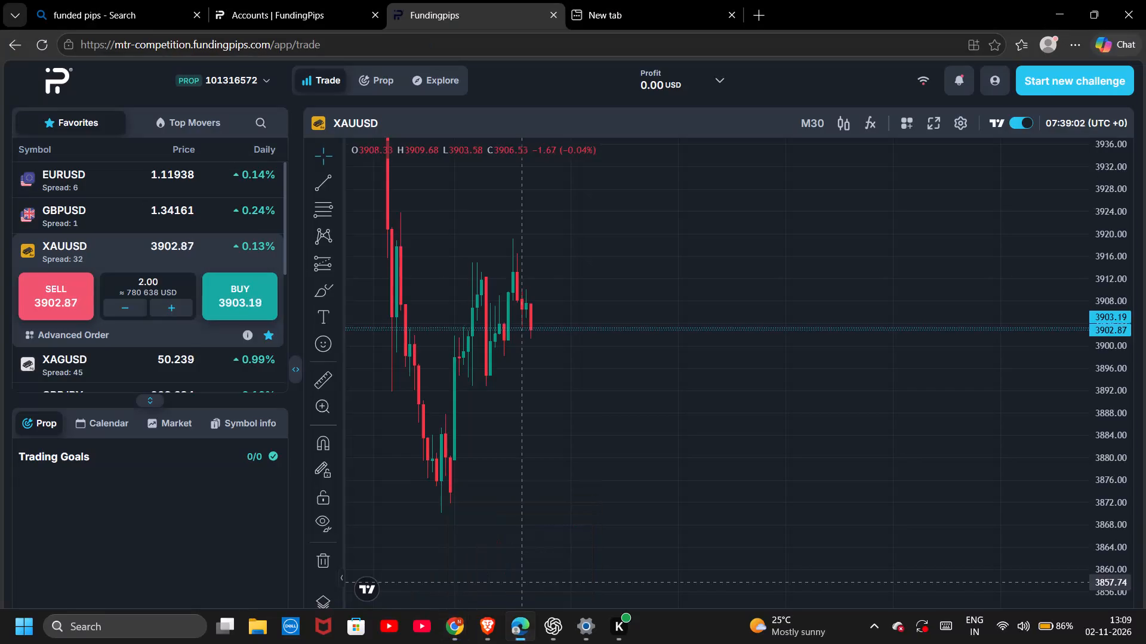
left_click_drag(593, 494, 531, 495)
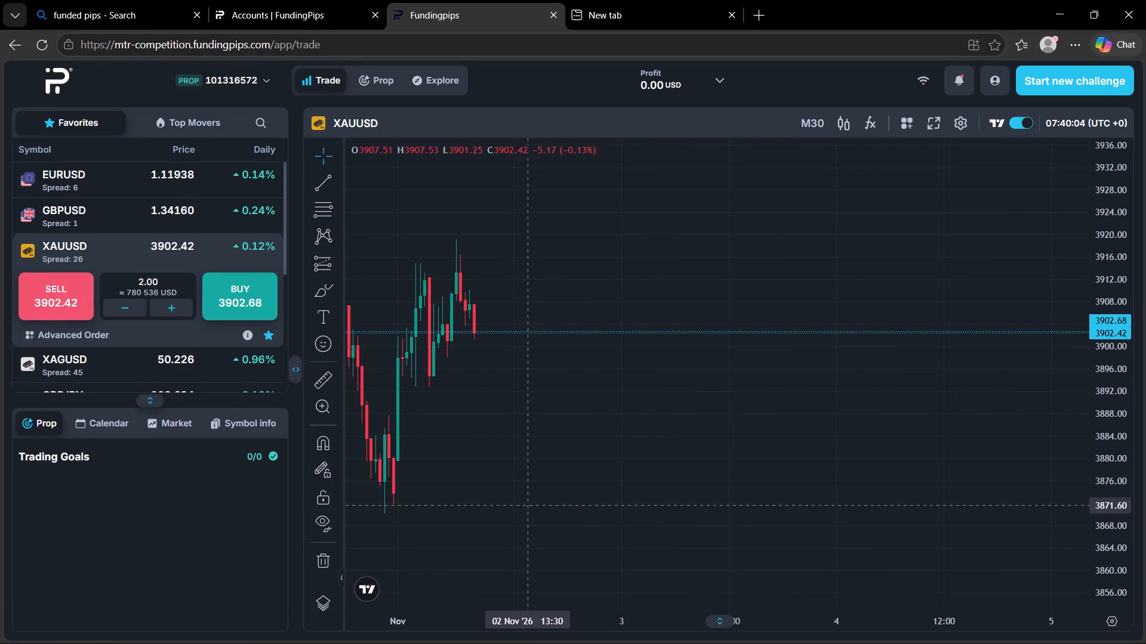
Open the XAGUSD chart from the favourites and examine its M1 price action over the past hours.
left_click(131, 354)
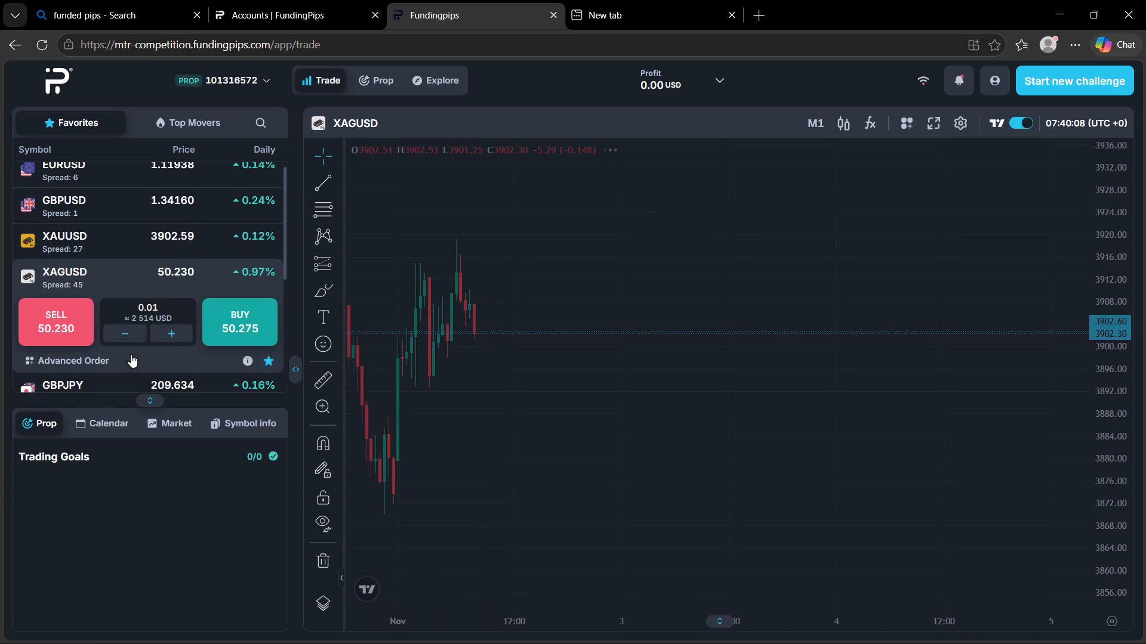
left_click(116, 233)
left_click(114, 374)
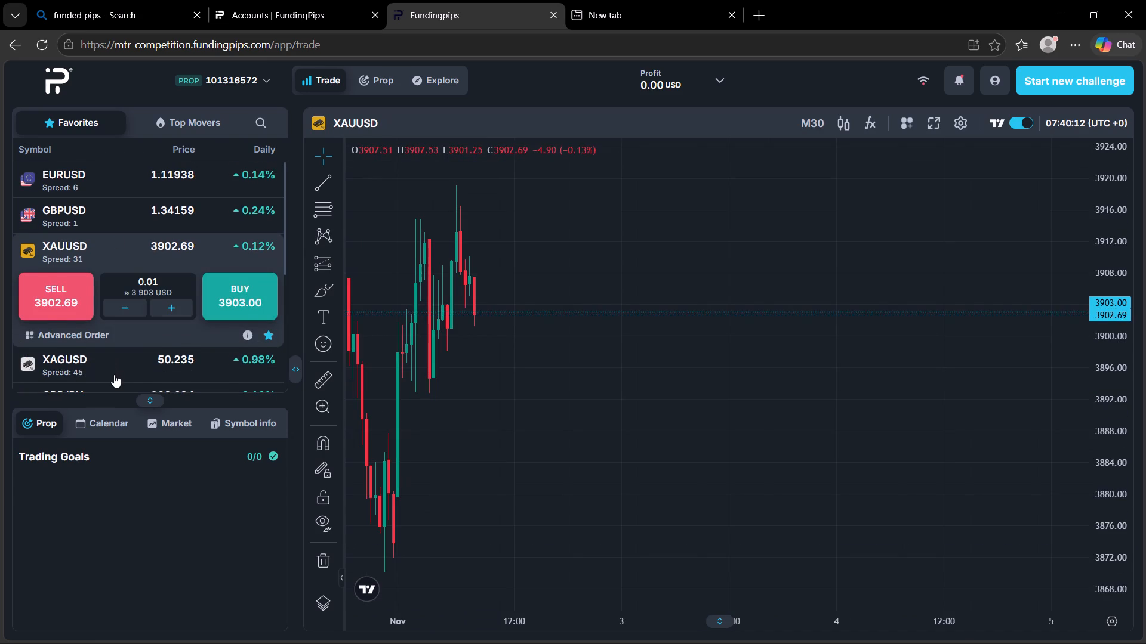
left_click_drag(569, 444, 569, 442)
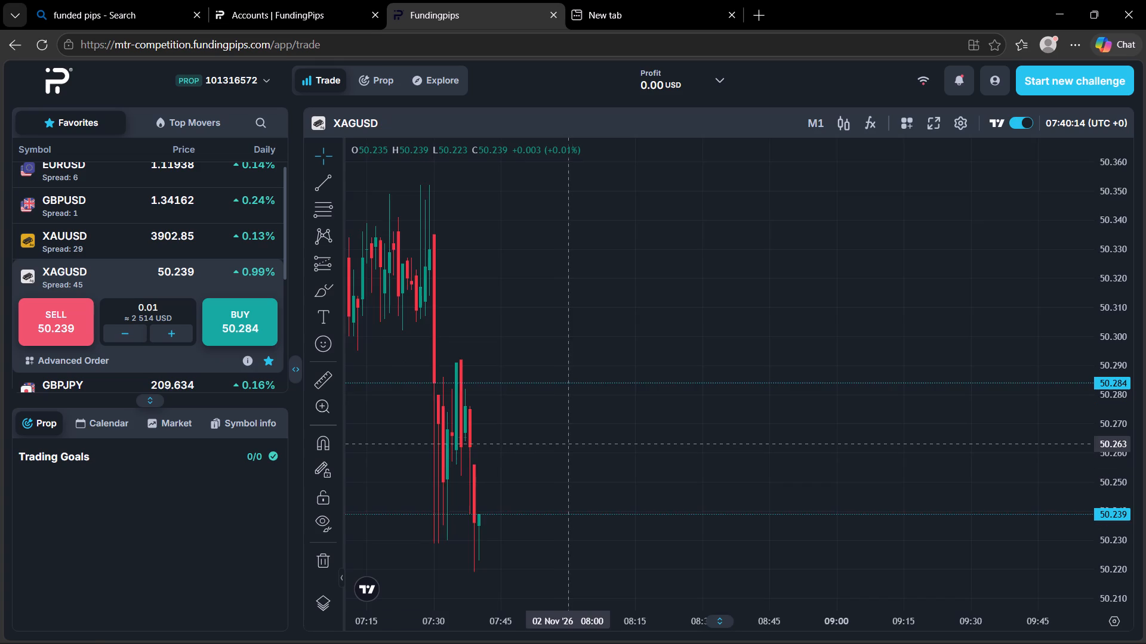
left_click_drag(569, 442, 614, 336)
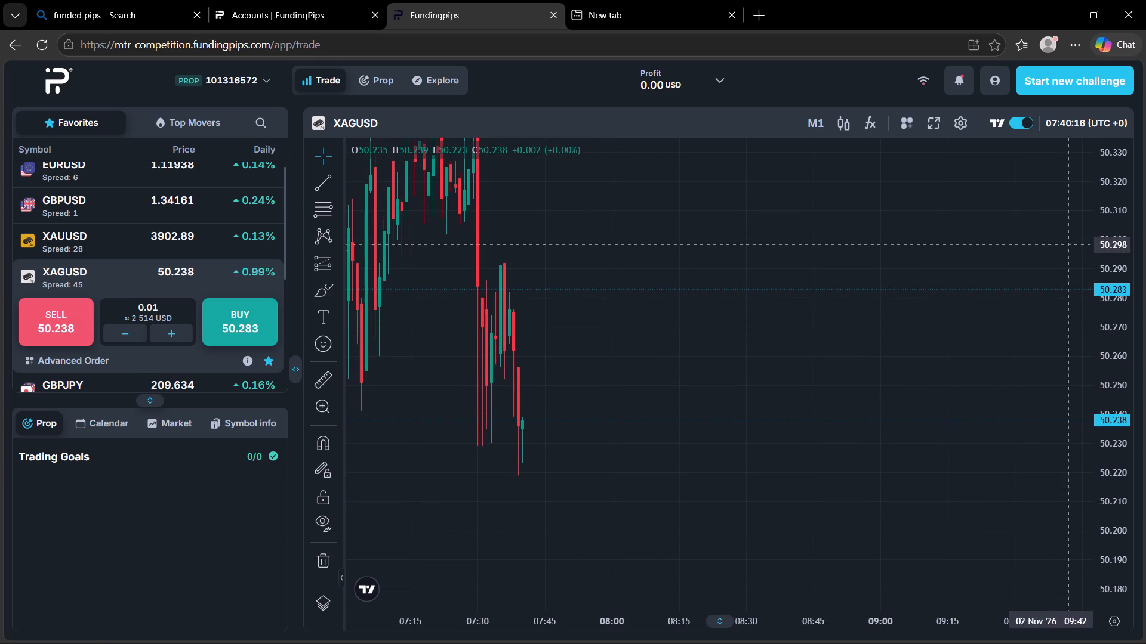
left_click_drag(1121, 199, 1145, 513)
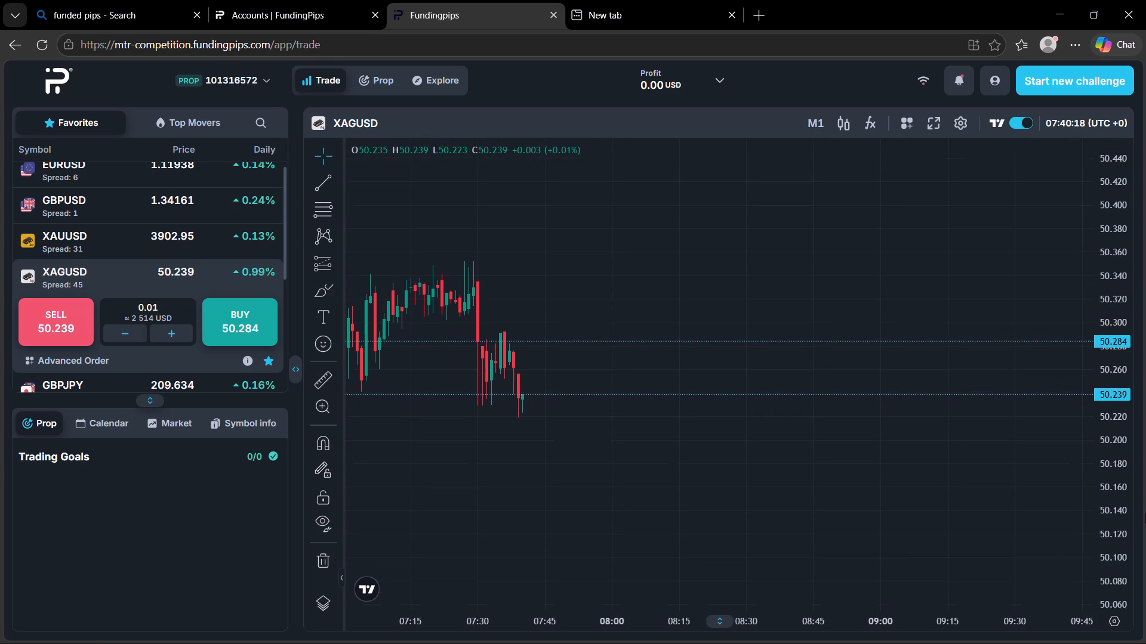
left_click_drag(1145, 513, 1145, 516)
left_click_drag(534, 621, 723, 608)
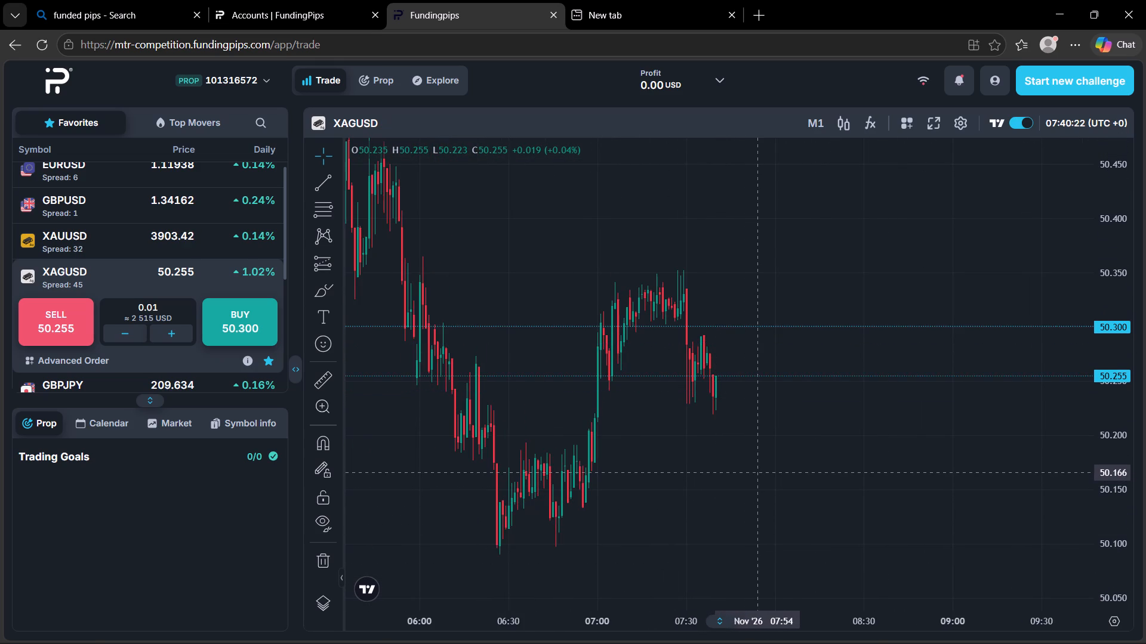
left_click_drag(758, 472, 628, 451)
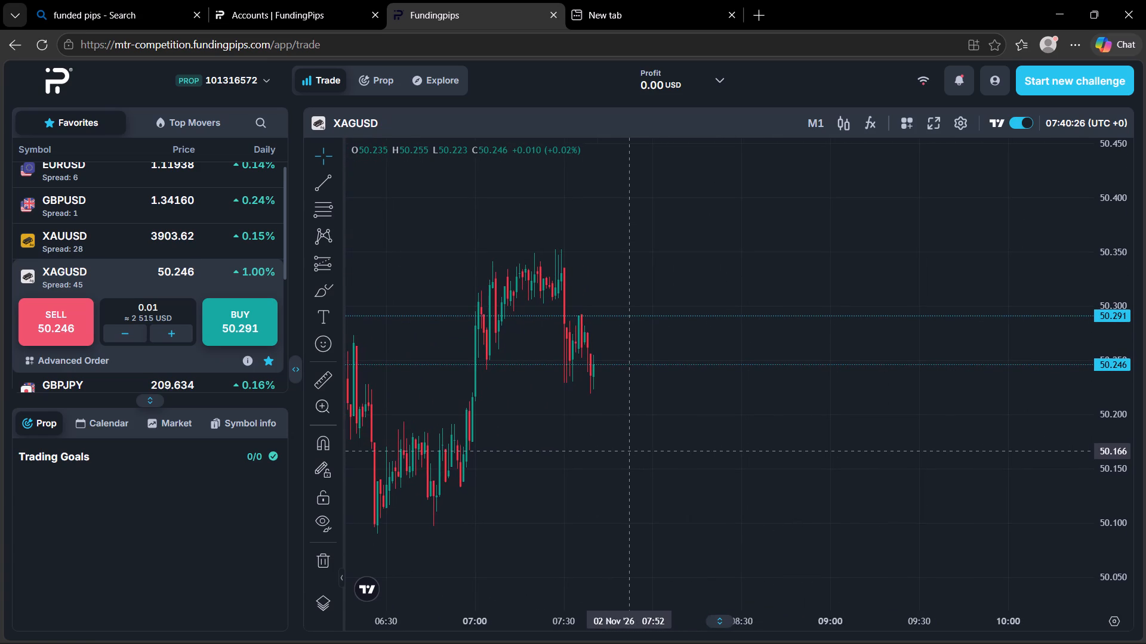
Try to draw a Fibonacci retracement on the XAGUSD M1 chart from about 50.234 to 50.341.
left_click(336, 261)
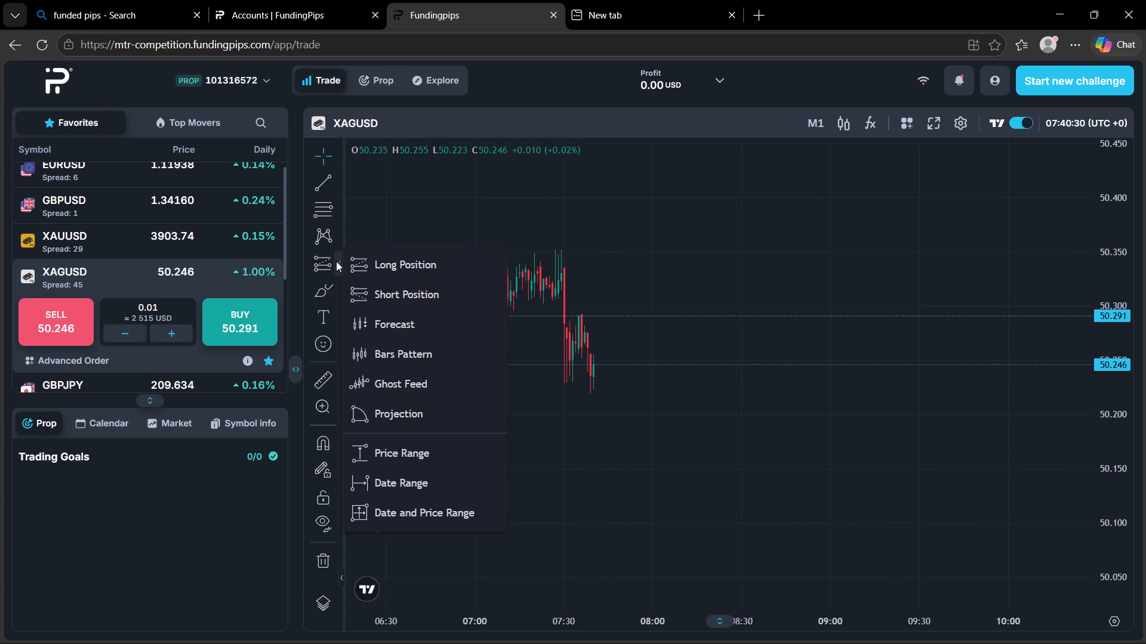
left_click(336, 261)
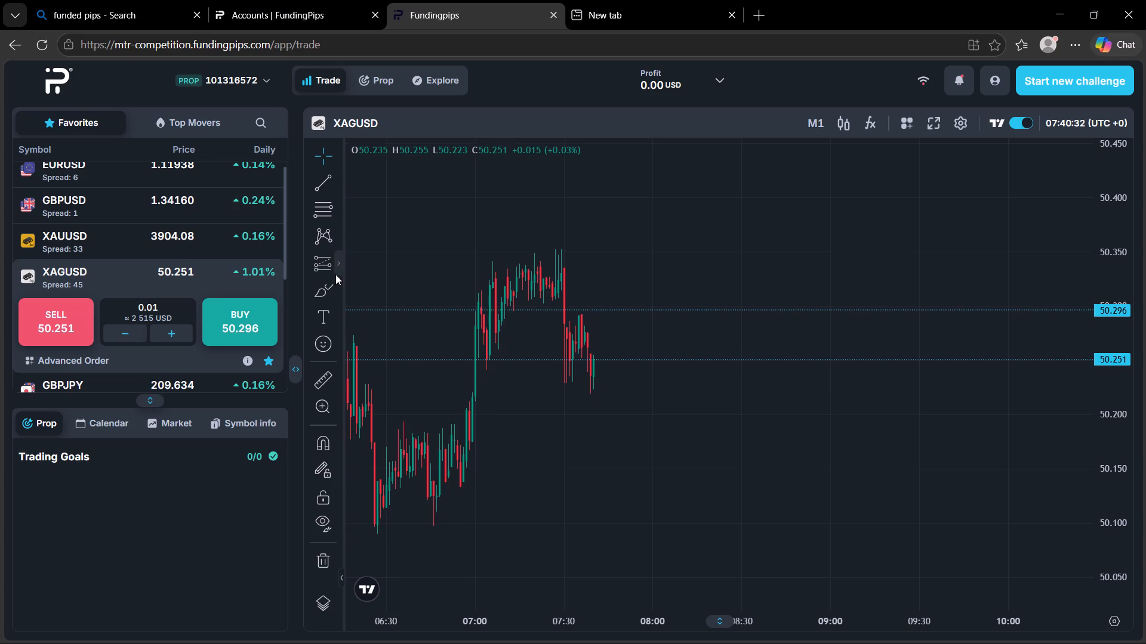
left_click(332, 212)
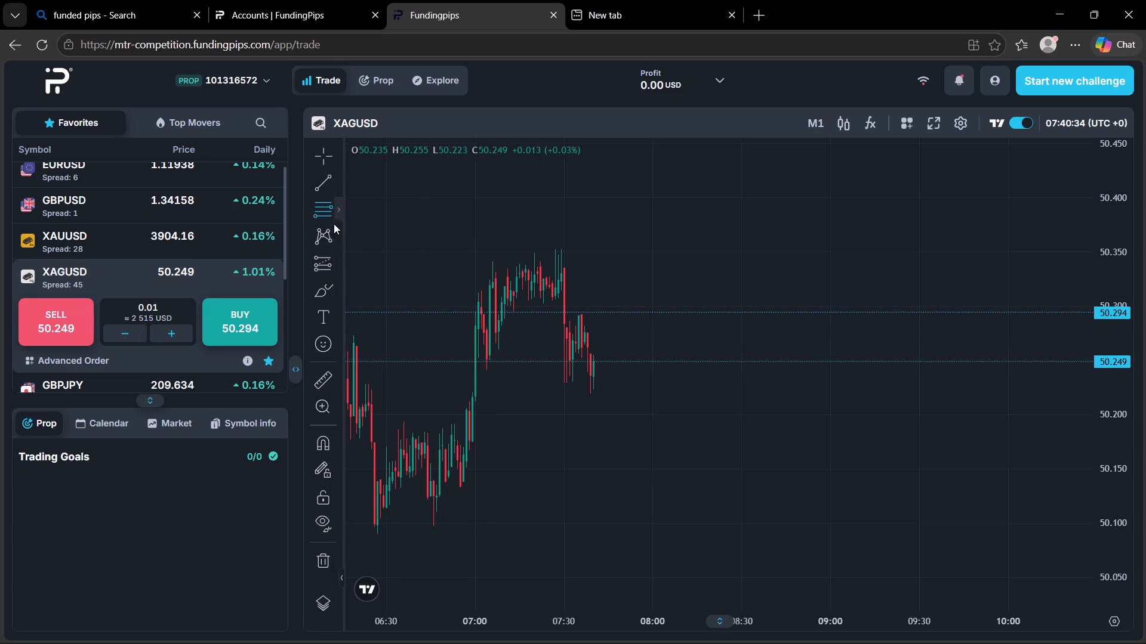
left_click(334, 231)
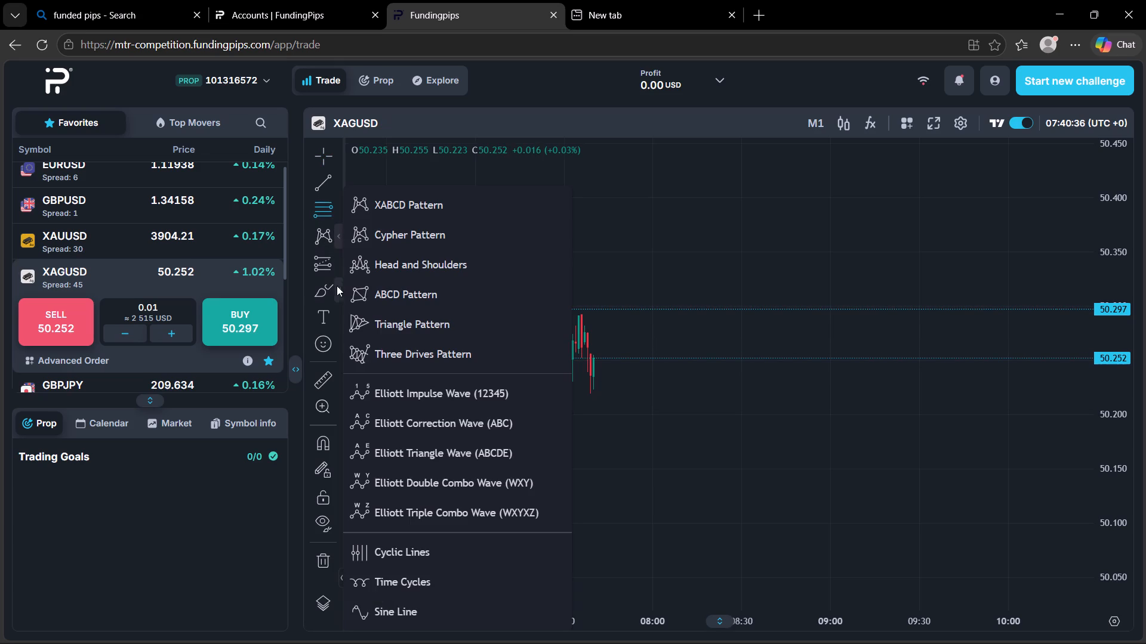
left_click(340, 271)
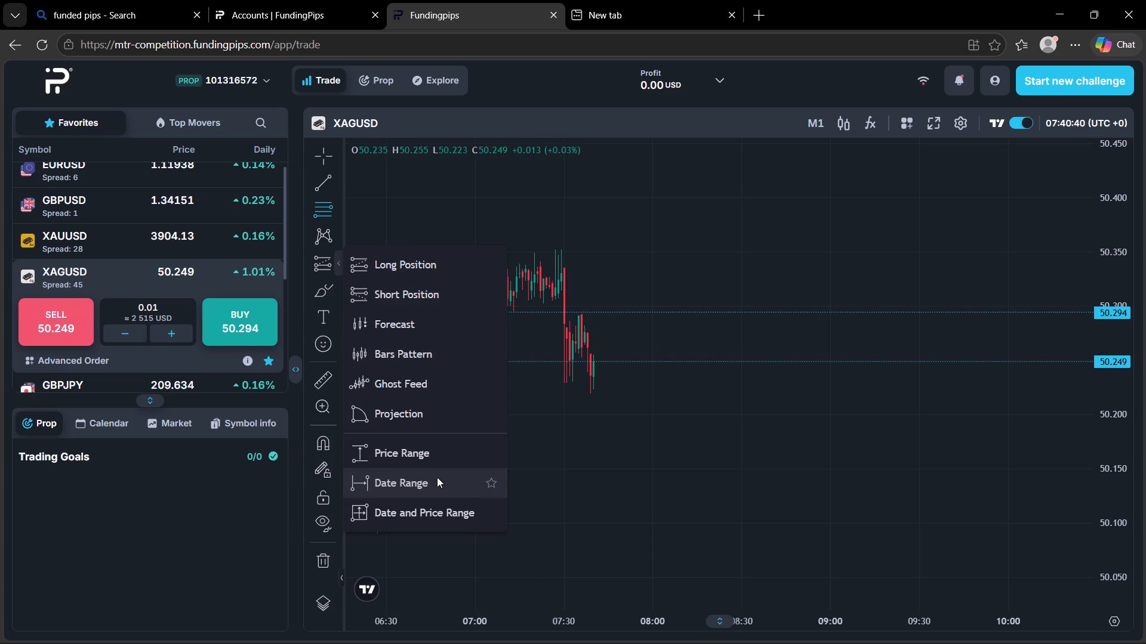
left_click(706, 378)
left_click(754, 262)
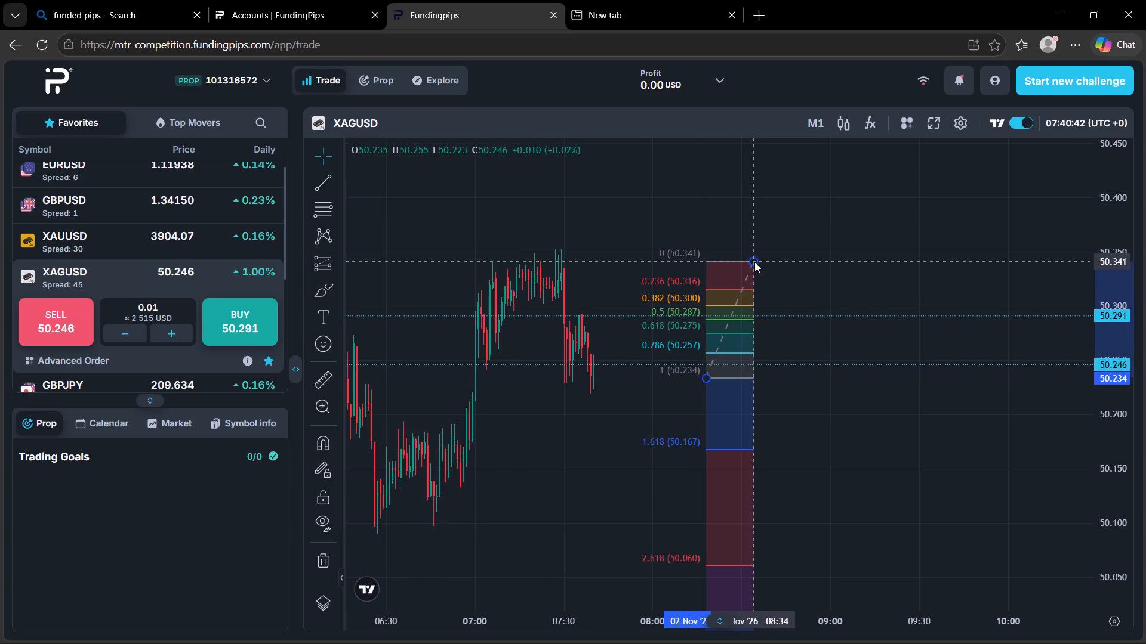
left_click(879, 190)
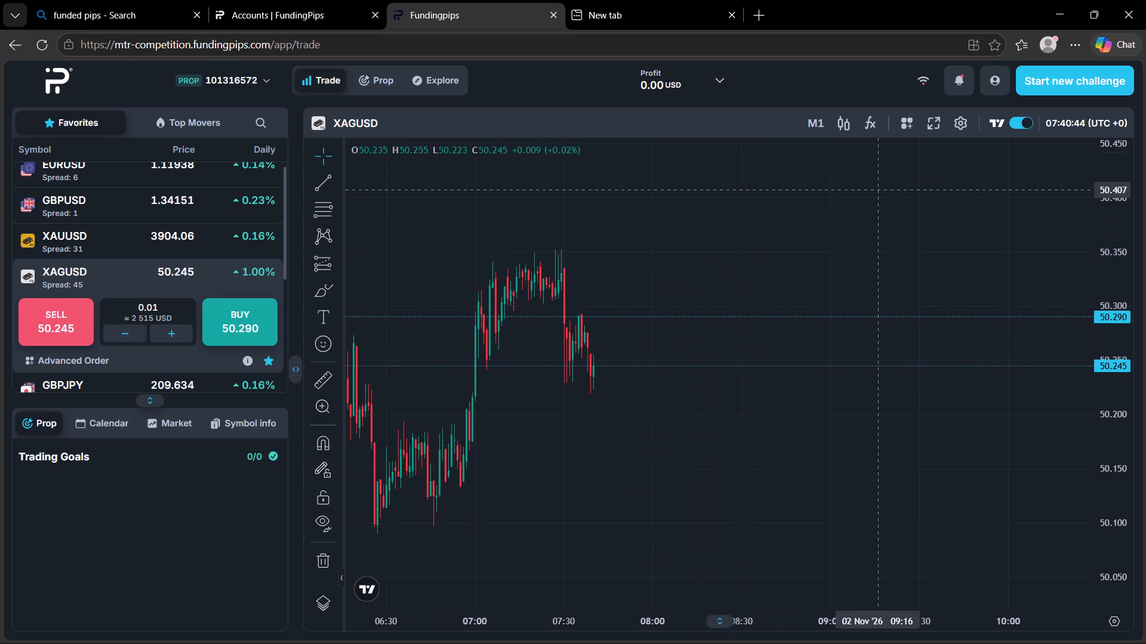
Open the EURUSD M1 chart from the favourites and examine its price action back to about 04:00.
left_click(93, 172)
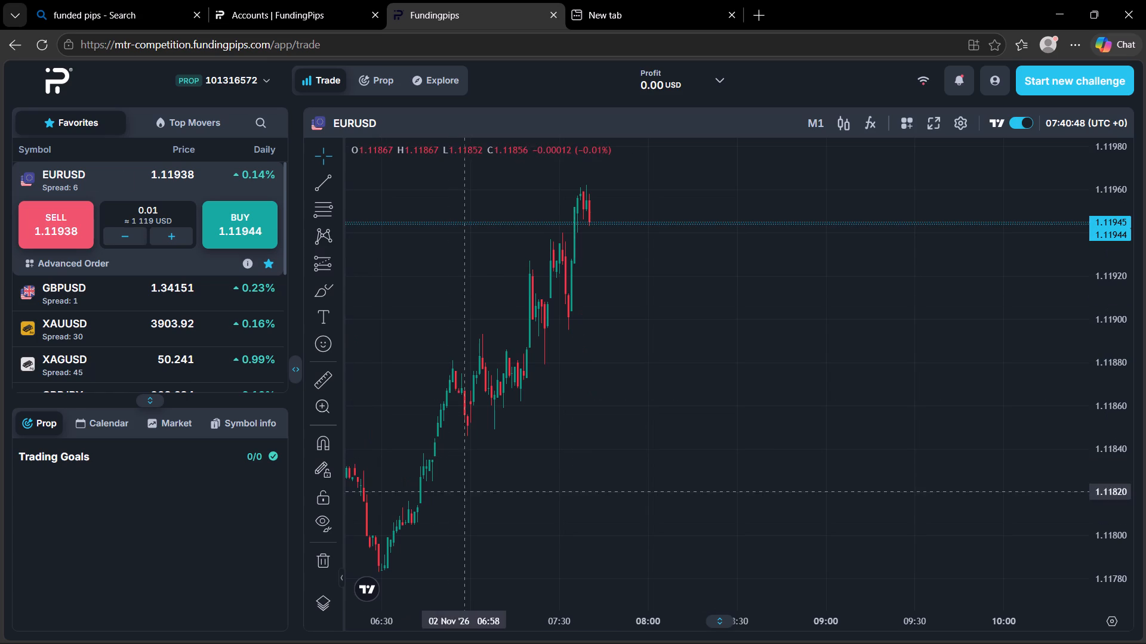
left_click_drag(661, 333, 743, 258)
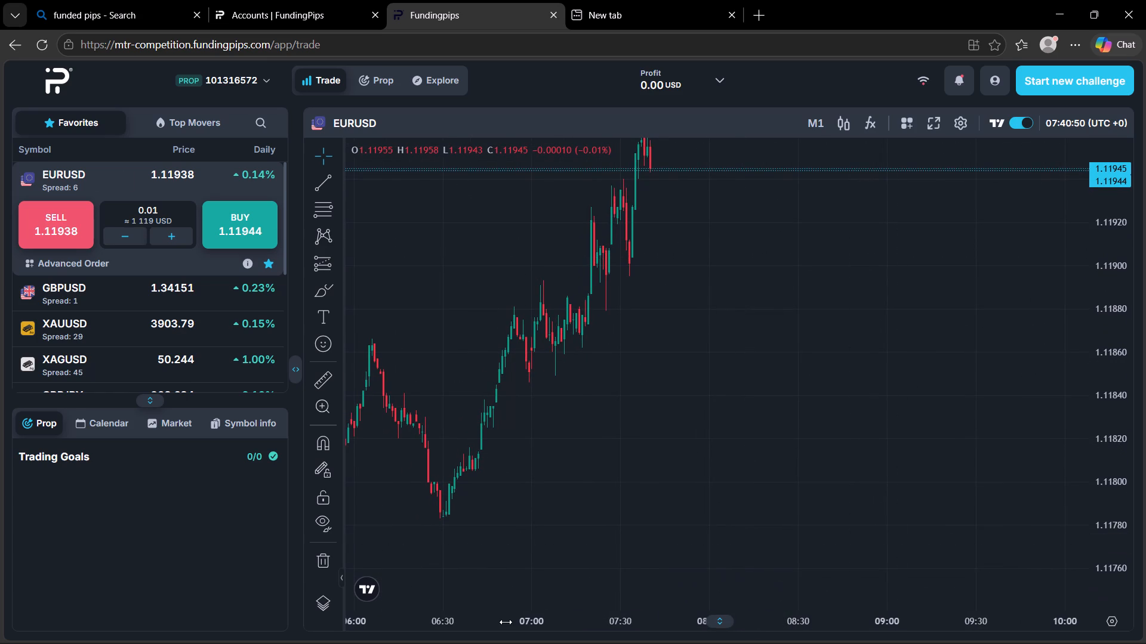
left_click_drag(506, 623, 729, 578)
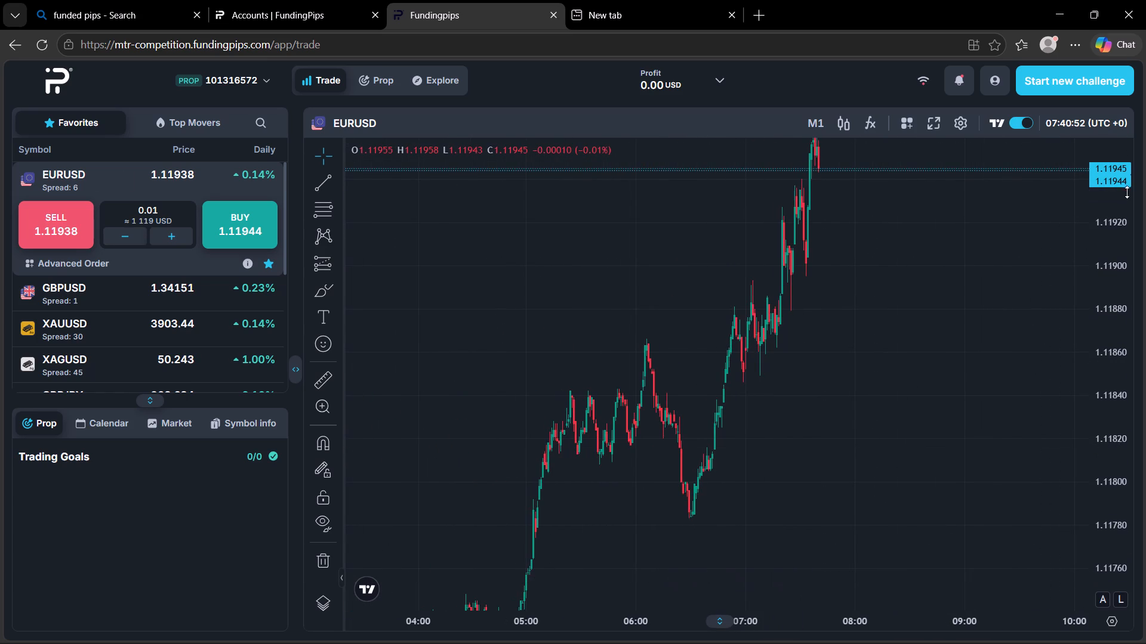
left_click_drag(1121, 196, 1135, 415)
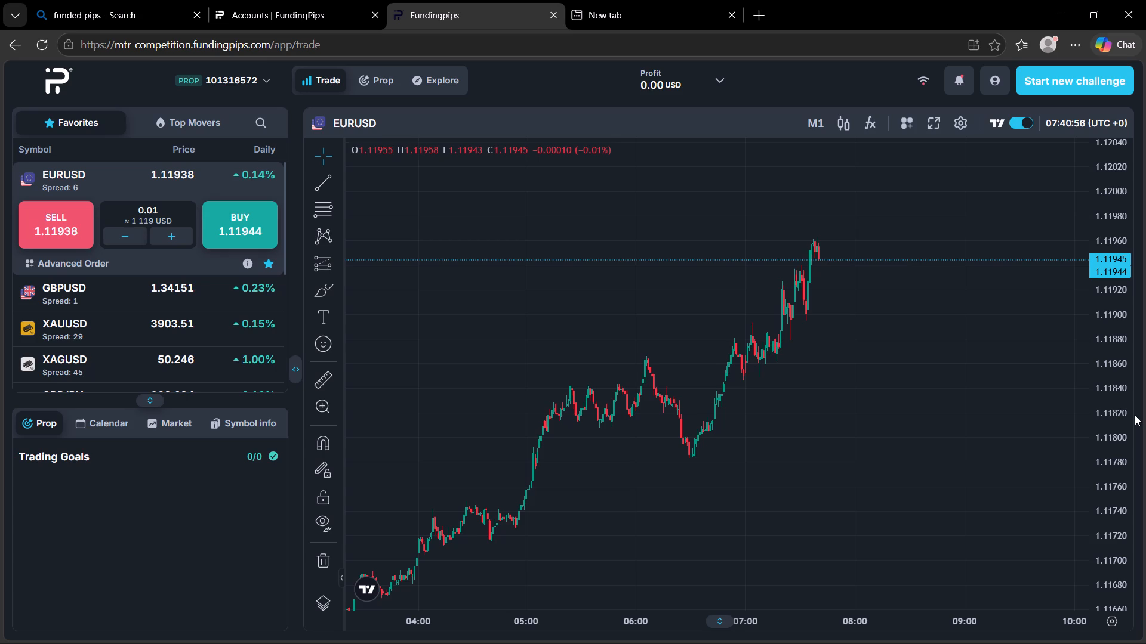
Compare the GBPUSD and EURUSD M1 charts by alternating between the two pairs, ending on EURUSD.
left_click(233, 311)
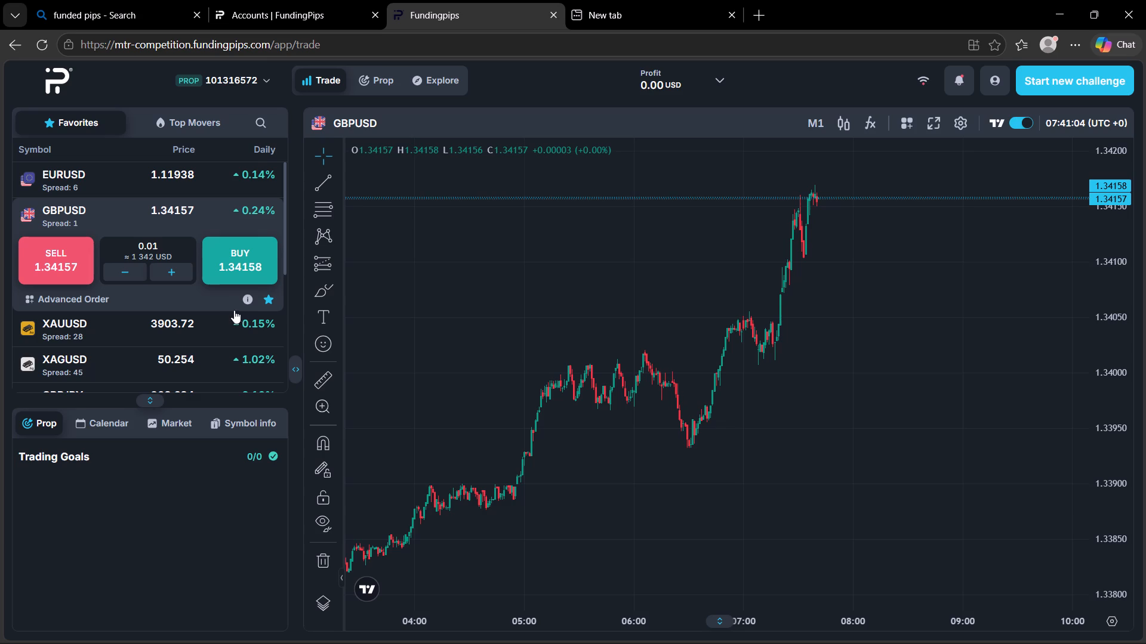
left_click(153, 186)
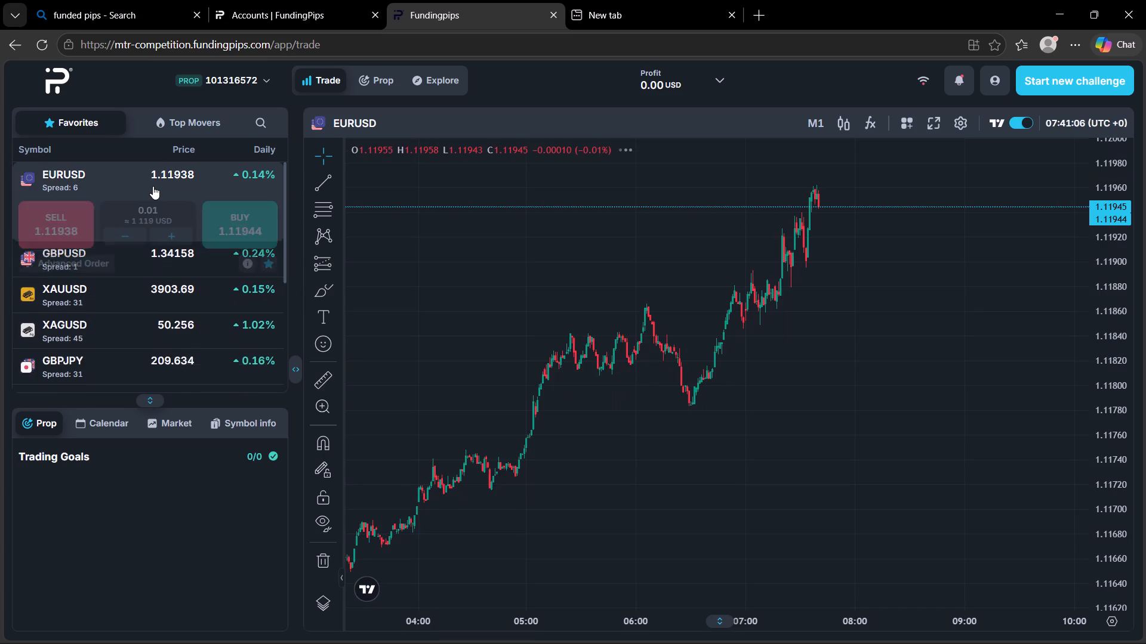
left_click(113, 290)
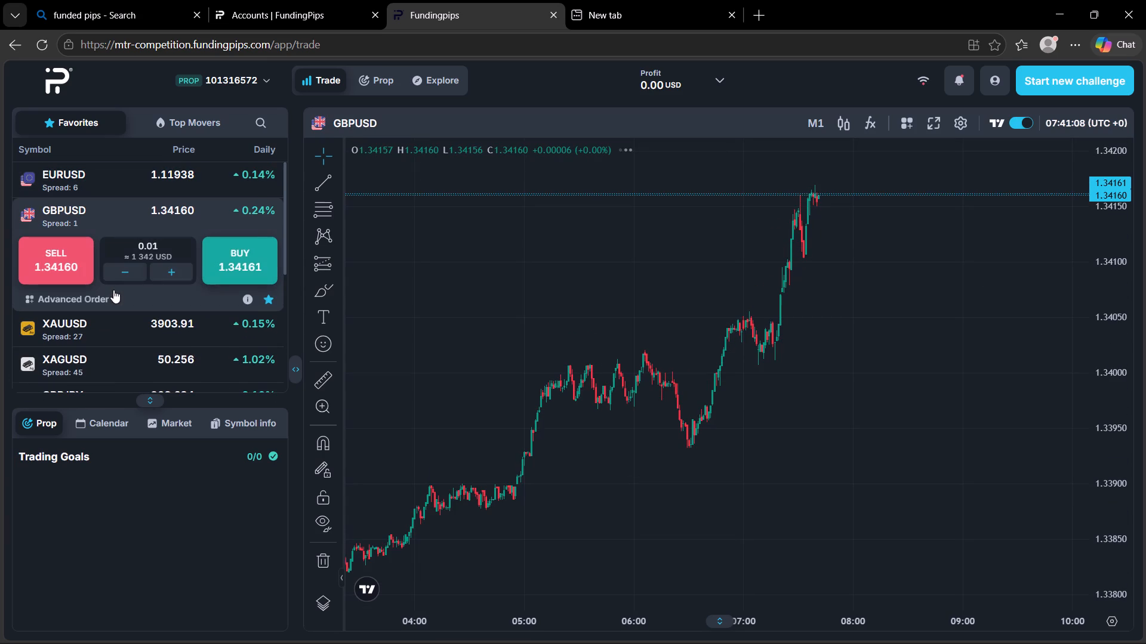
left_click(122, 171)
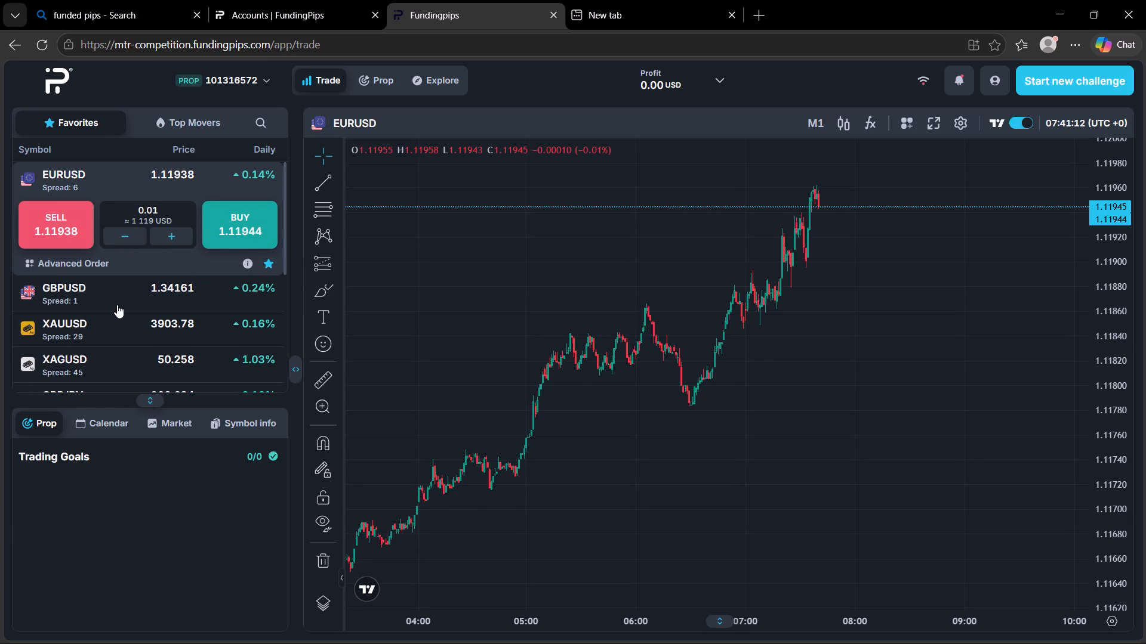
left_click(117, 305)
left_click(130, 179)
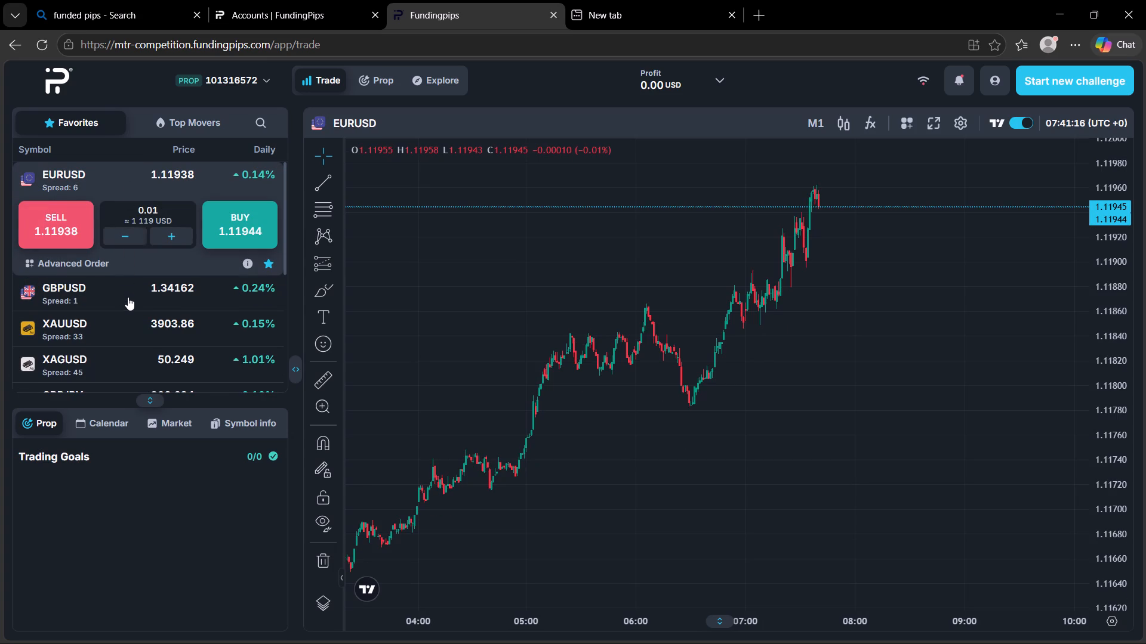
left_click(128, 298)
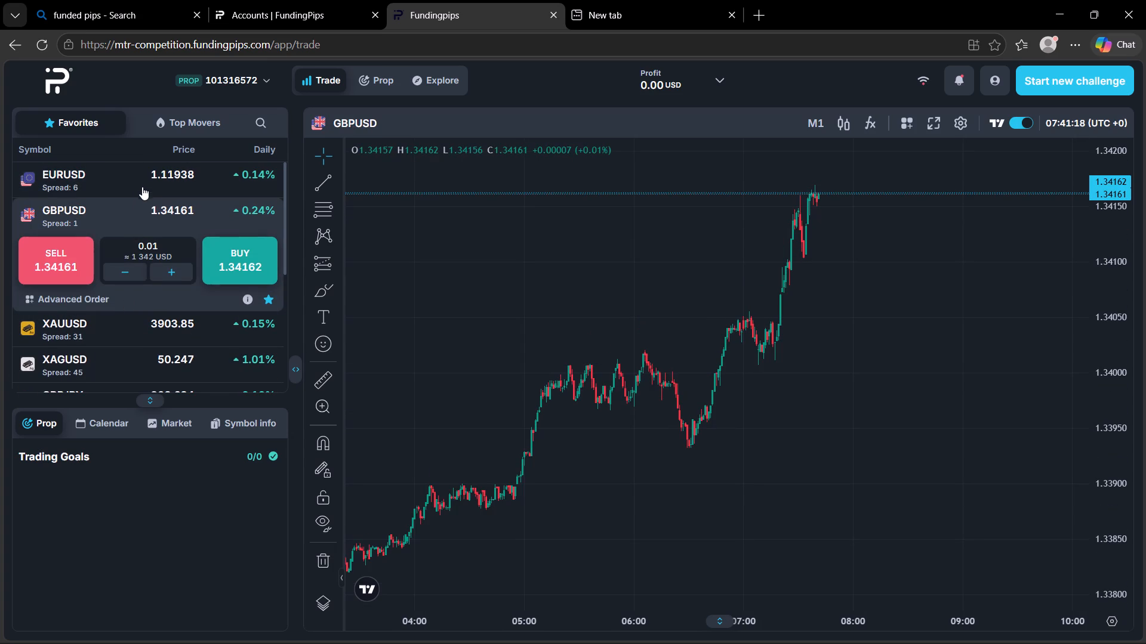
left_click(146, 179)
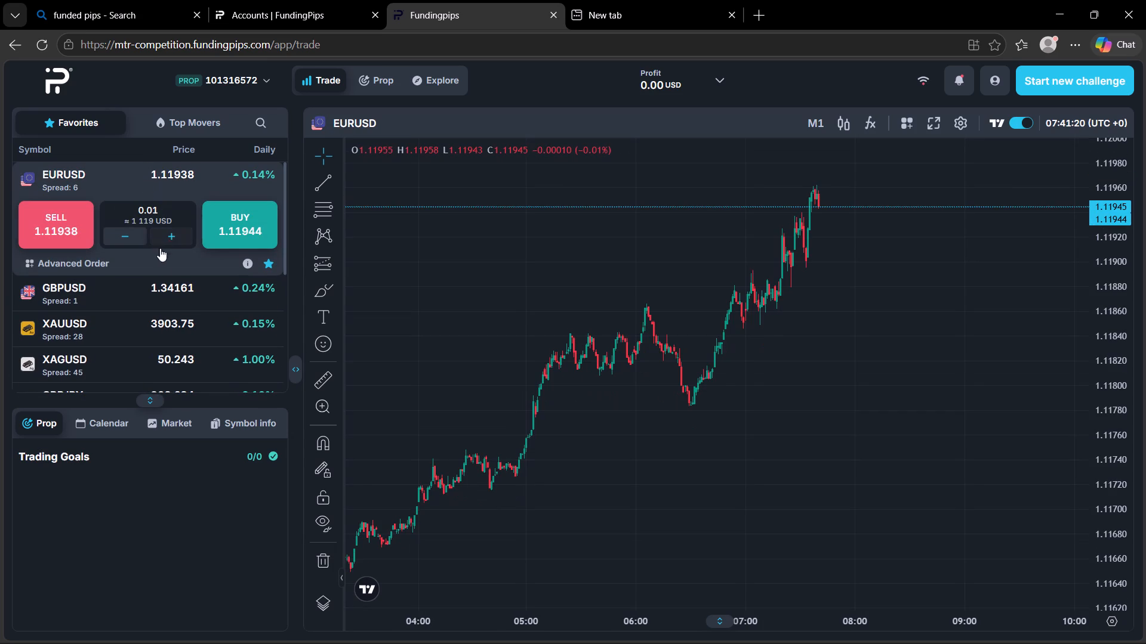
Open the GBPJPY M1 chart from the favourites to view its recent price action.
scroll(202, 353, "down", 1)
left_click(165, 334)
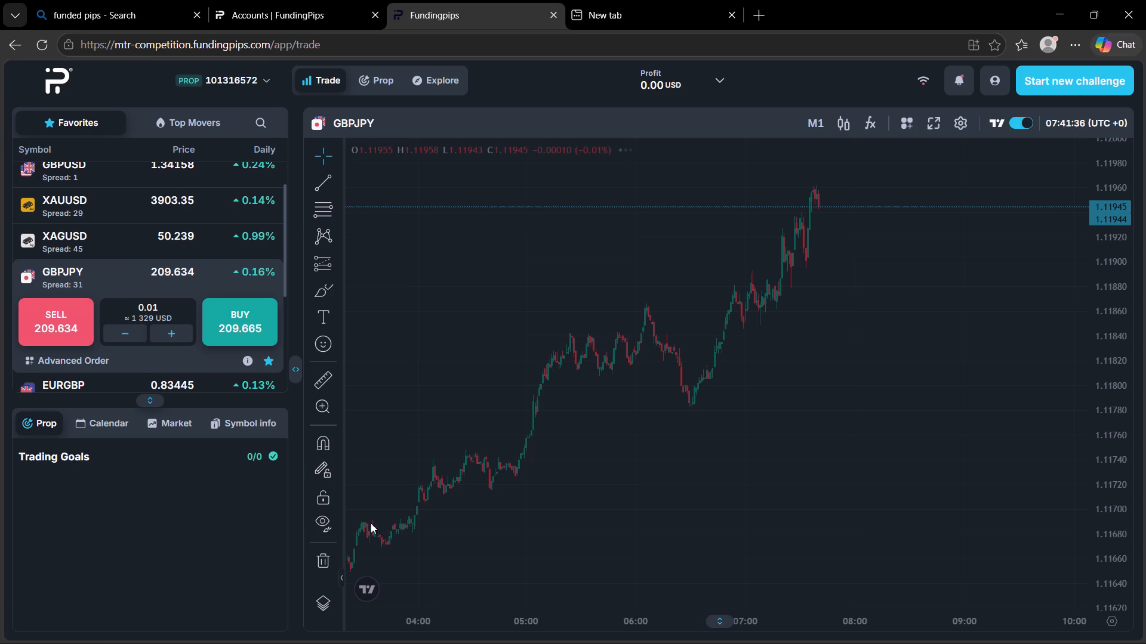
Return to the XAUUSD M30 chart from the favourites to view its price action.
left_click(204, 215)
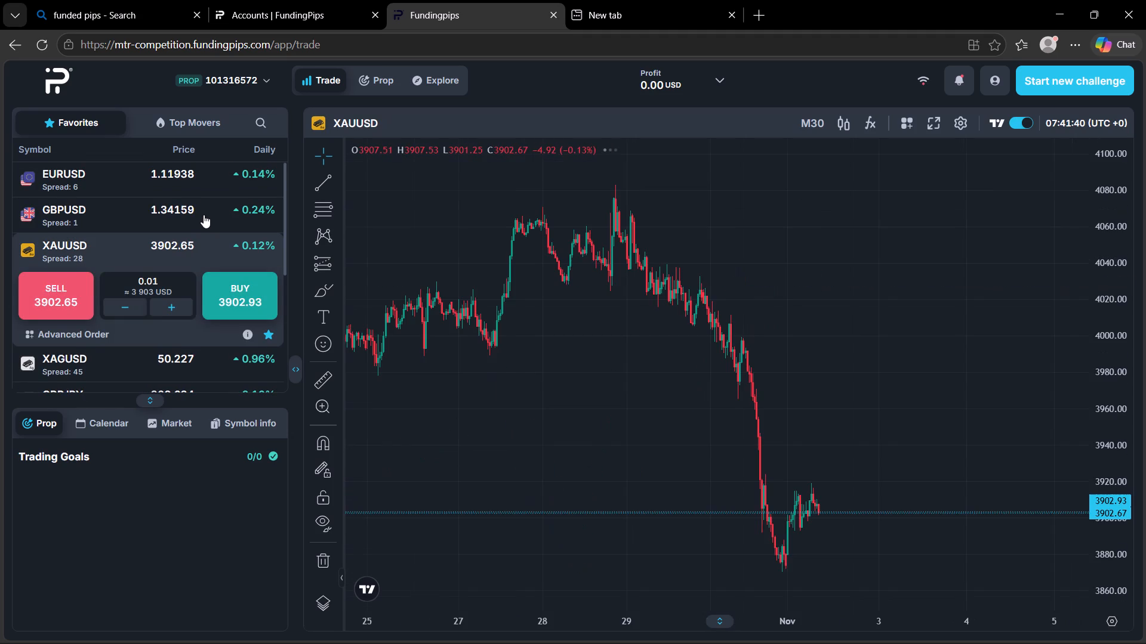
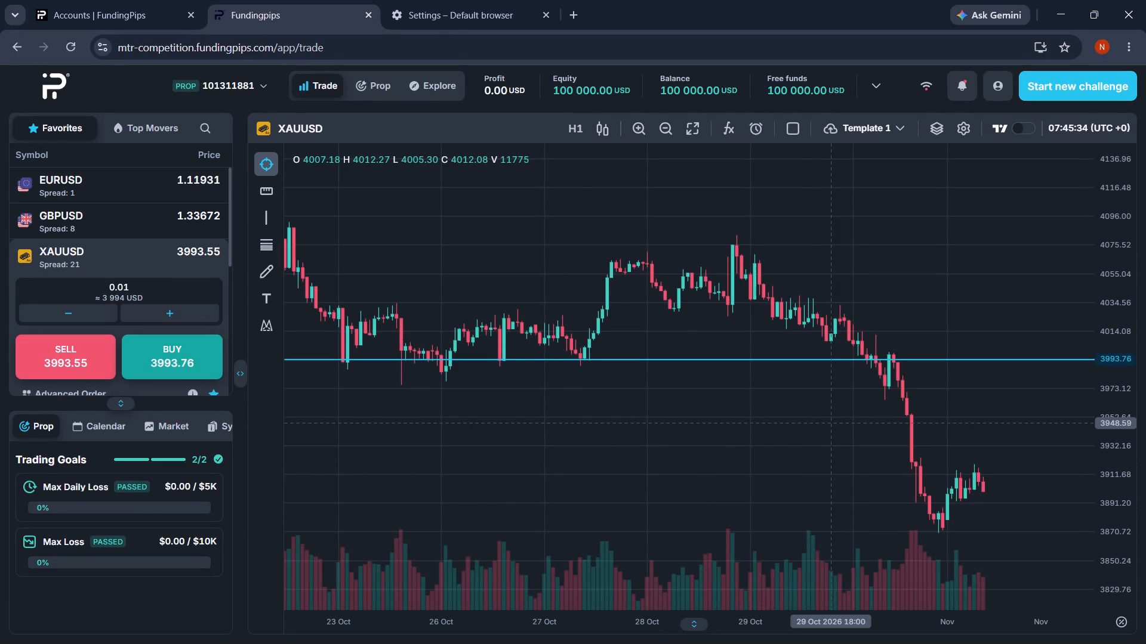
Open the prop account list from the XAUUSD H1 chart to view the available trading accounts.
left_click_drag(831, 422, 472, 418)
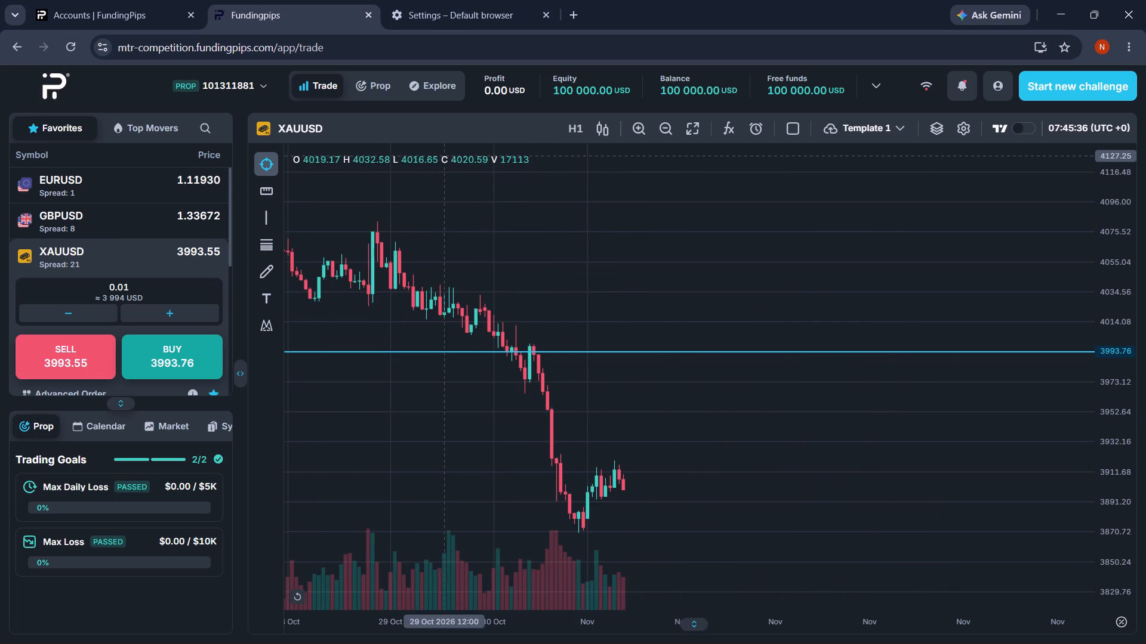
left_click(244, 95)
left_click(244, 88)
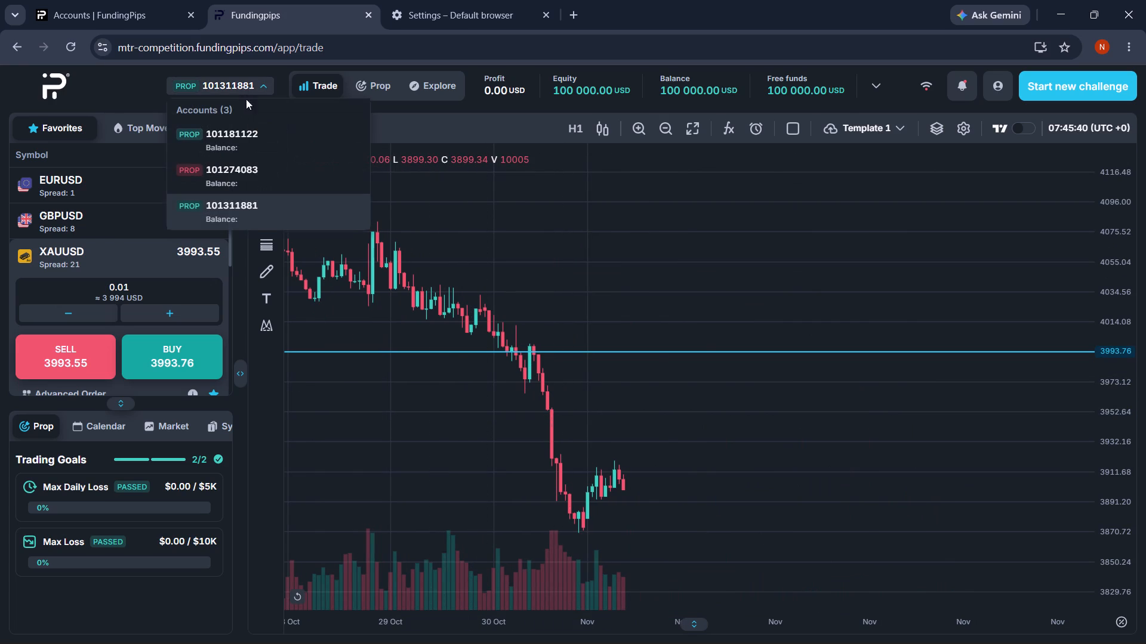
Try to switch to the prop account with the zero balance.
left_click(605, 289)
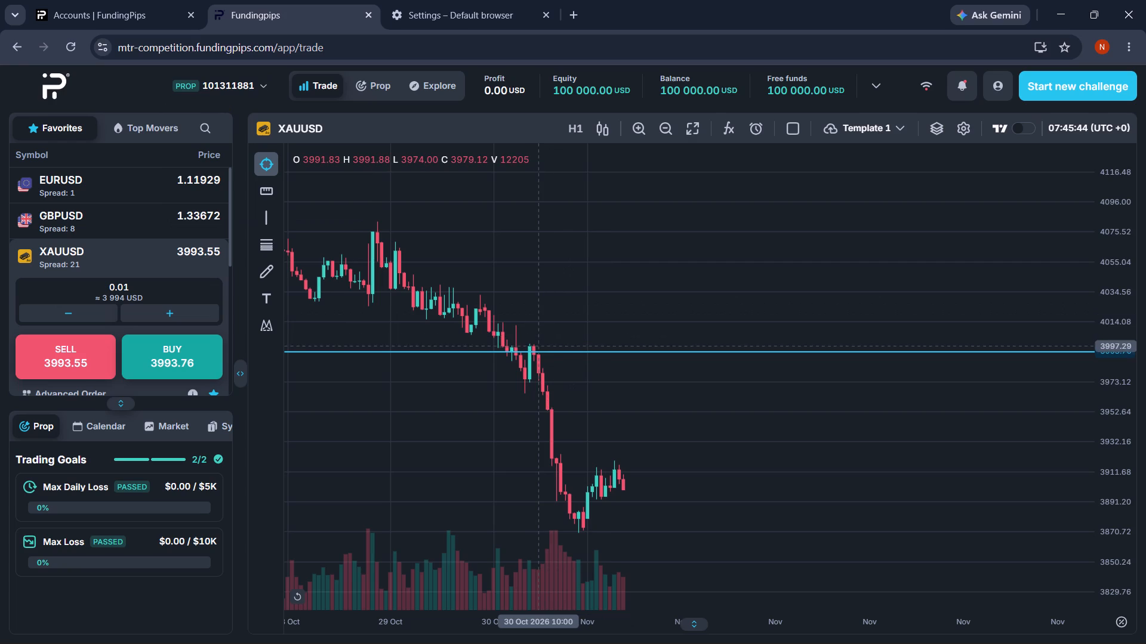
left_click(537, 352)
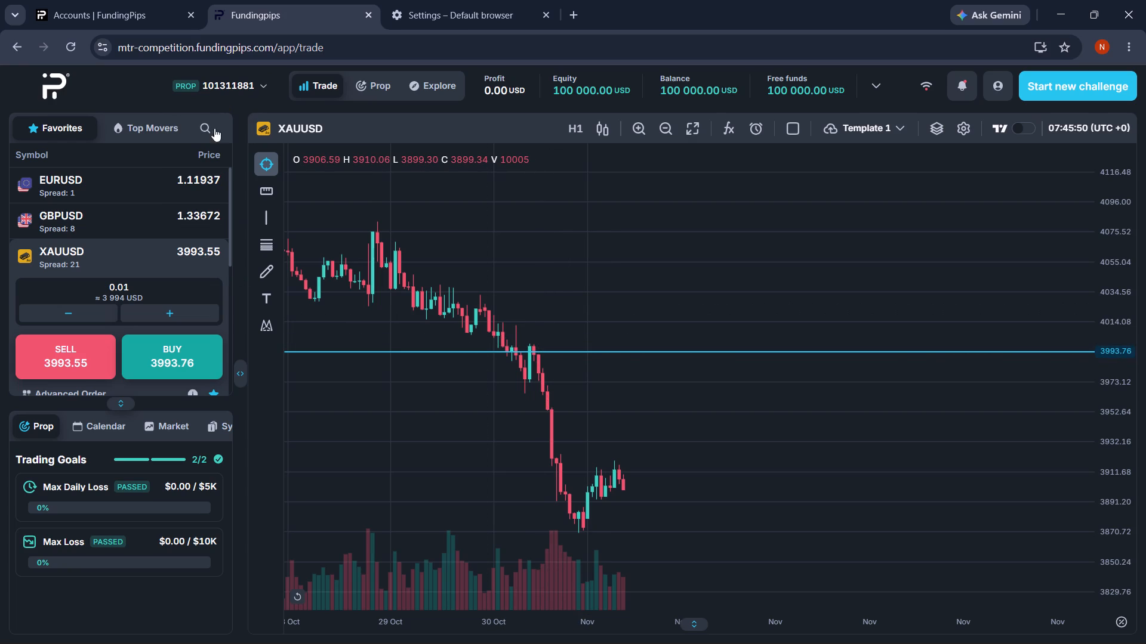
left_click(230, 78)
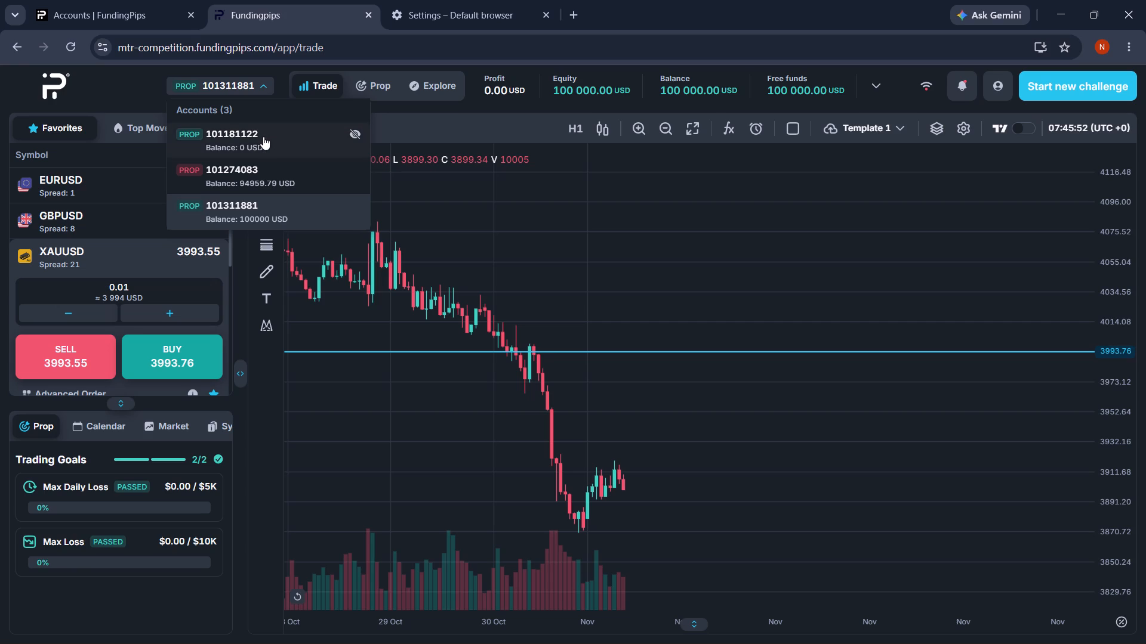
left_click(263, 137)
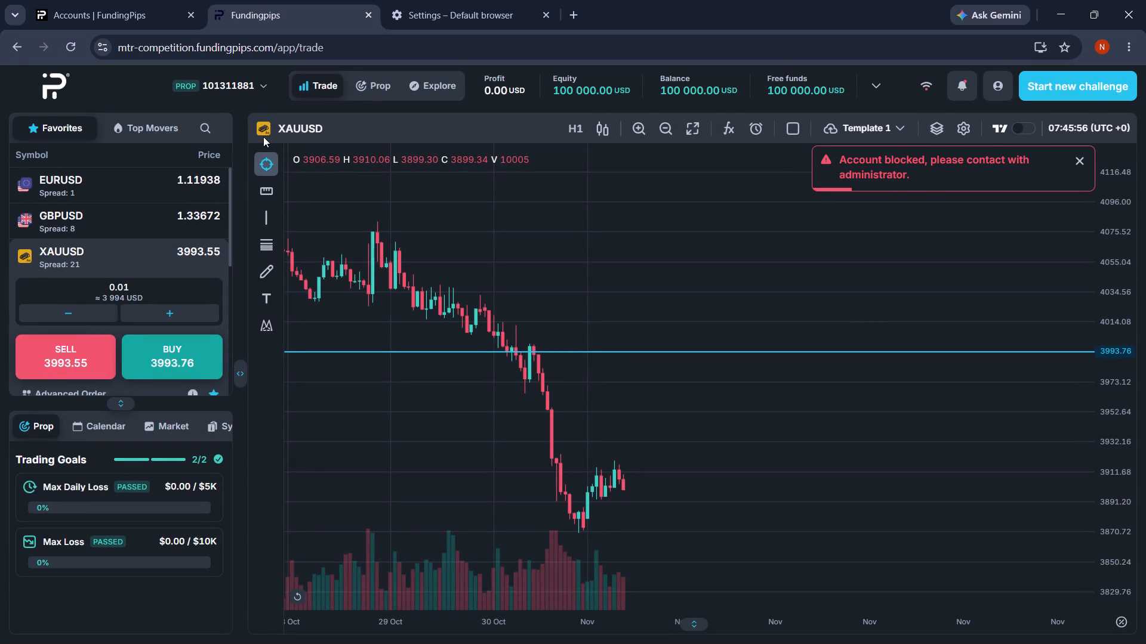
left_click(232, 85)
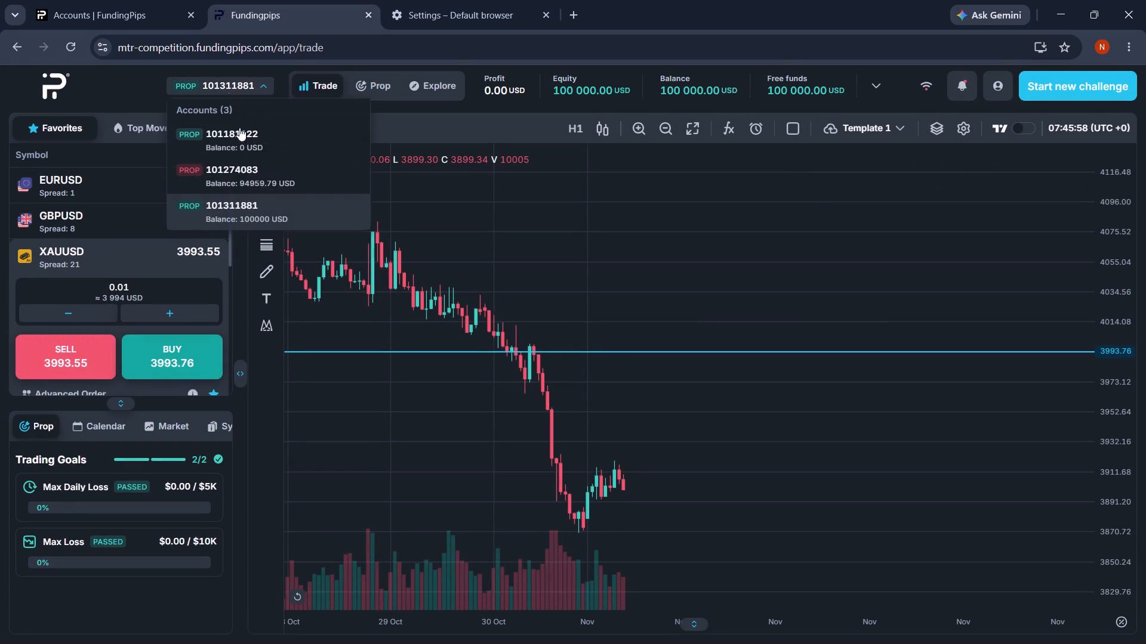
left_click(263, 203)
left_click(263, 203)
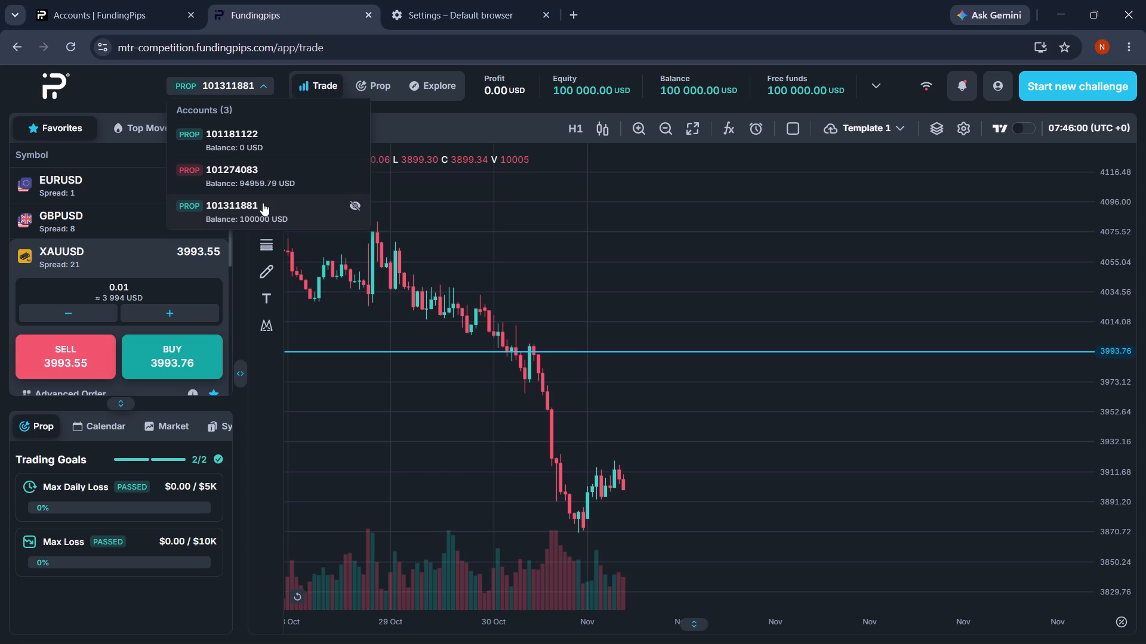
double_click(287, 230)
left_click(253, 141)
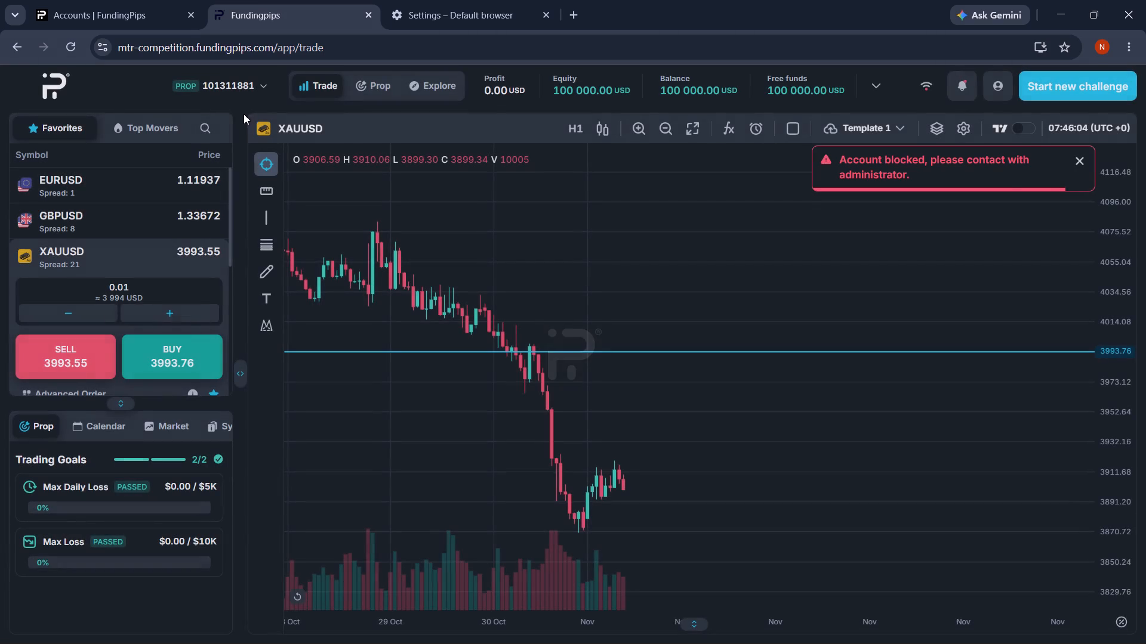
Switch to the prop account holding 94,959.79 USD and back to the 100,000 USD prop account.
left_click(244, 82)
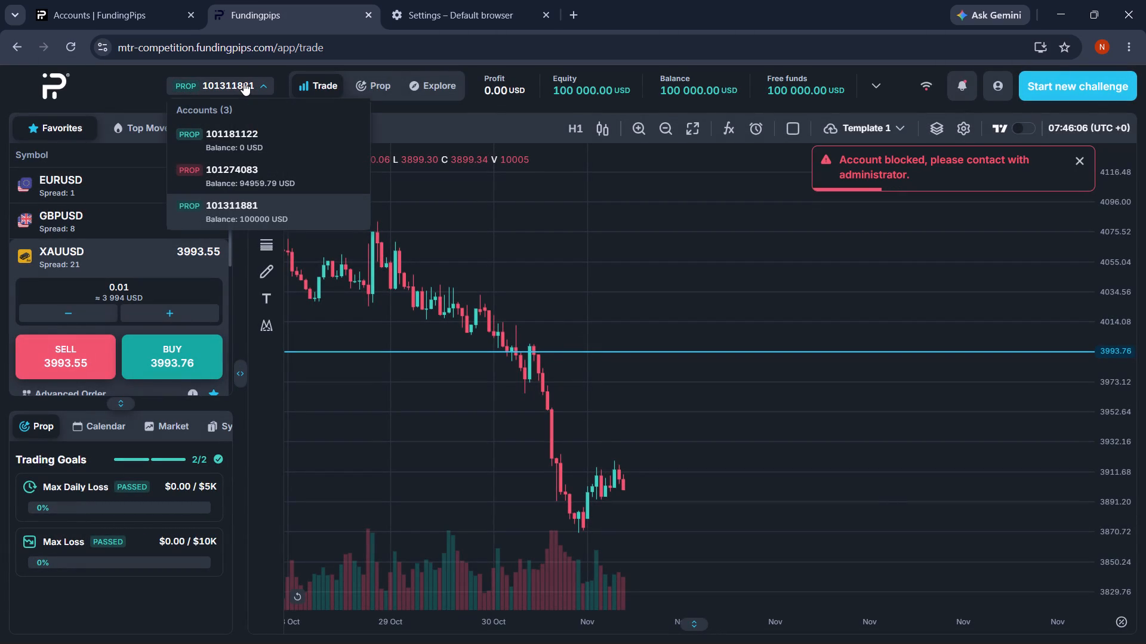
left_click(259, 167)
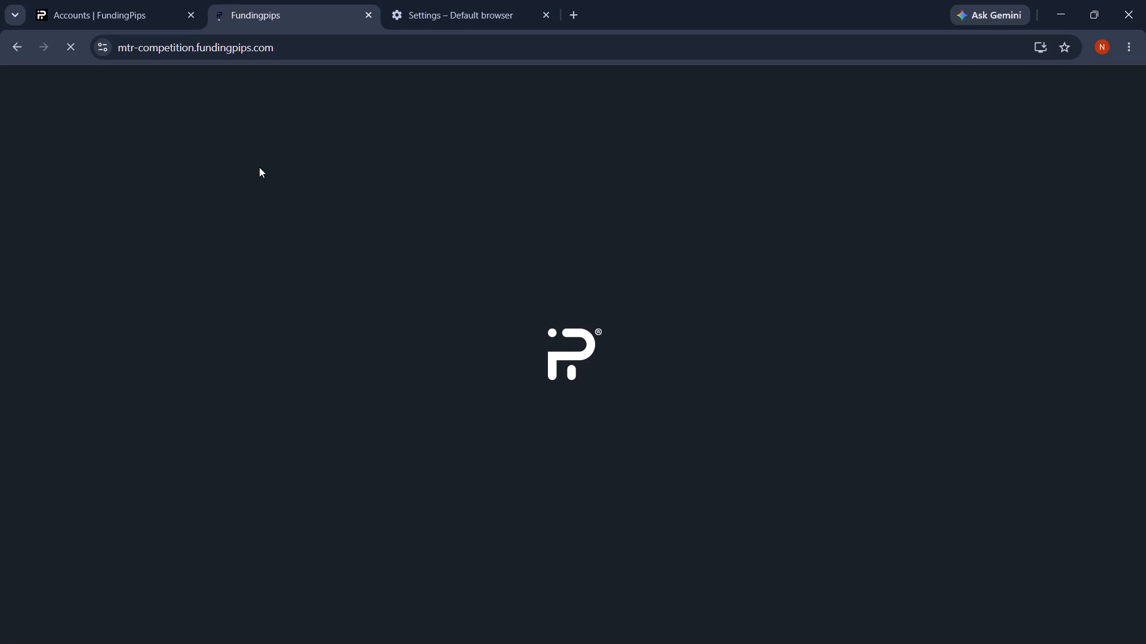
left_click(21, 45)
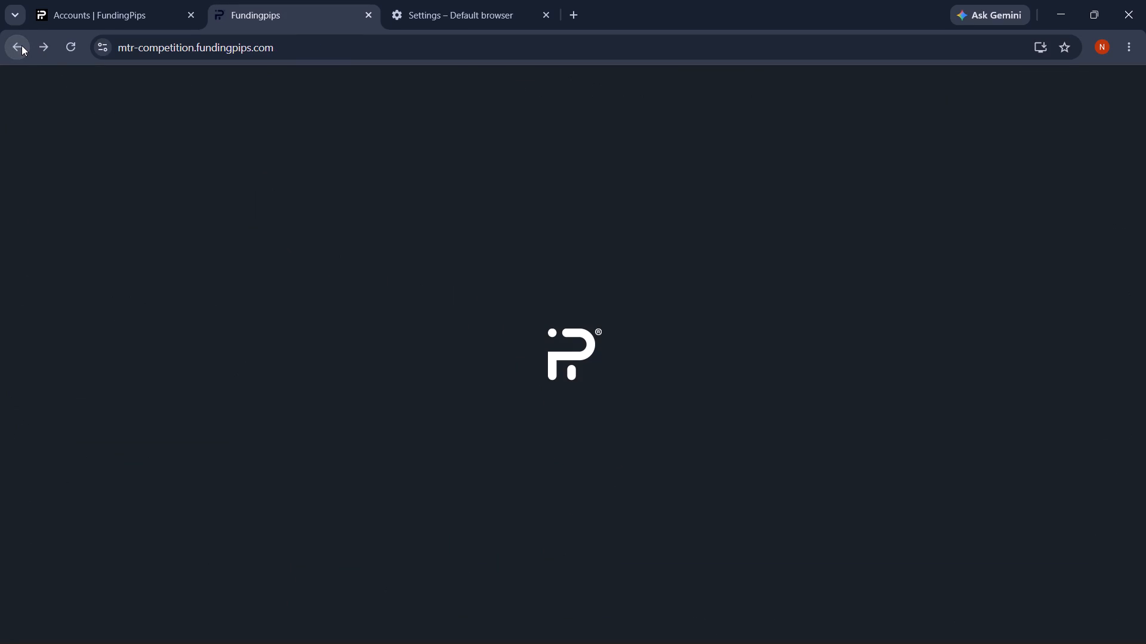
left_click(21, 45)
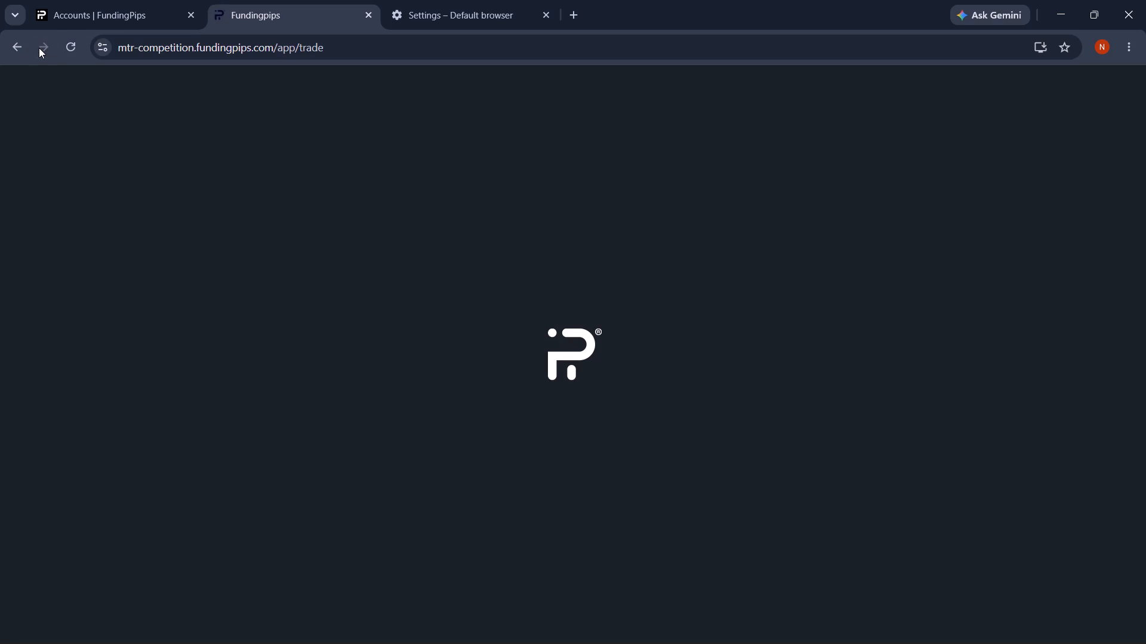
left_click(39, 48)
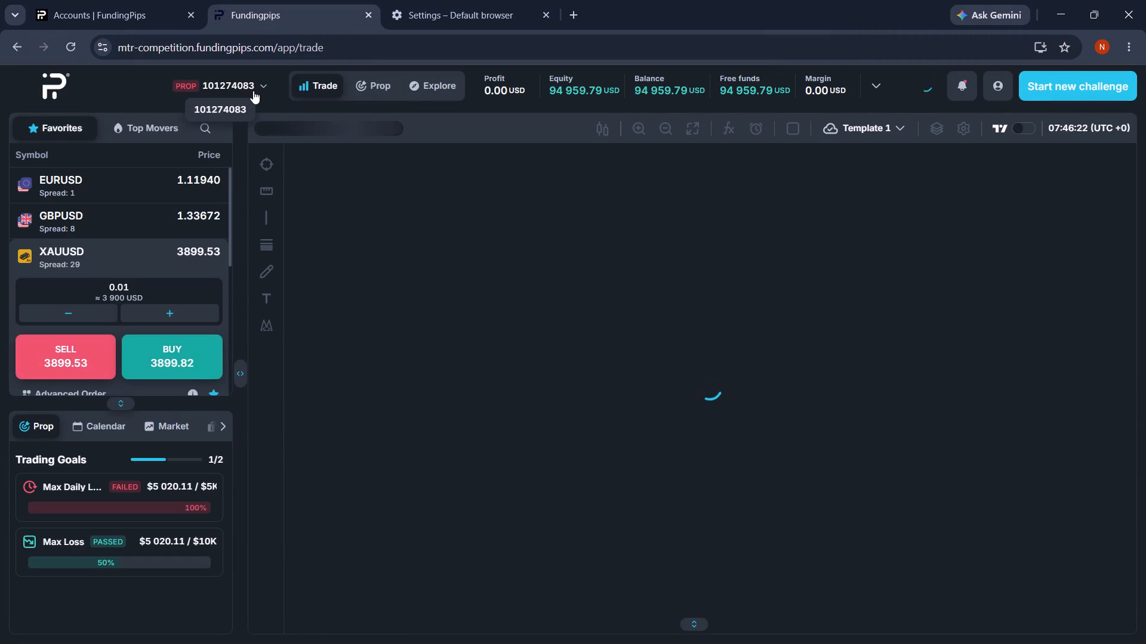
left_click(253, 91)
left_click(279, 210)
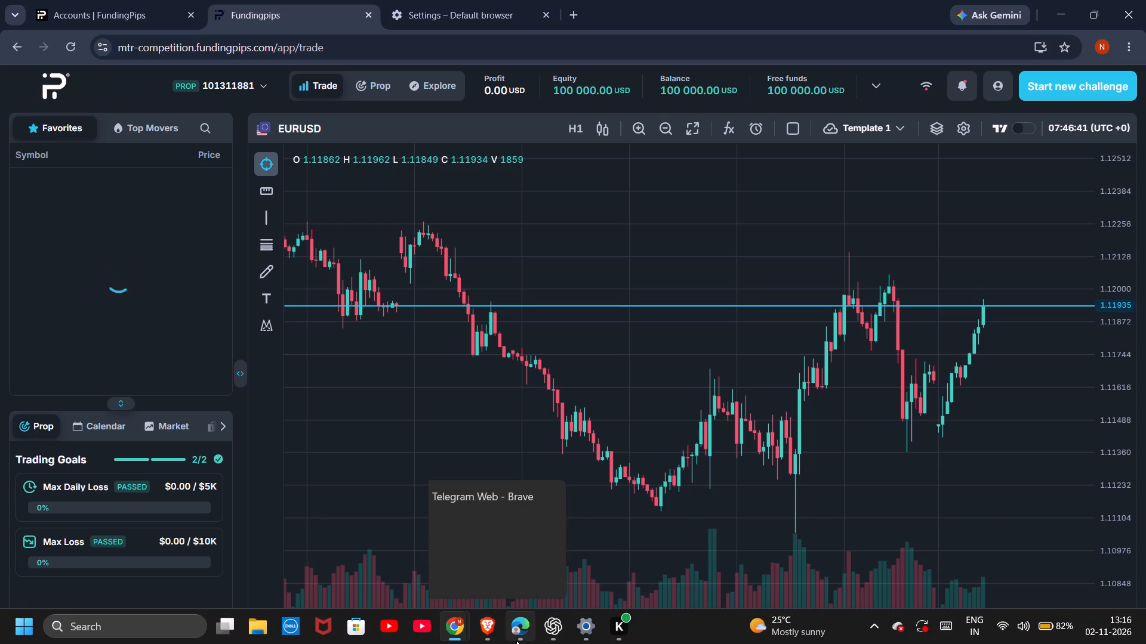
Glance at the XAUUSD M30 chart in the Microsoft Edge window and return to Chrome.
left_click(518, 578)
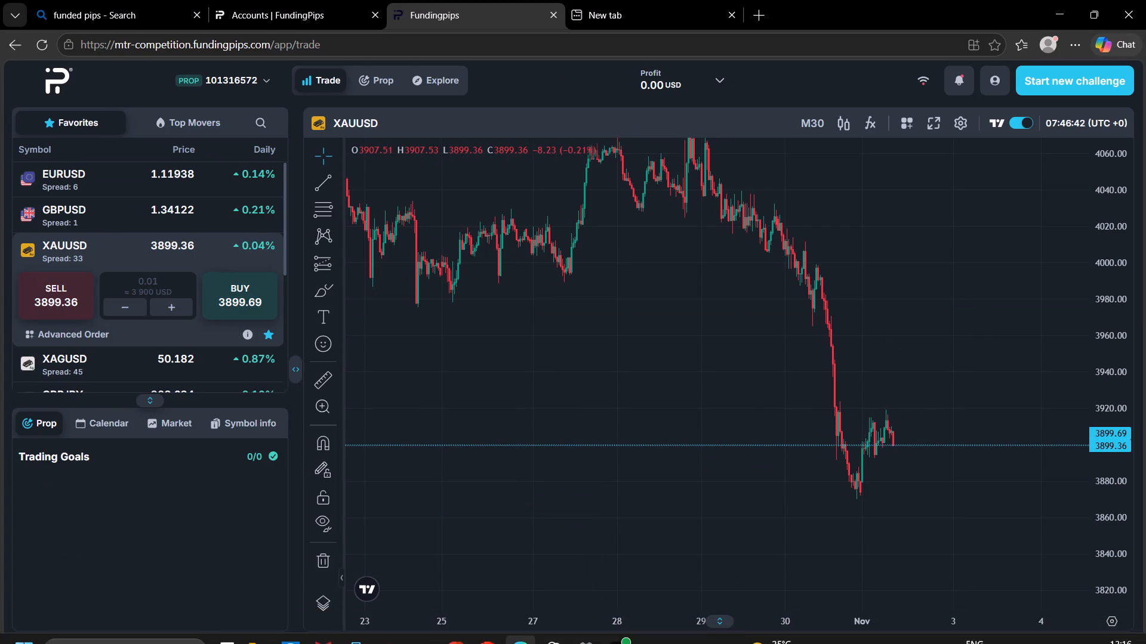
left_click(526, 539)
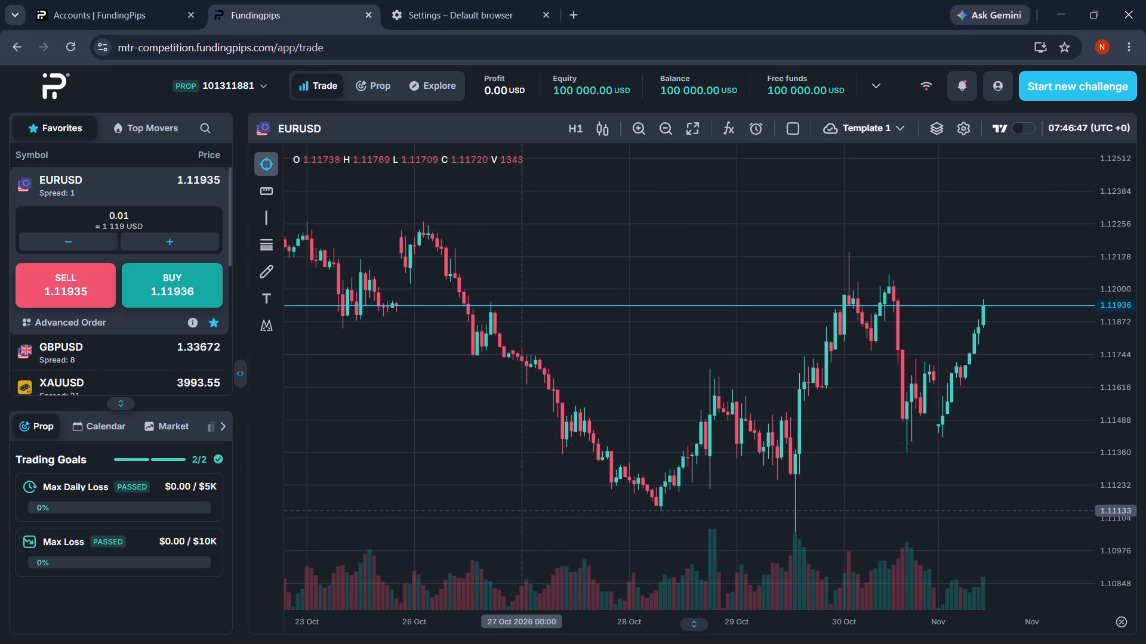
Open XAUUSD from the favourites and place two market buy orders of 0.01 lots each.
left_click(134, 380)
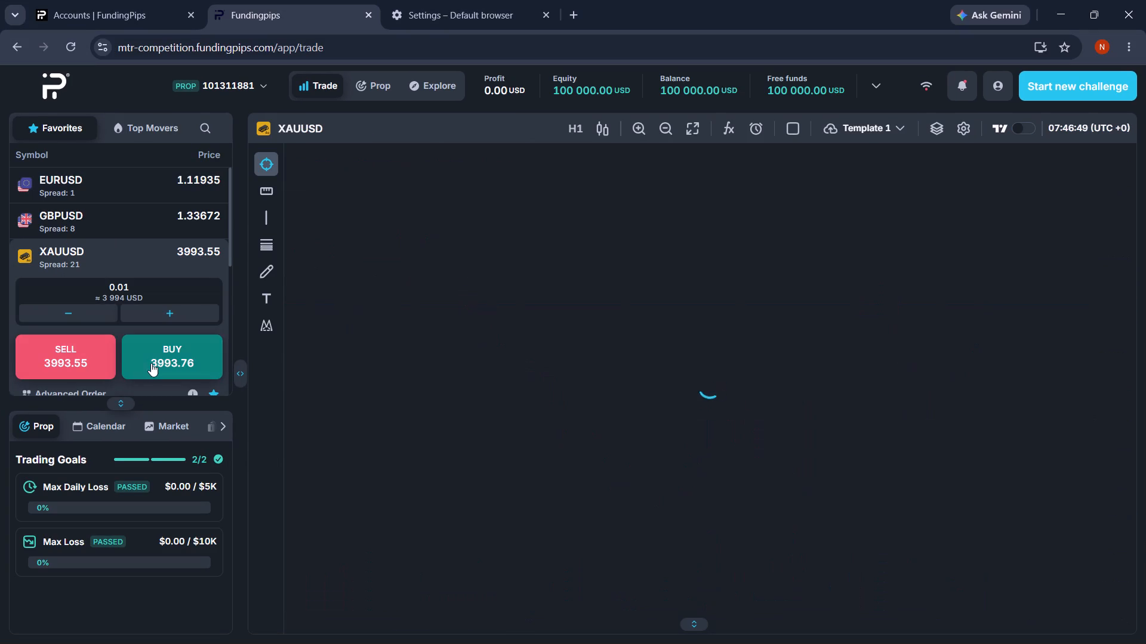
left_click(153, 363)
left_click(153, 363)
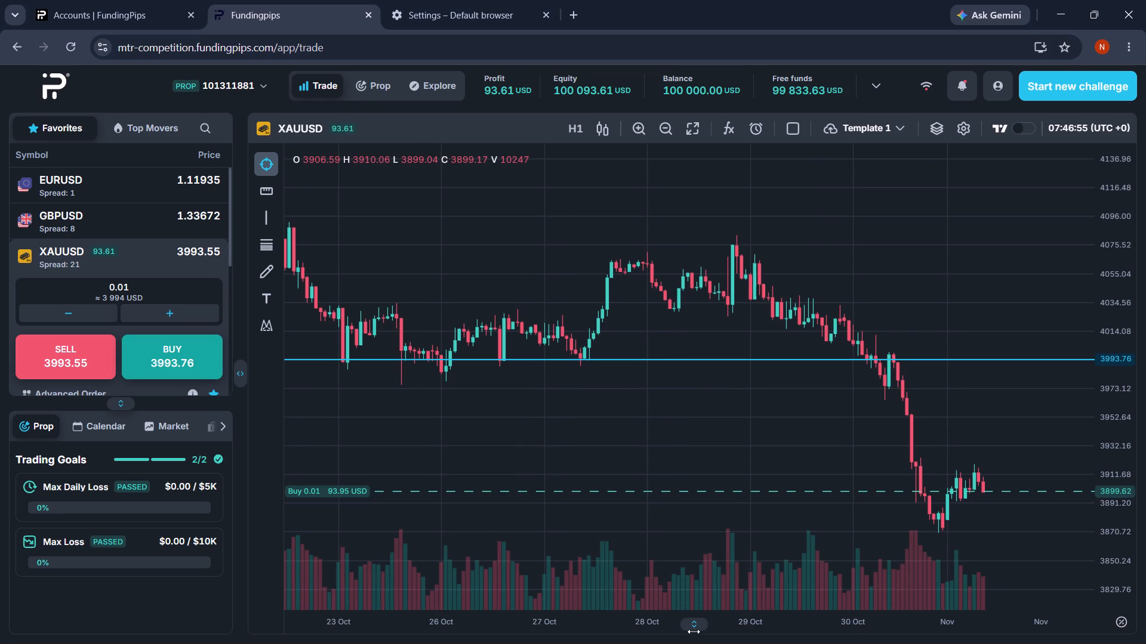
Expand the positions area below the chart and review the closed positions, pending orders and open XAUUSD trades.
left_click_drag(694, 628, 677, 520)
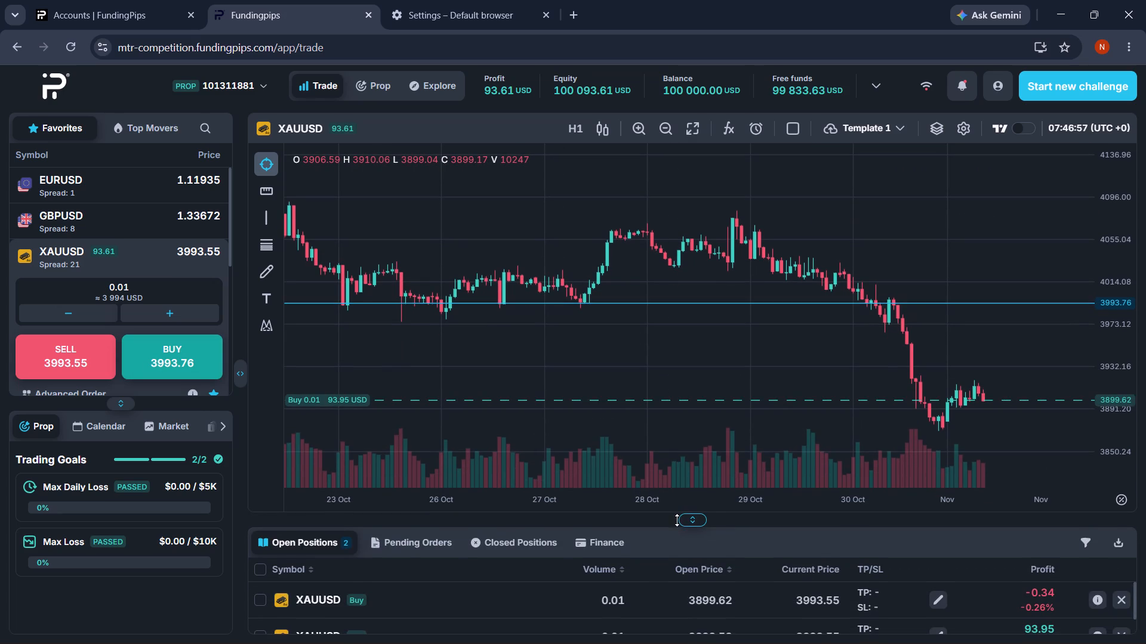
left_click_drag(677, 520, 662, 476)
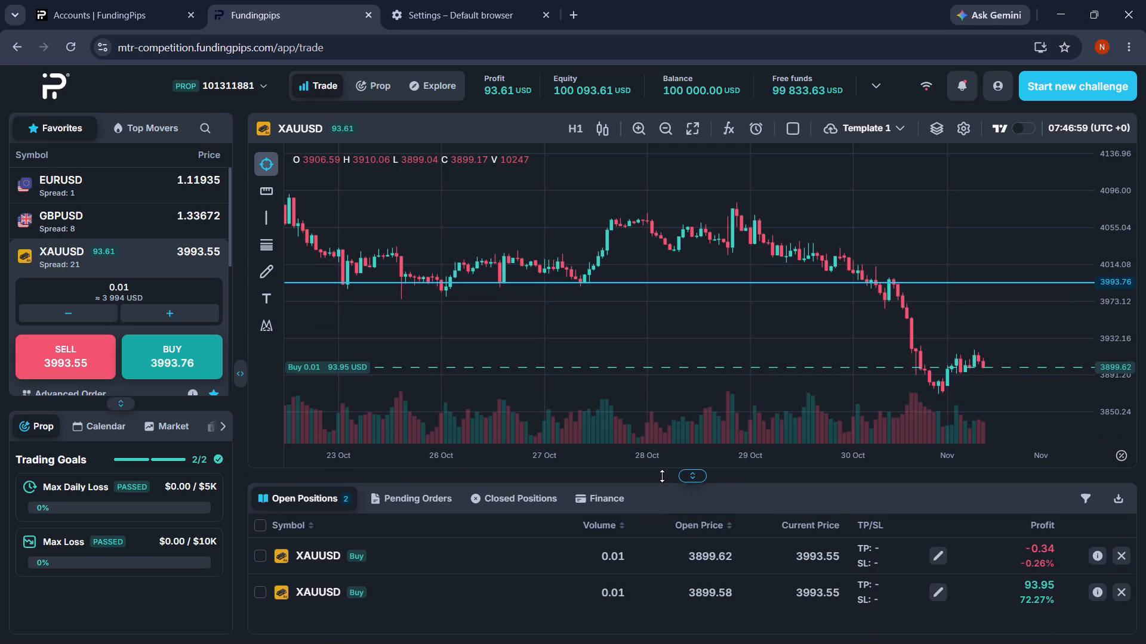
left_click_drag(662, 476, 660, 473)
left_click_drag(719, 324, 693, 324)
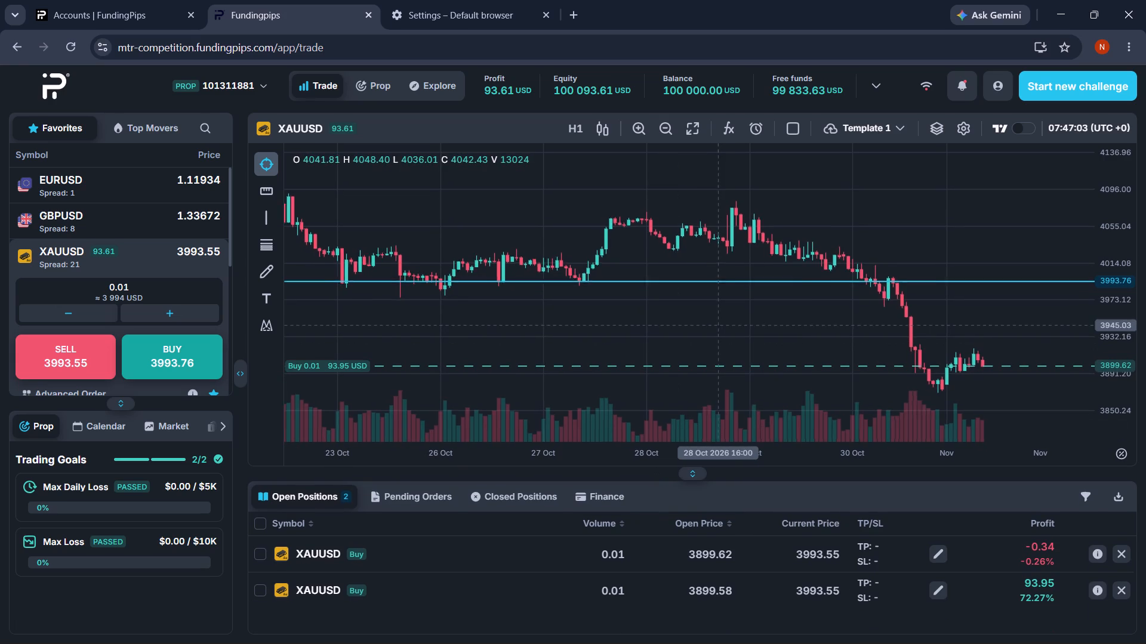
left_click_drag(693, 324, 539, 304)
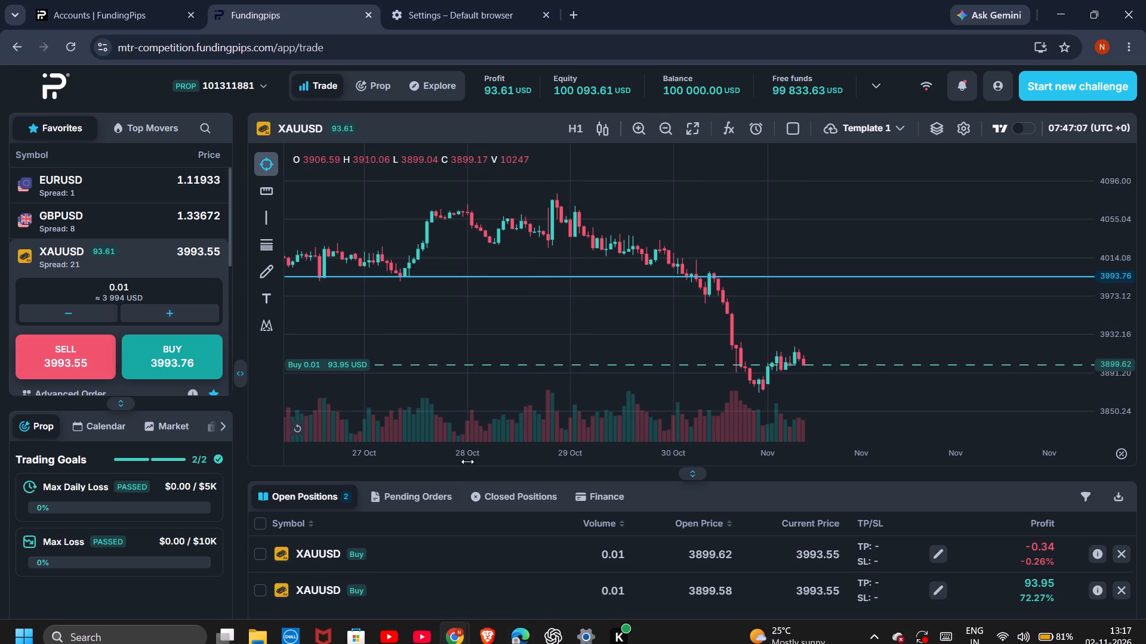
left_click(499, 503)
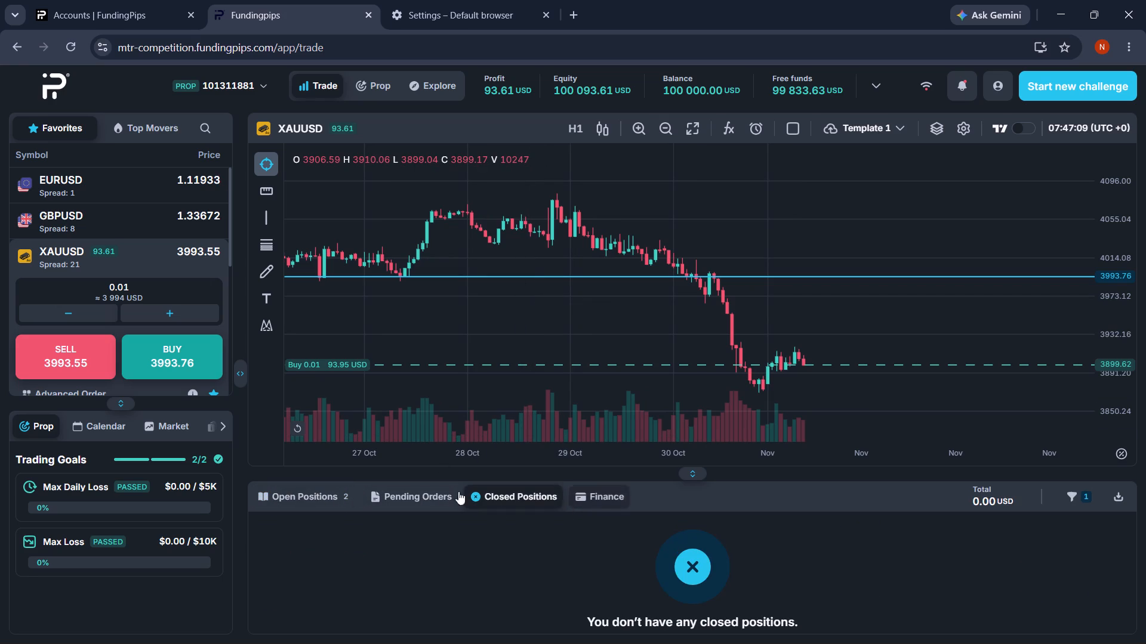
left_click(419, 496)
left_click(317, 491)
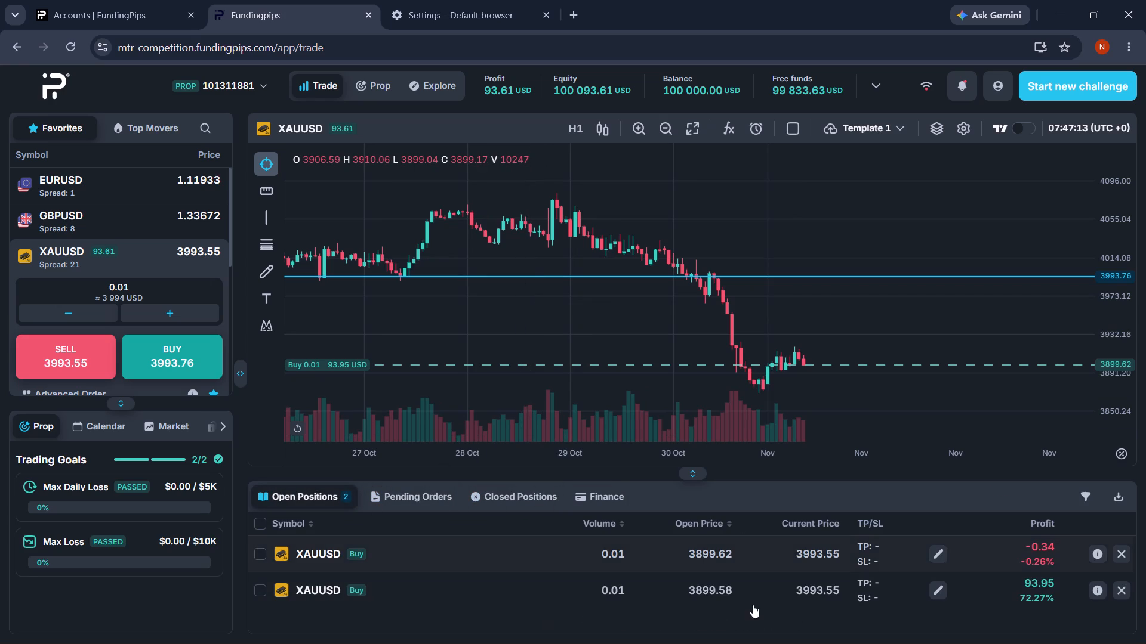
Close both open 0.01-lot XAUUSD buy positions.
left_click(1127, 597)
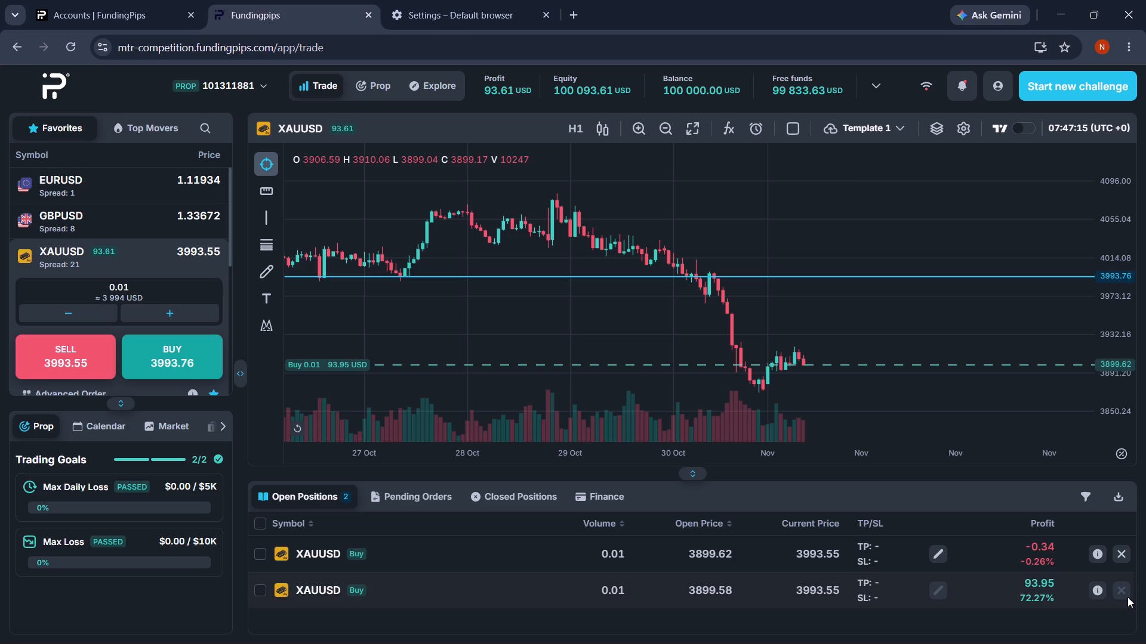
left_click(1120, 562)
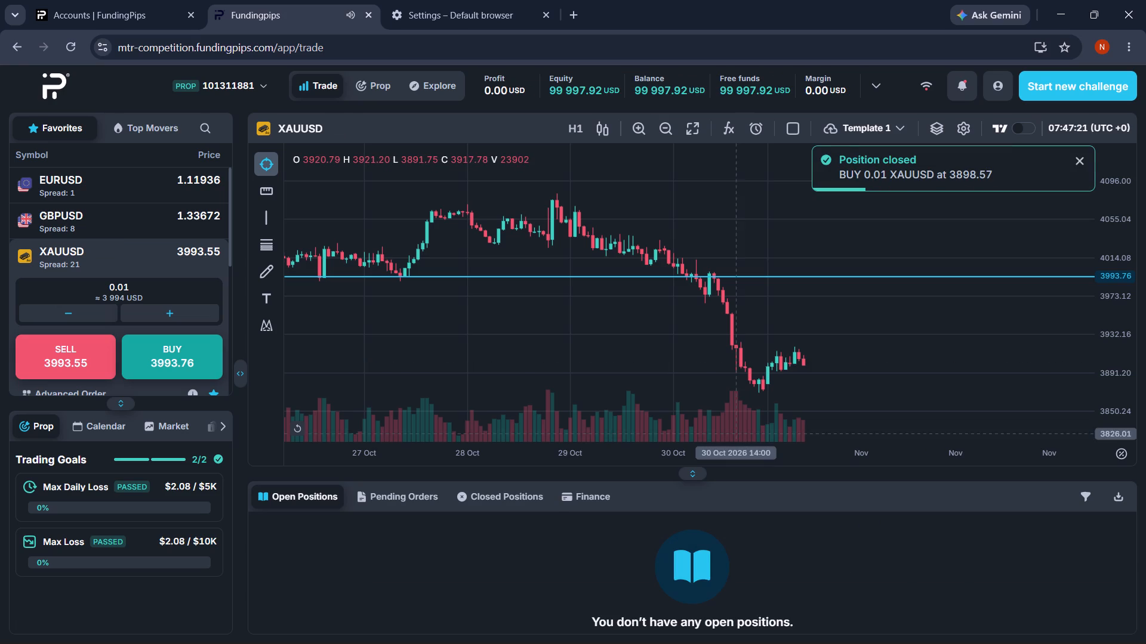
Review the closed XAUUSD positions and return to the open positions list and the latest candles.
left_click(500, 493)
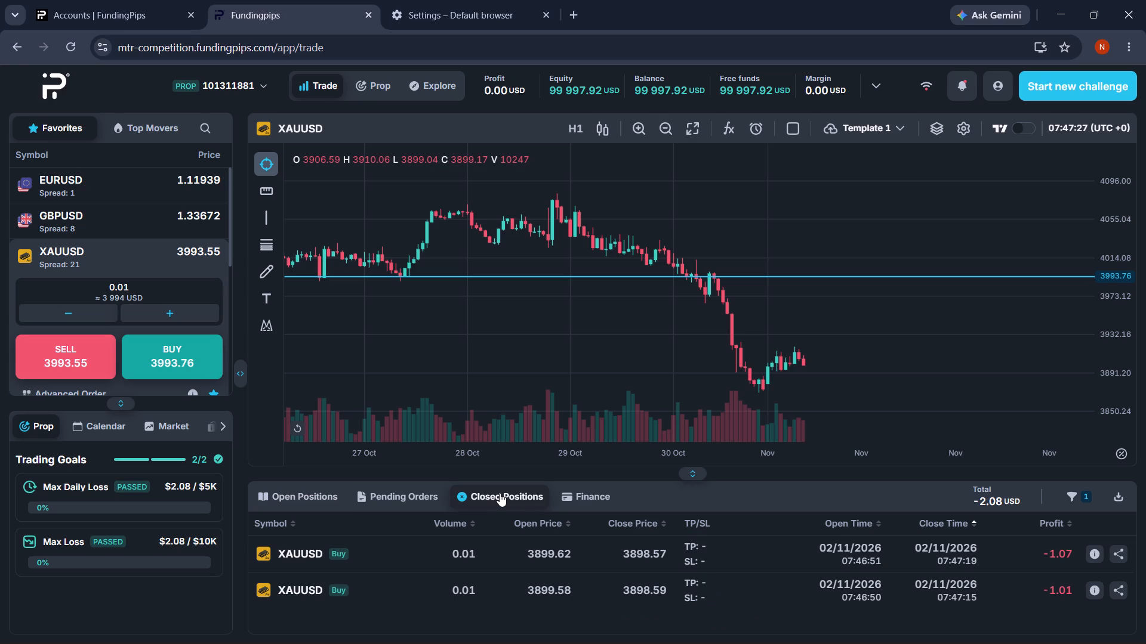
left_click(335, 487)
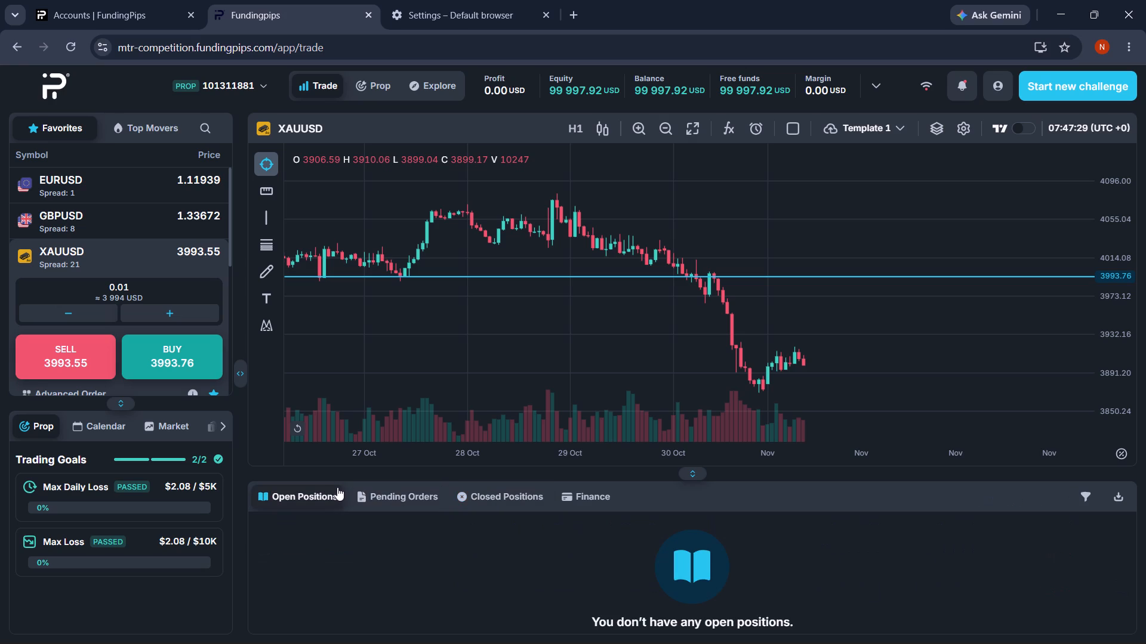
left_click_drag(602, 327, 436, 349)
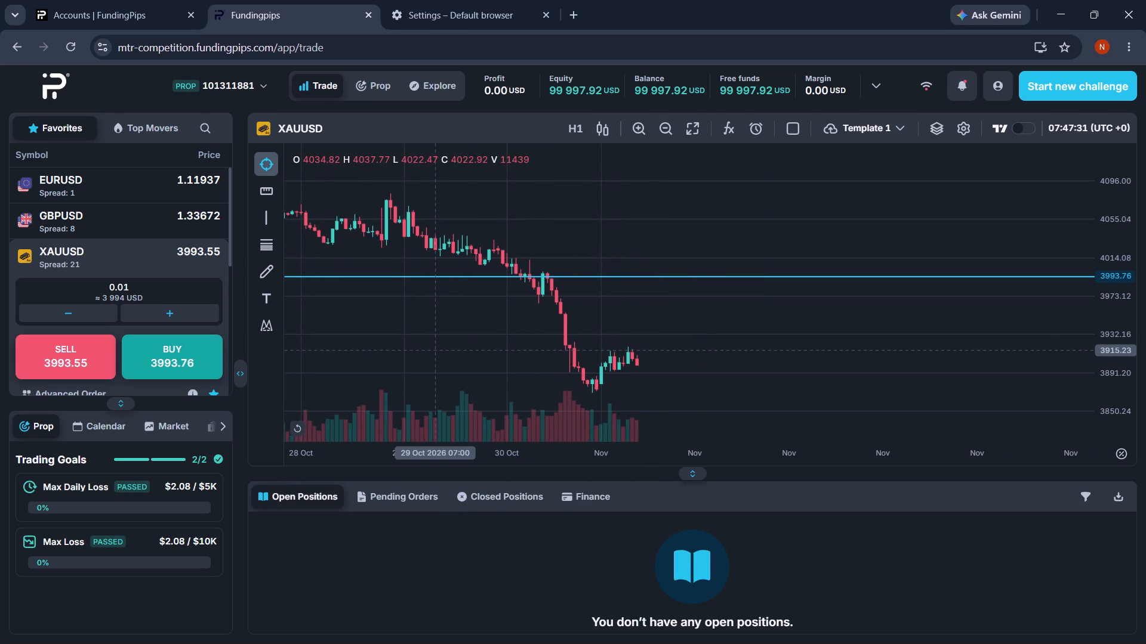
Turn on autosave for the Template 1 chart layout.
left_click(863, 117)
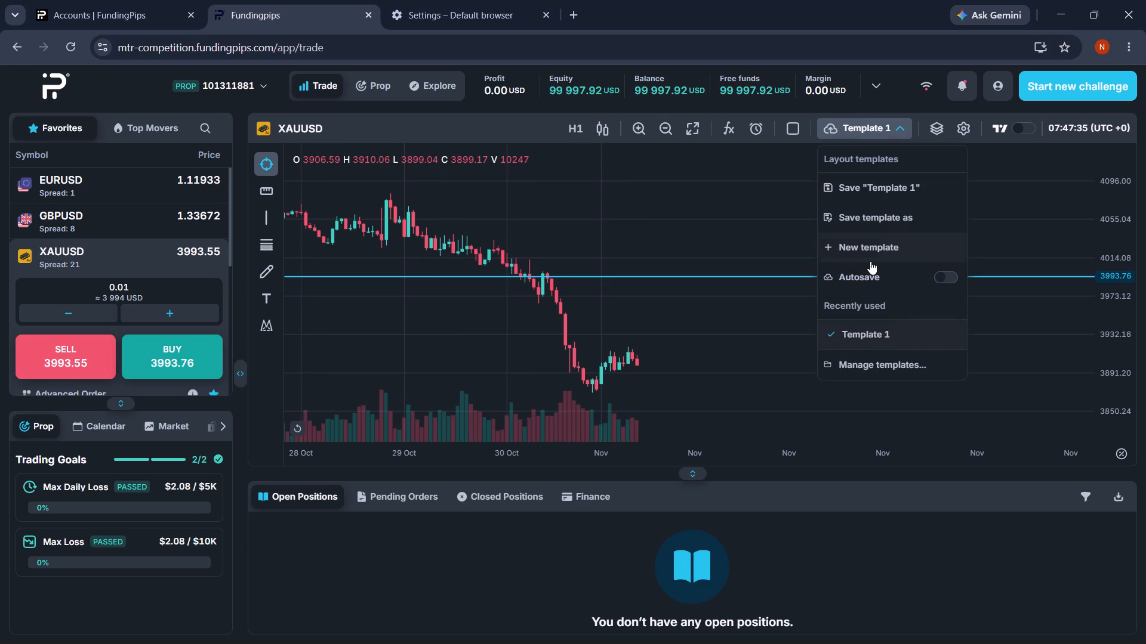
left_click(942, 274)
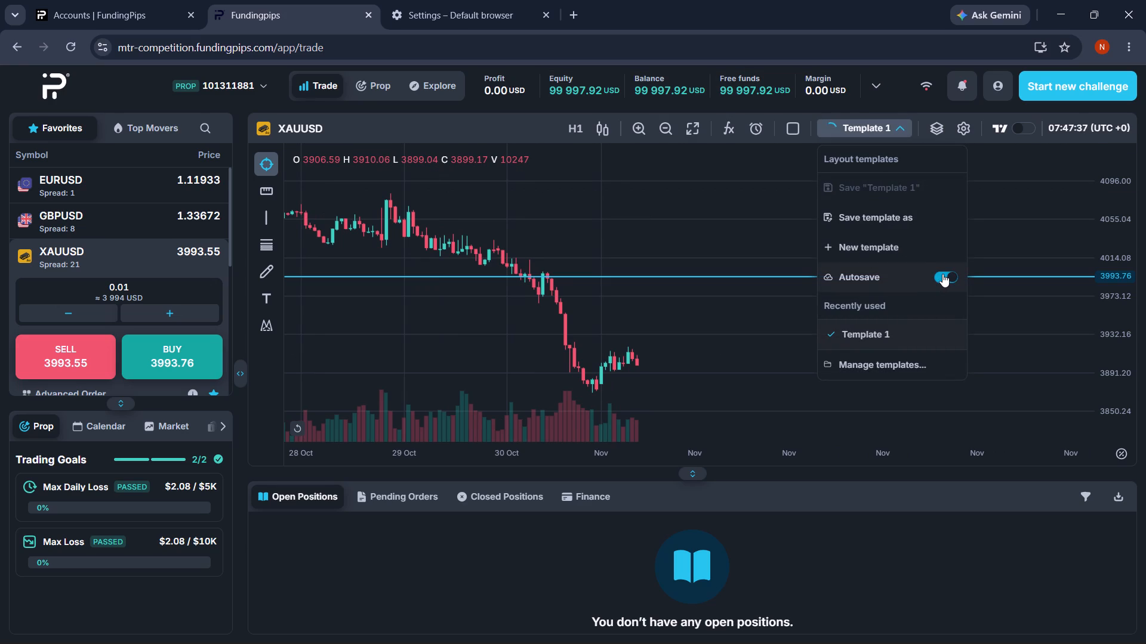
Open the template manager to view the saved layouts, and close it again.
left_click(886, 360)
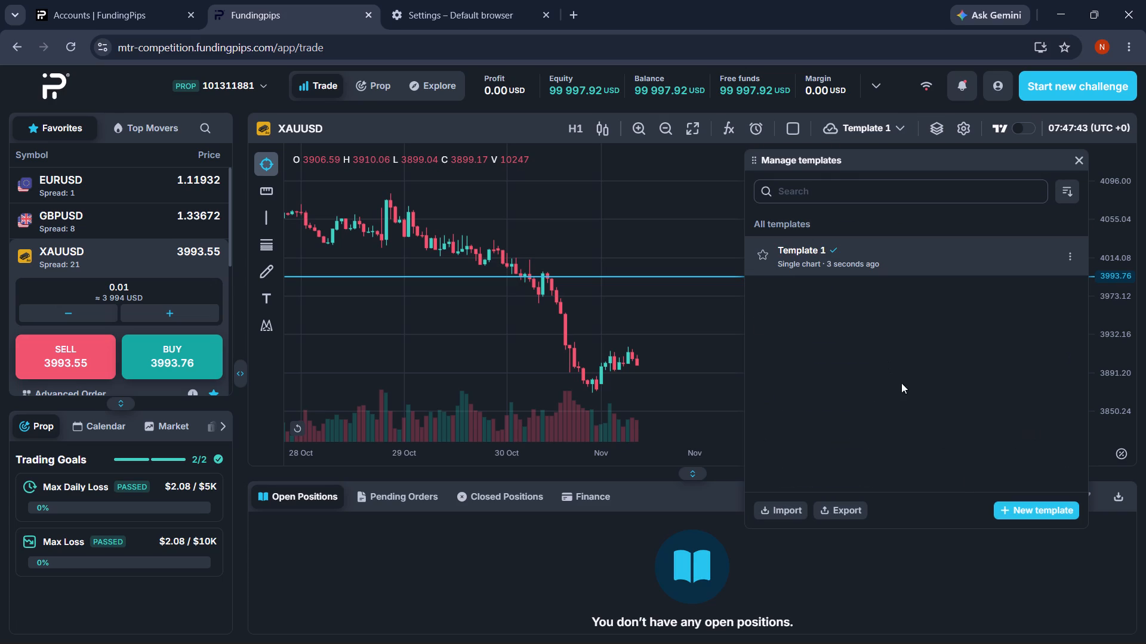
left_click(678, 289)
left_click(1073, 165)
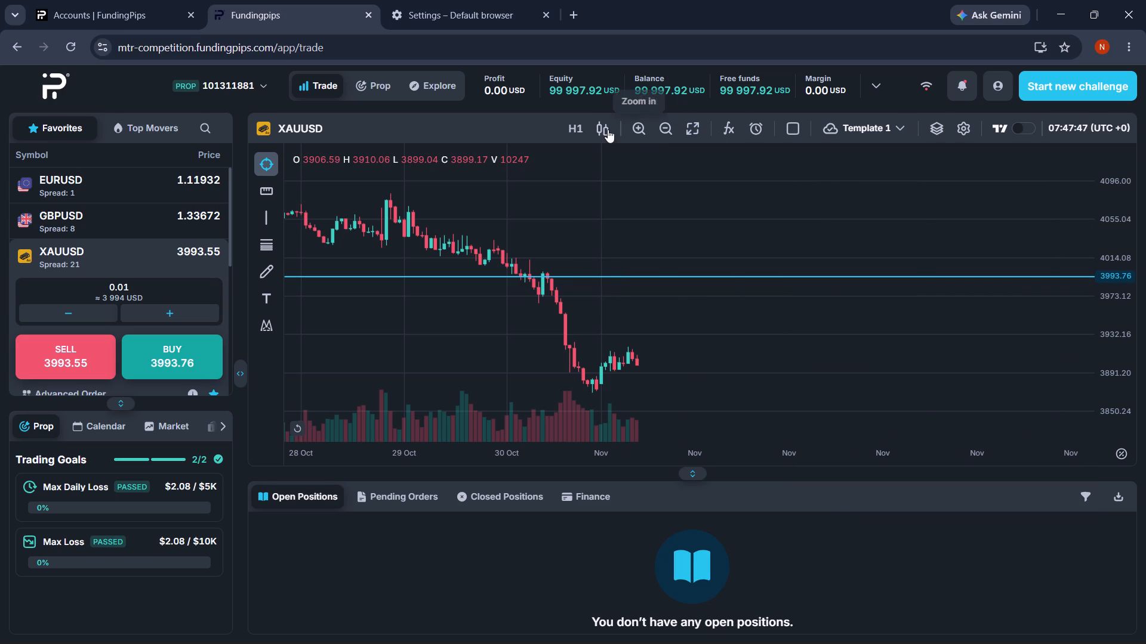
Switch the XAUUSD chart to the TradingView version and leave free space after the latest M1 candles.
left_click(591, 132)
left_click(572, 129)
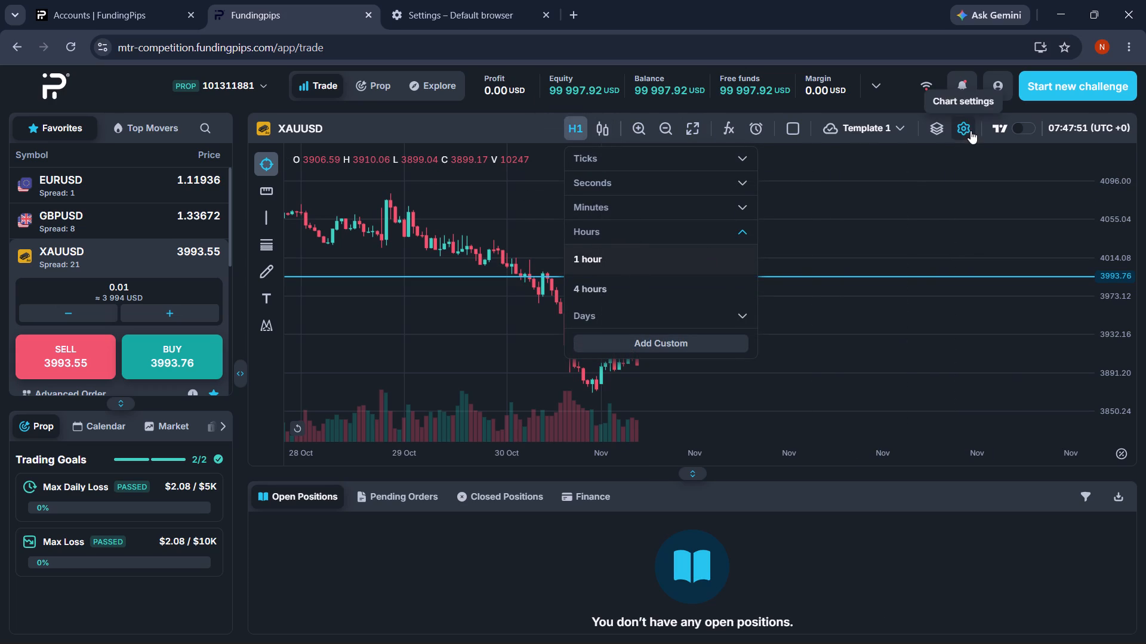
left_click(1012, 128)
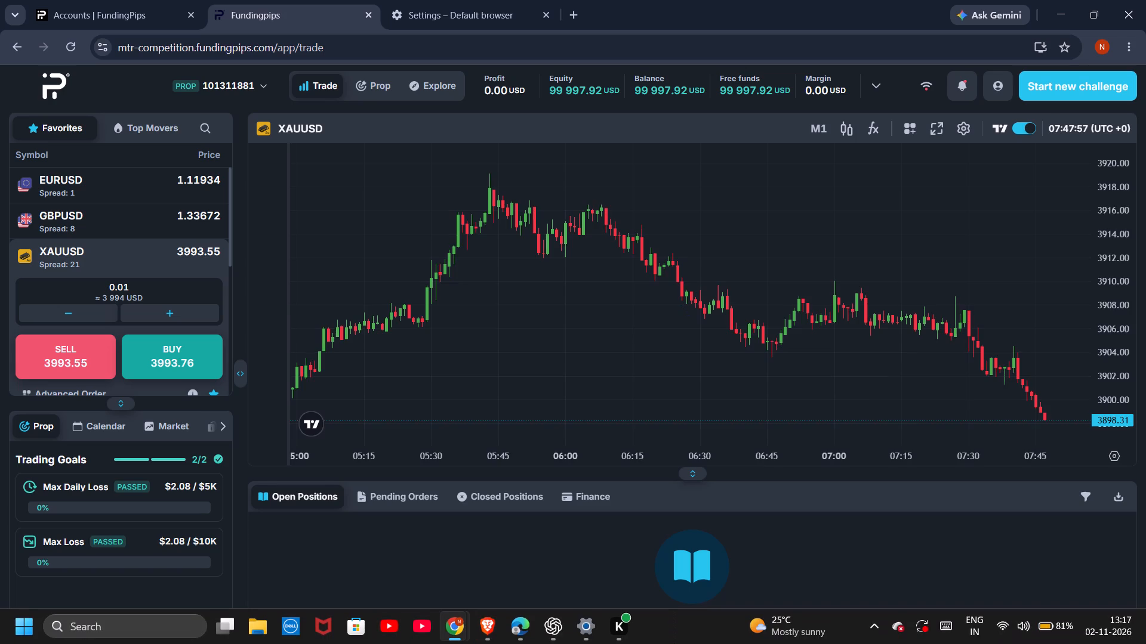
left_click_drag(740, 379, 602, 324)
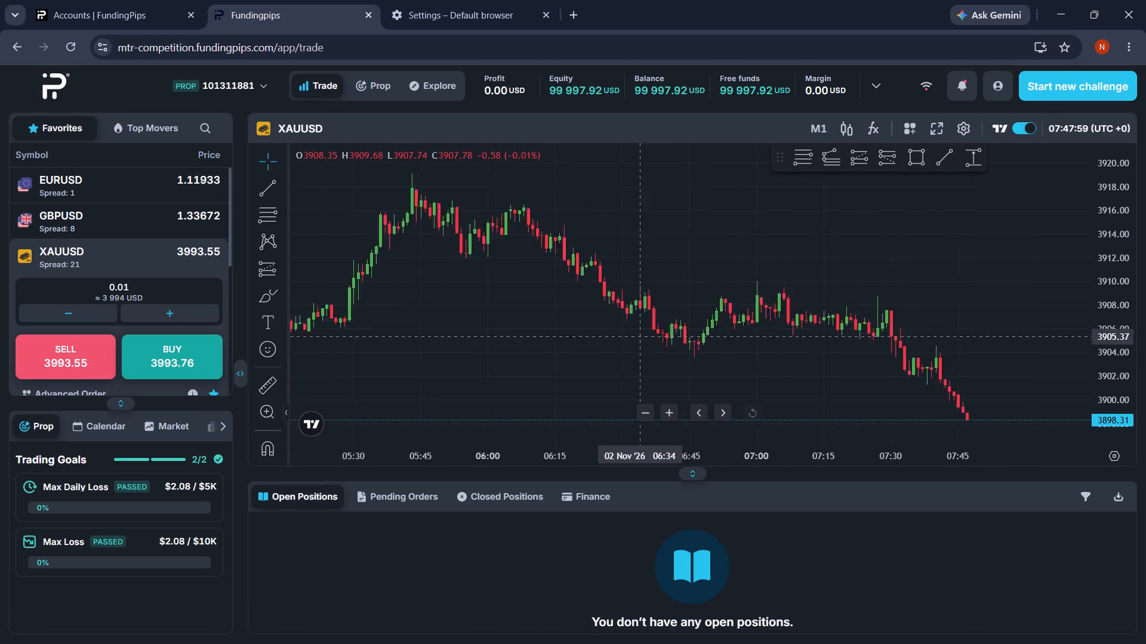
left_click_drag(602, 324, 463, 274)
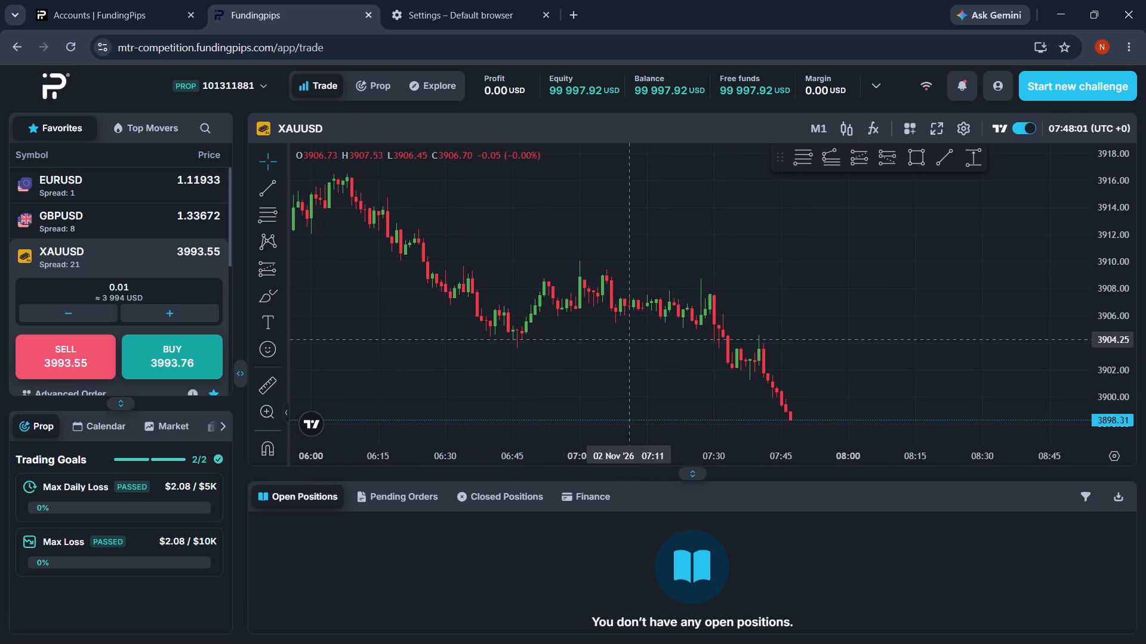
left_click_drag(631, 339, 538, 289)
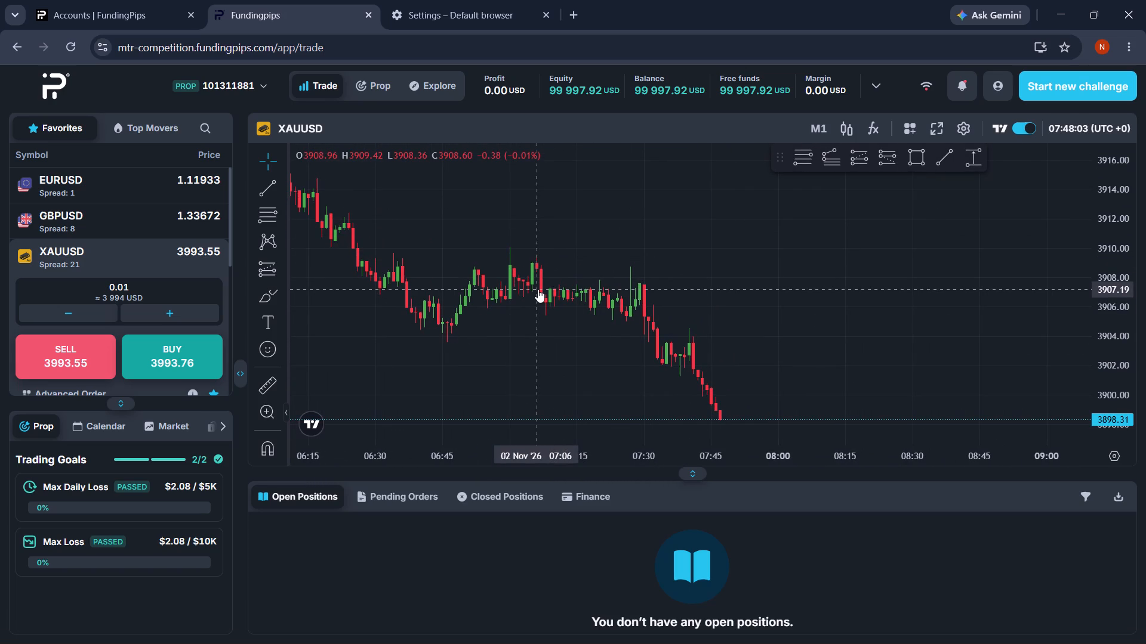
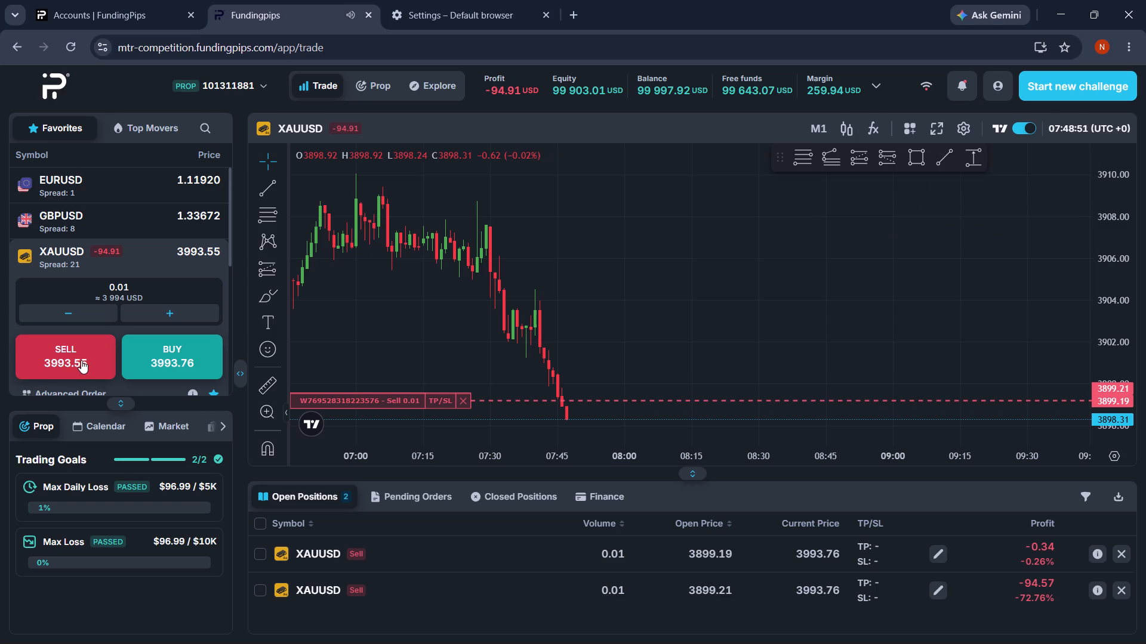
Open two market buy positions on XAUUSD with a volume of 0.01 lot each.
left_click(165, 358)
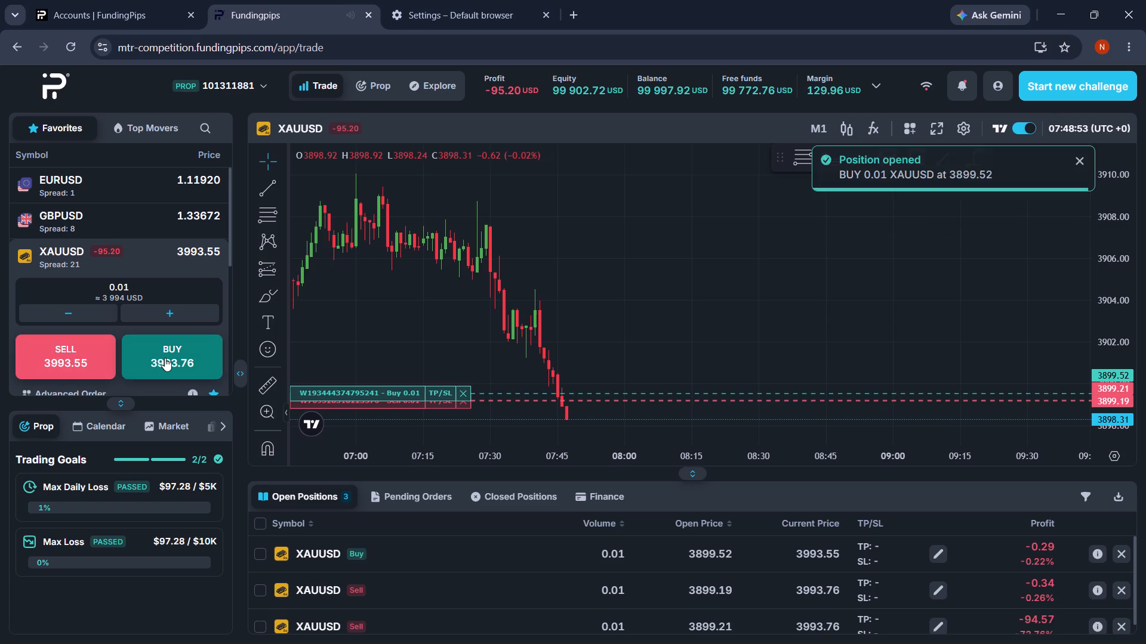
left_click(165, 358)
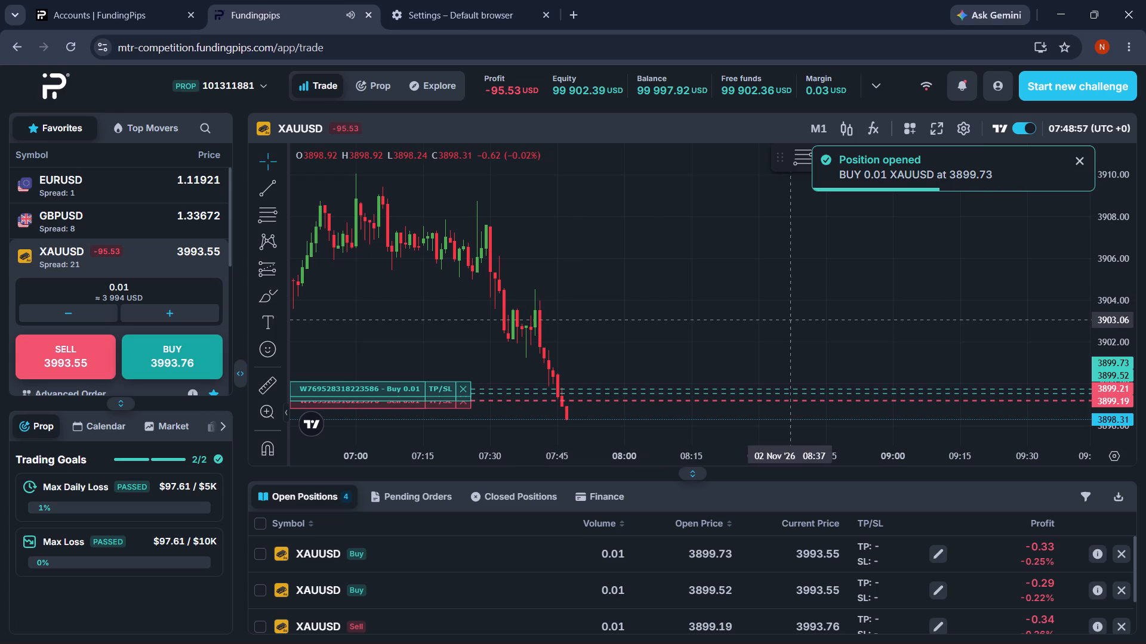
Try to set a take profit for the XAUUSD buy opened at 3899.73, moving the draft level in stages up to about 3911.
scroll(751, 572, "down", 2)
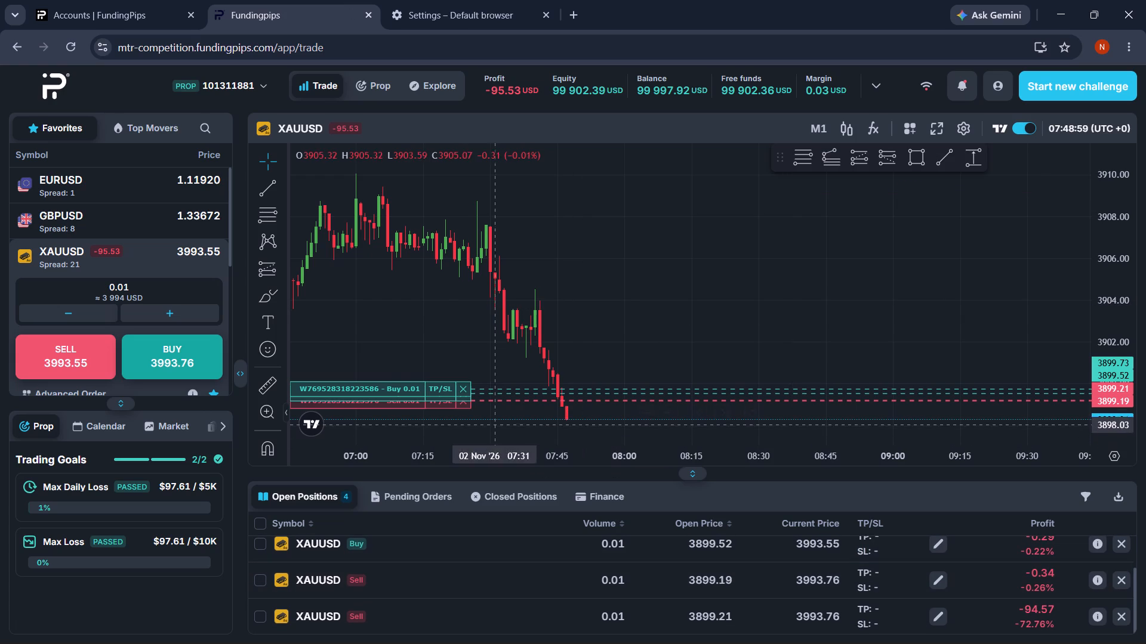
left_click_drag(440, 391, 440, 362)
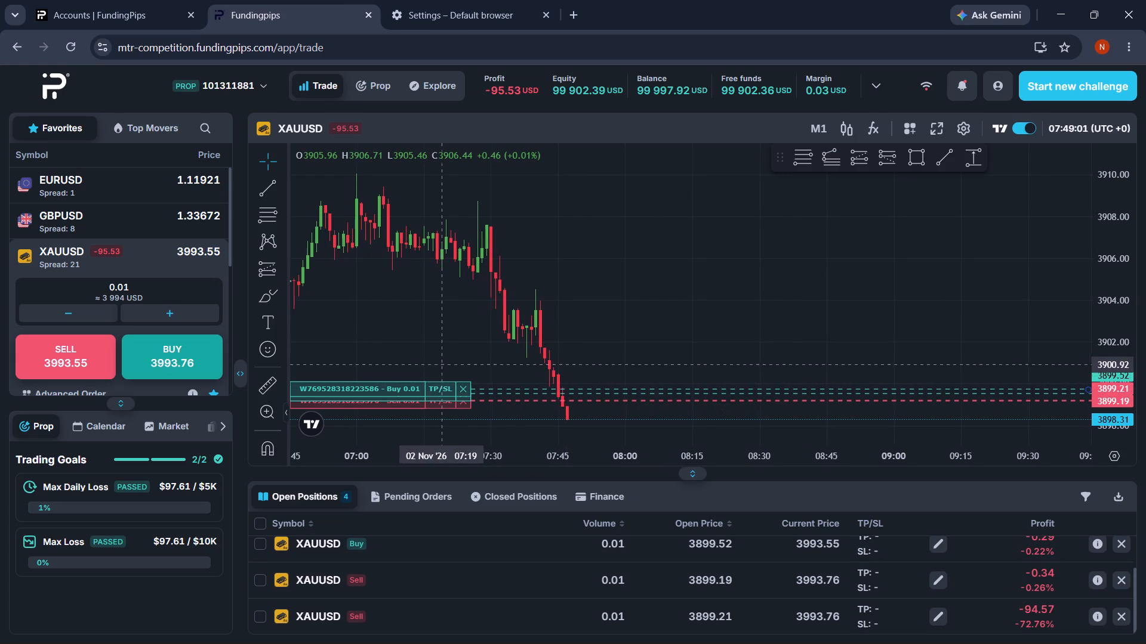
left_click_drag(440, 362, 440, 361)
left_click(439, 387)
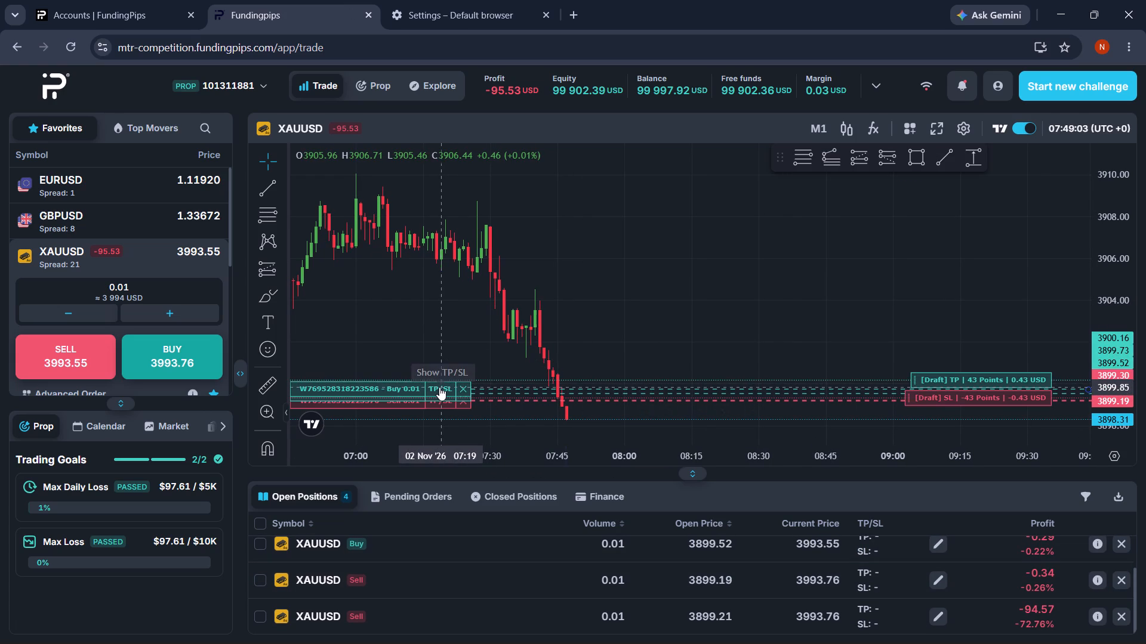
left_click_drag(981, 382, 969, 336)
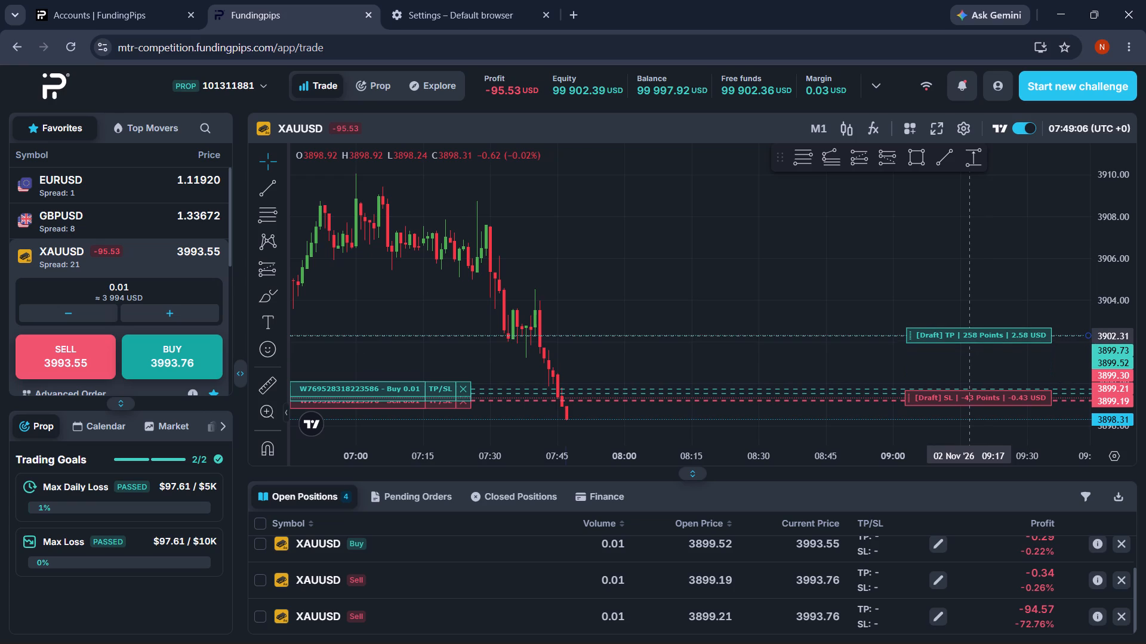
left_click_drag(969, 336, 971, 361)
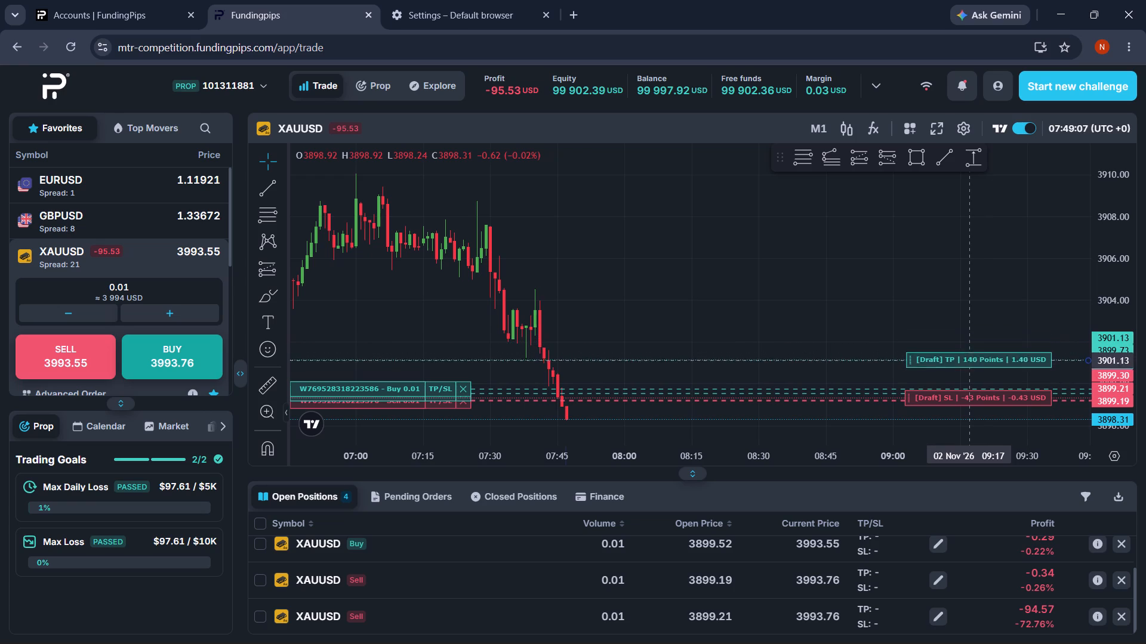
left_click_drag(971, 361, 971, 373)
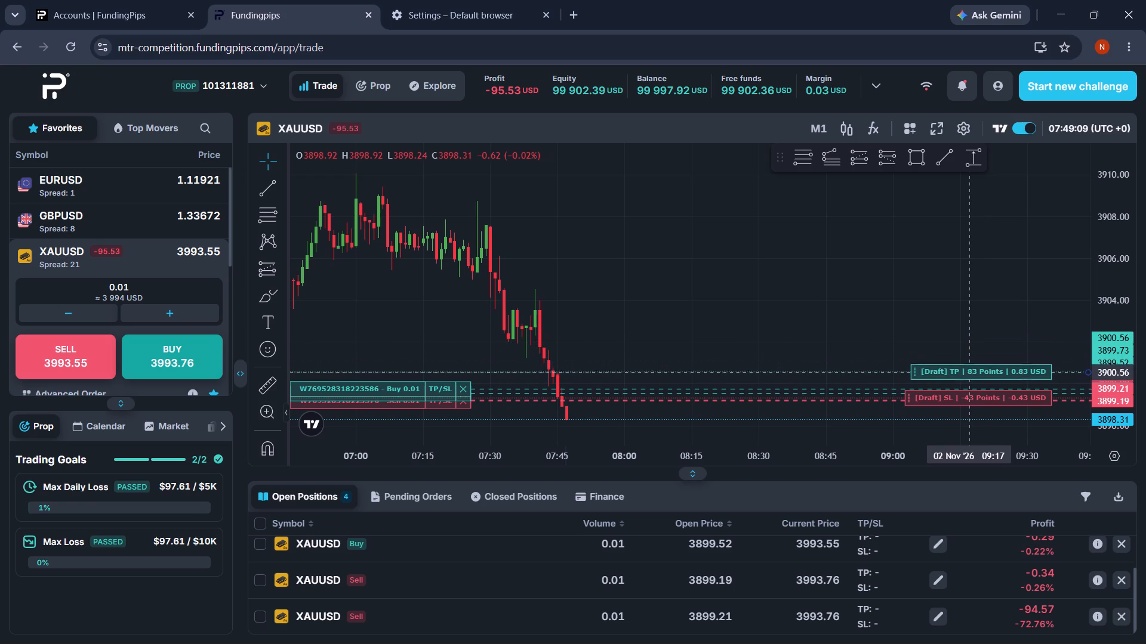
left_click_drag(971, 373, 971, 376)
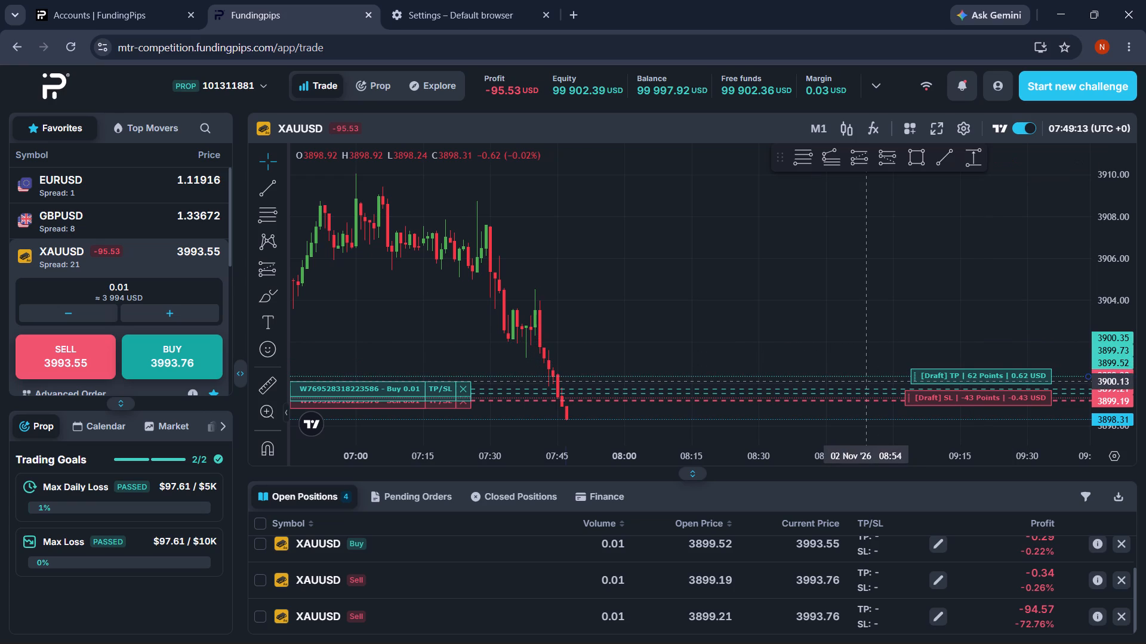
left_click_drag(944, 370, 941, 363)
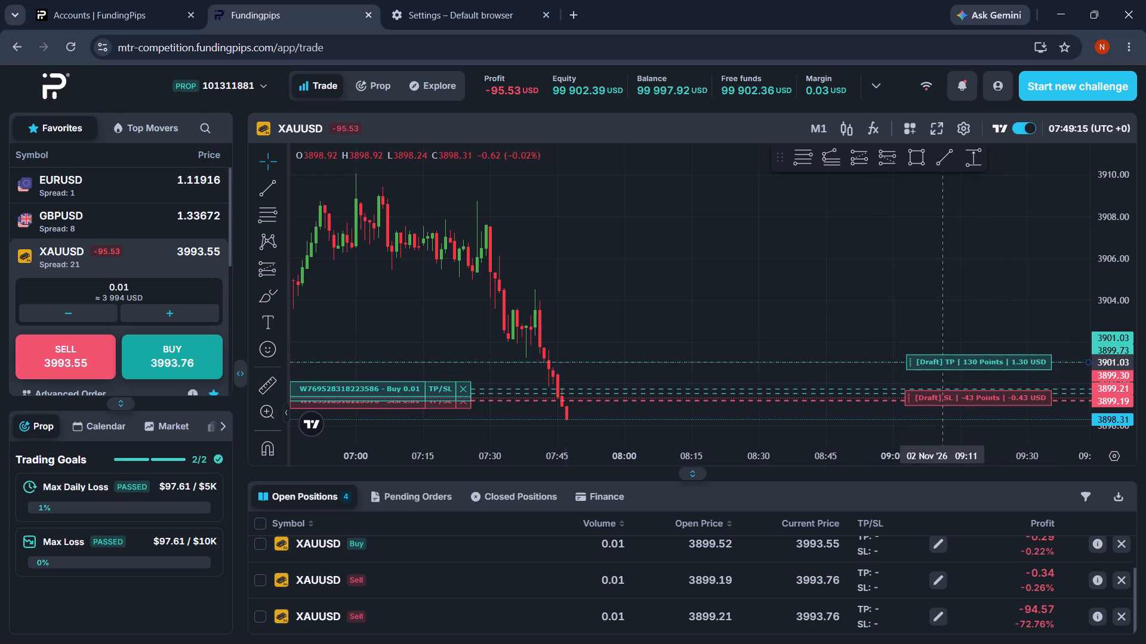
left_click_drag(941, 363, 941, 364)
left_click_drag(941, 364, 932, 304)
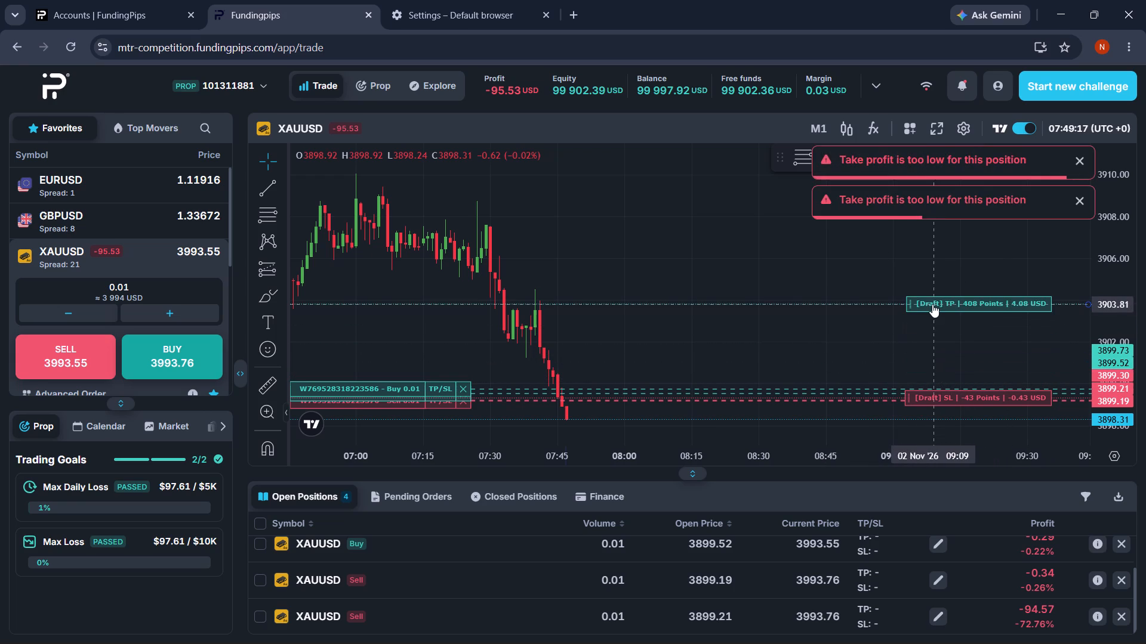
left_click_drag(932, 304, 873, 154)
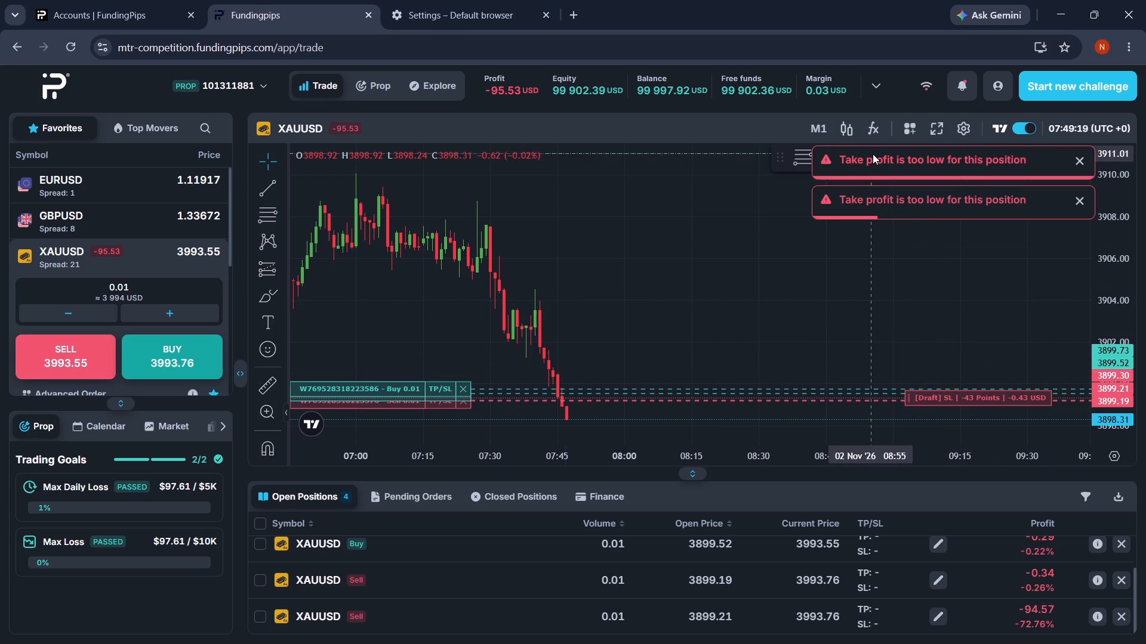
Set a stop loss at 3898.21 for the XAUUSD buy opened at 3899.73.
left_click_drag(806, 230, 837, 410)
left_click_drag(928, 397, 928, 398)
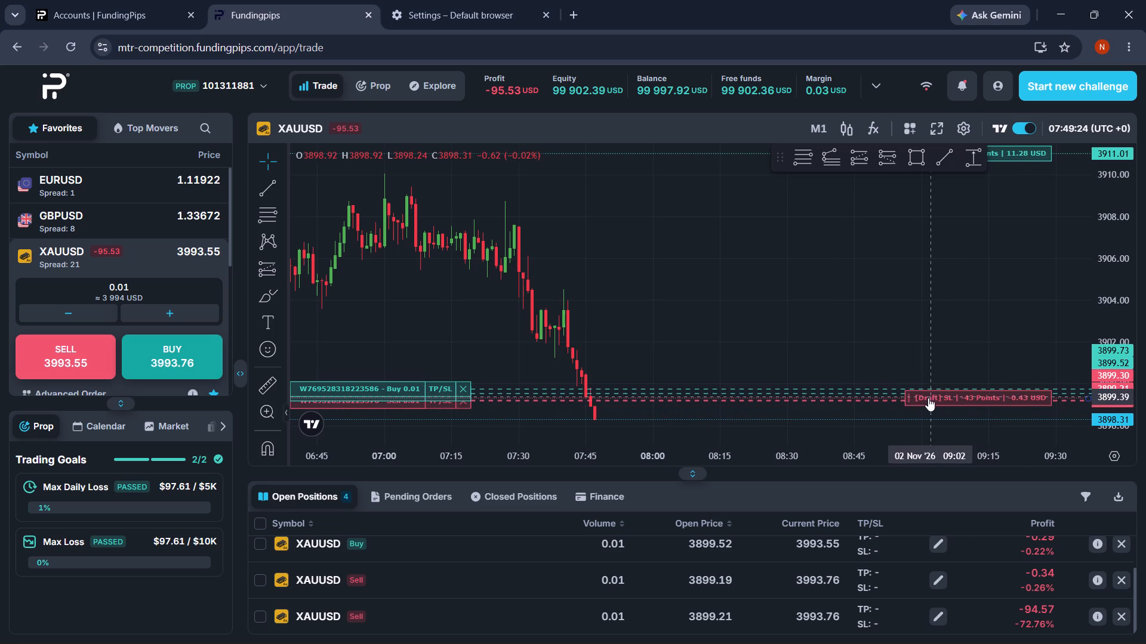
left_click_drag(928, 398, 929, 422)
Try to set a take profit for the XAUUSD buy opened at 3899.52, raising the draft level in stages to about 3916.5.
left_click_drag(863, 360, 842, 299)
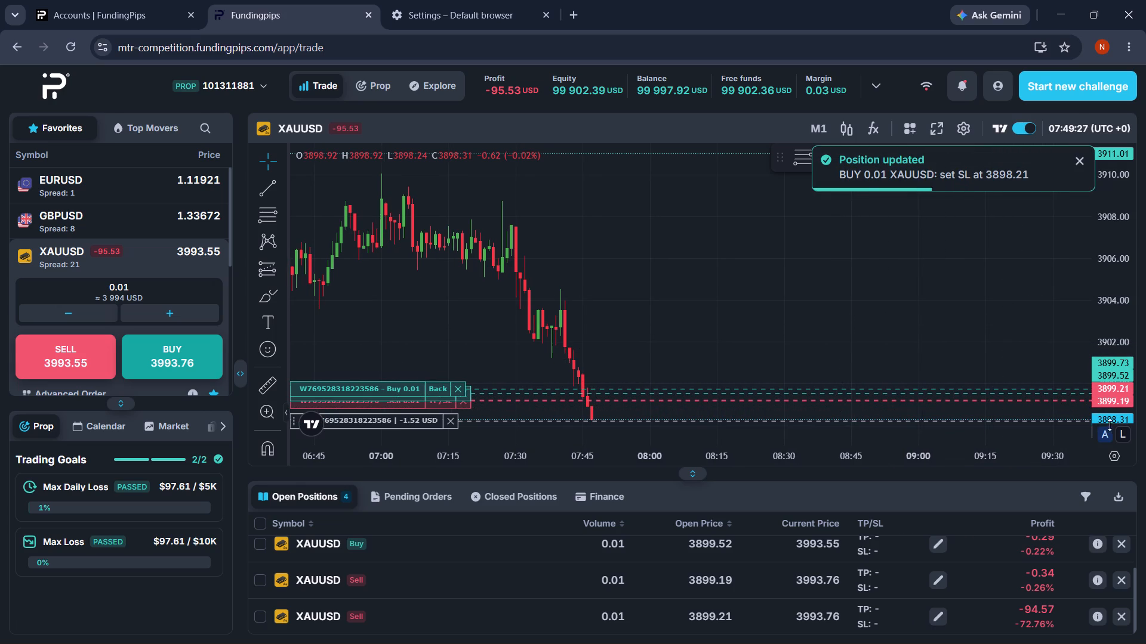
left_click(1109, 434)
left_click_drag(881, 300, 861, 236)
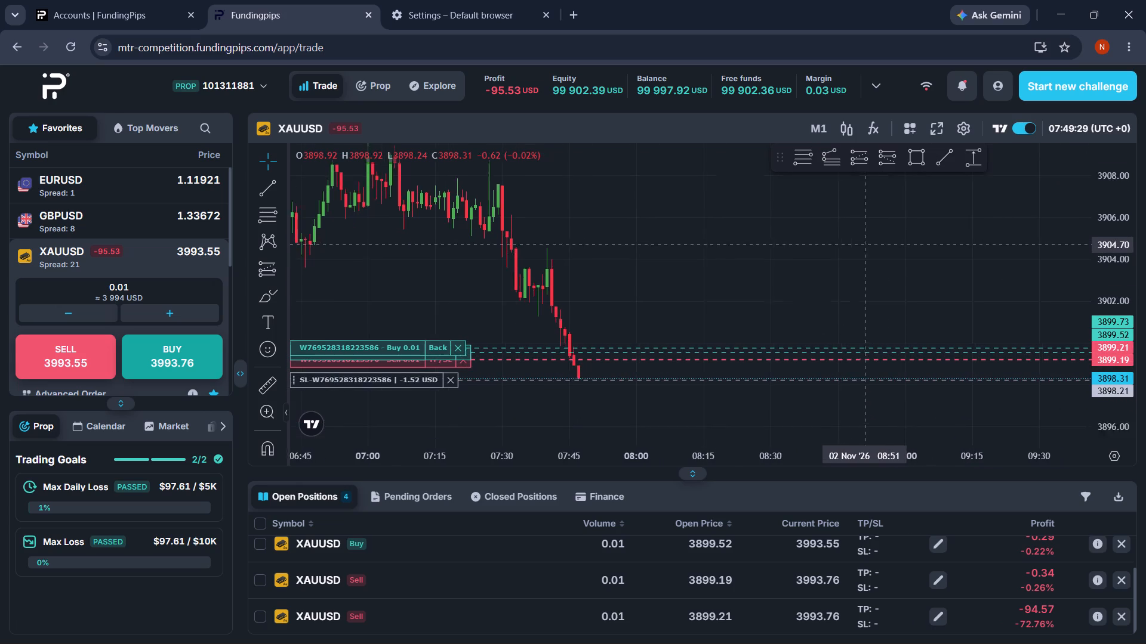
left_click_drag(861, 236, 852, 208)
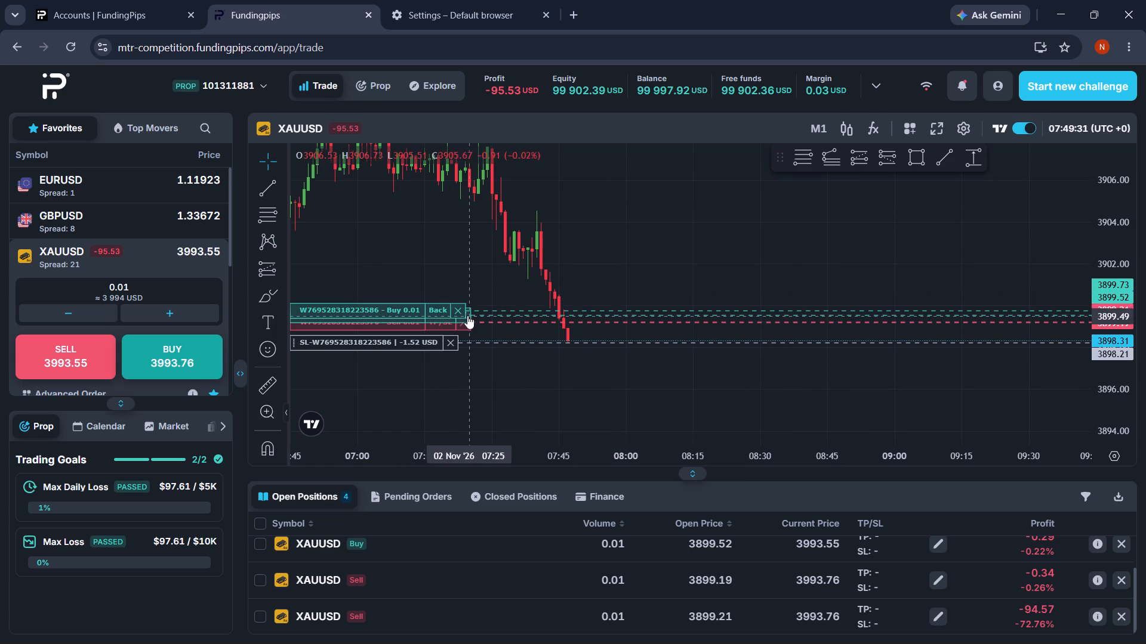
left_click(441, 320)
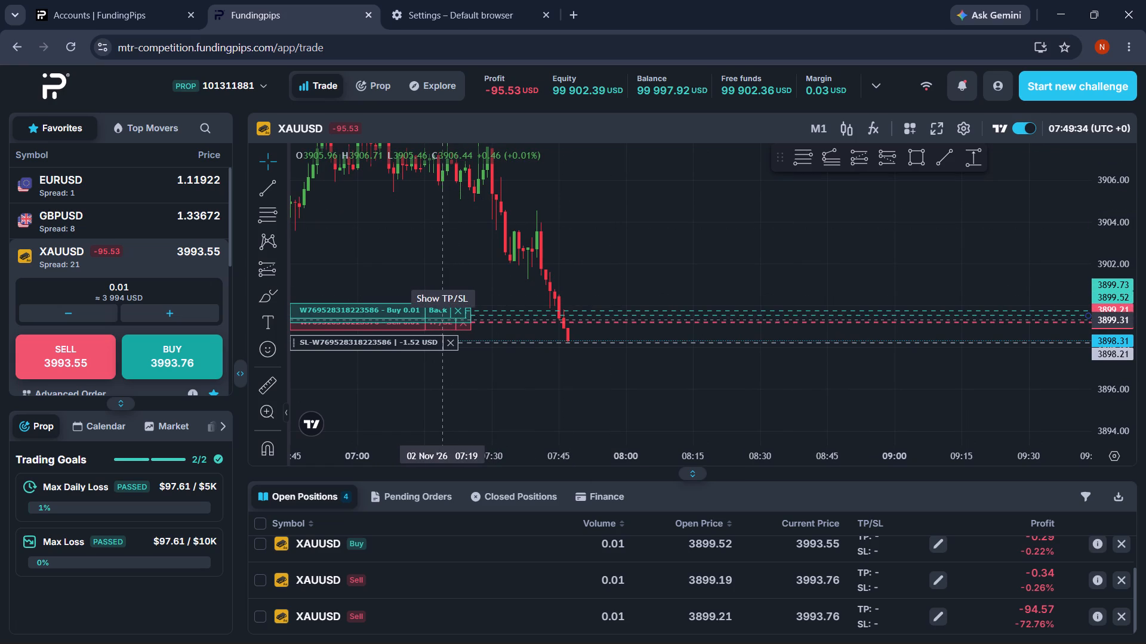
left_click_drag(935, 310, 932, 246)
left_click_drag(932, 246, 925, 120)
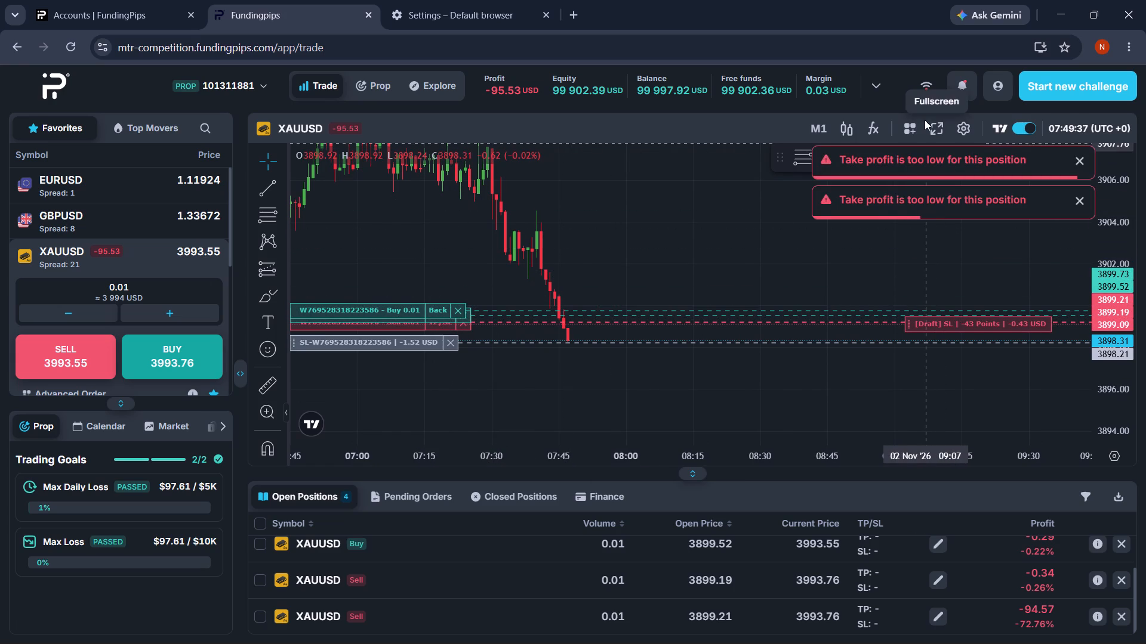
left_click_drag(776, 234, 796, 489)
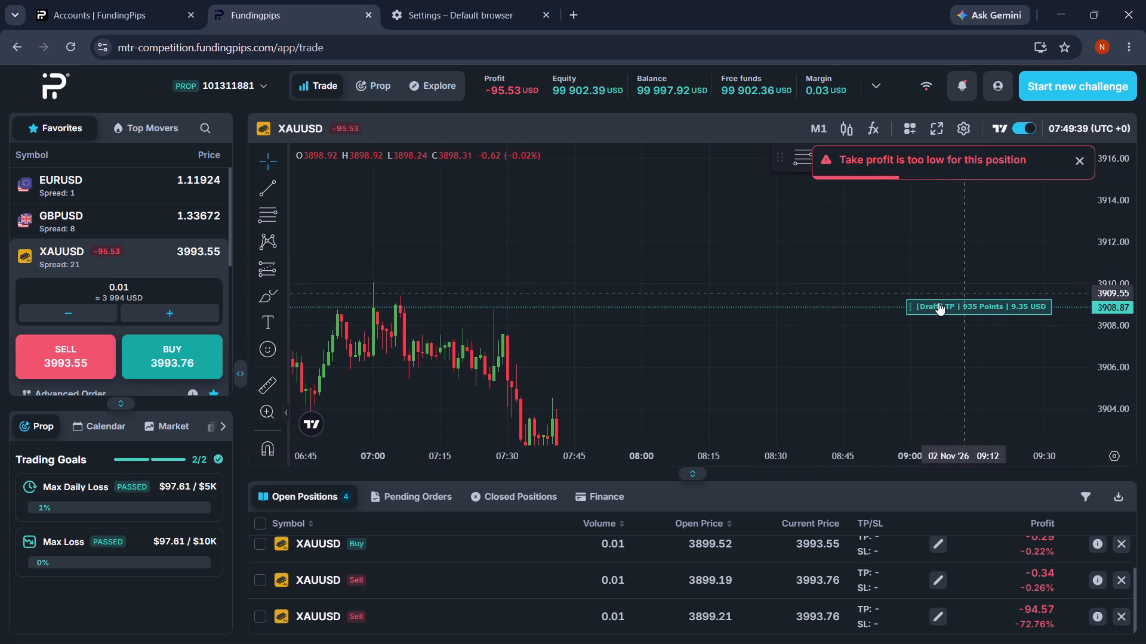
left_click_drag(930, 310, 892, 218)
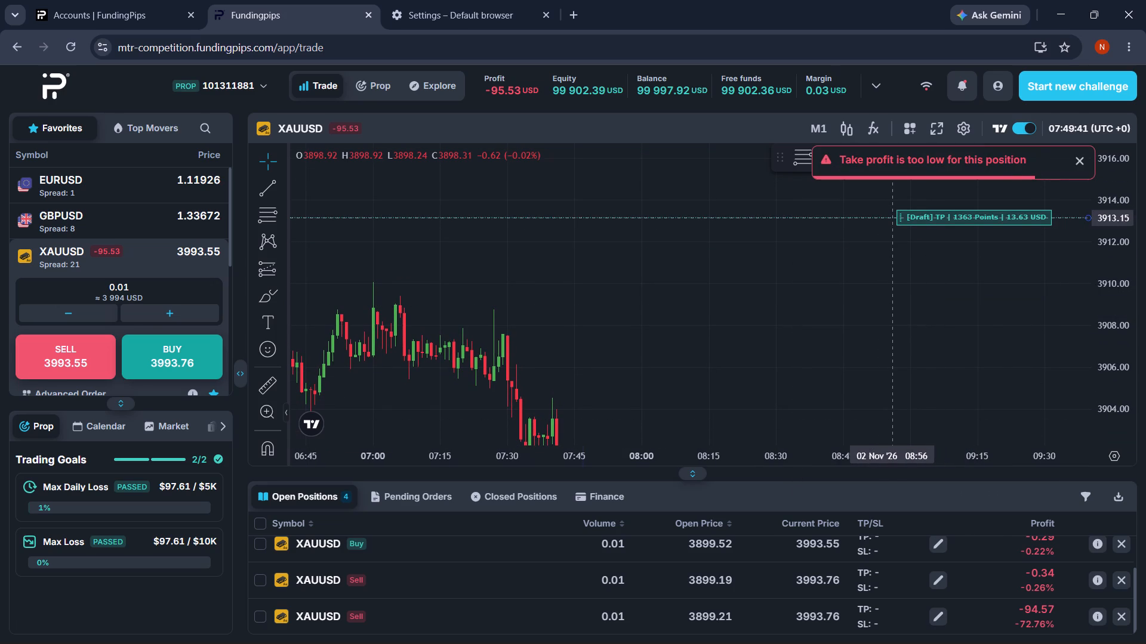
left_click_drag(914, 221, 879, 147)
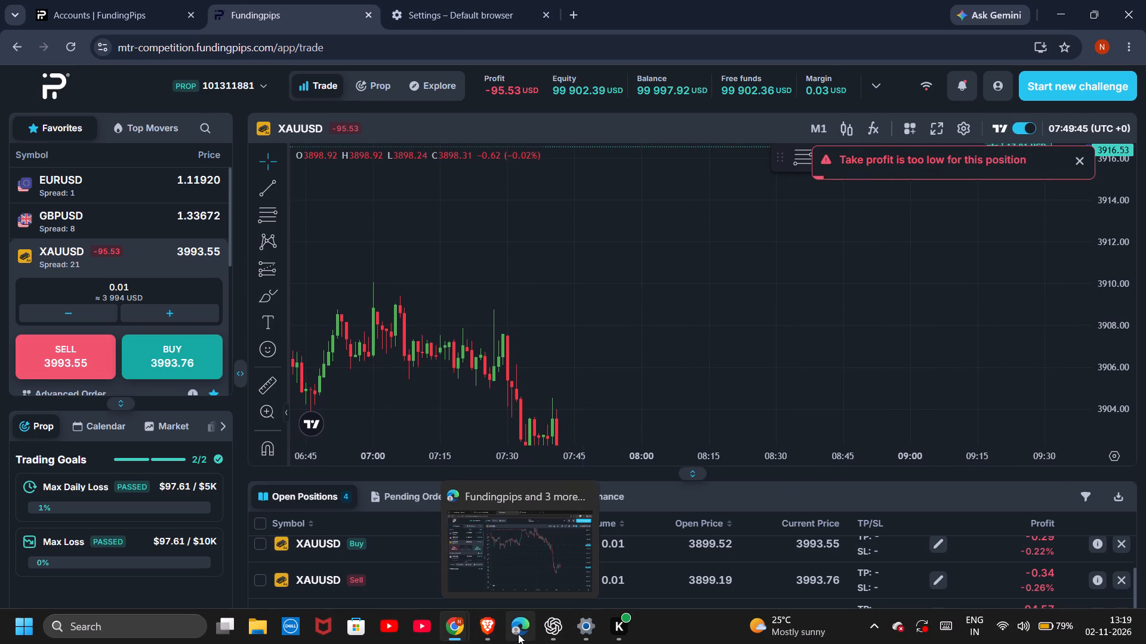
Switch to the FundingPips window in Microsoft Edge and examine the XAUUSD M30 price action from late October to the latest candles.
left_click(525, 561)
left_click_drag(777, 441, 508, 420)
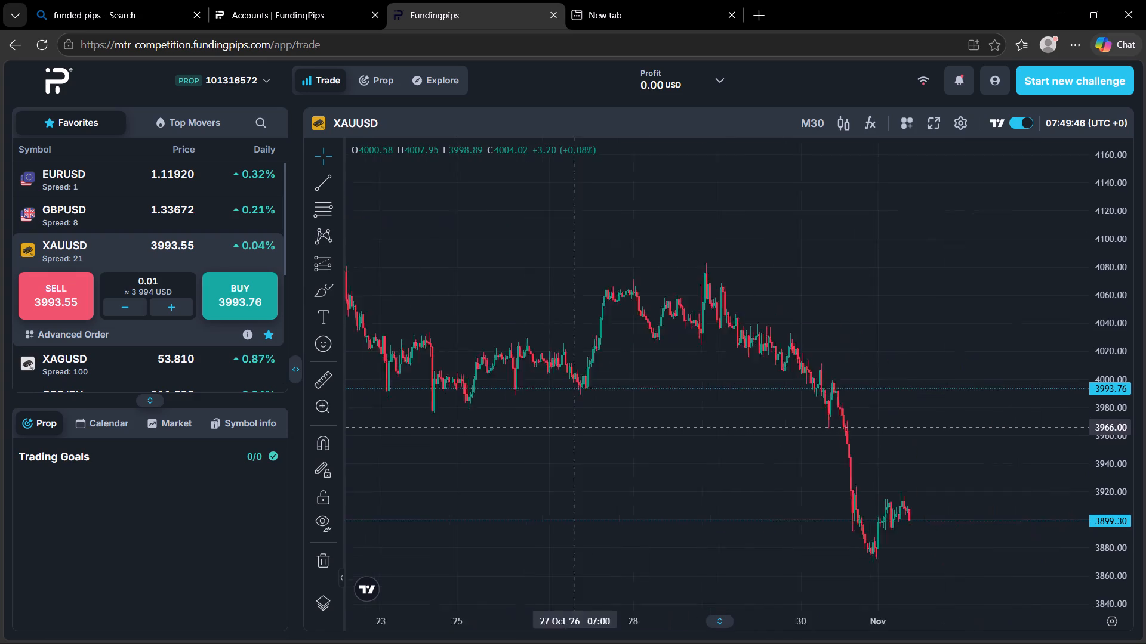
left_click_drag(508, 420, 398, 399)
left_click_drag(808, 430, 765, 429)
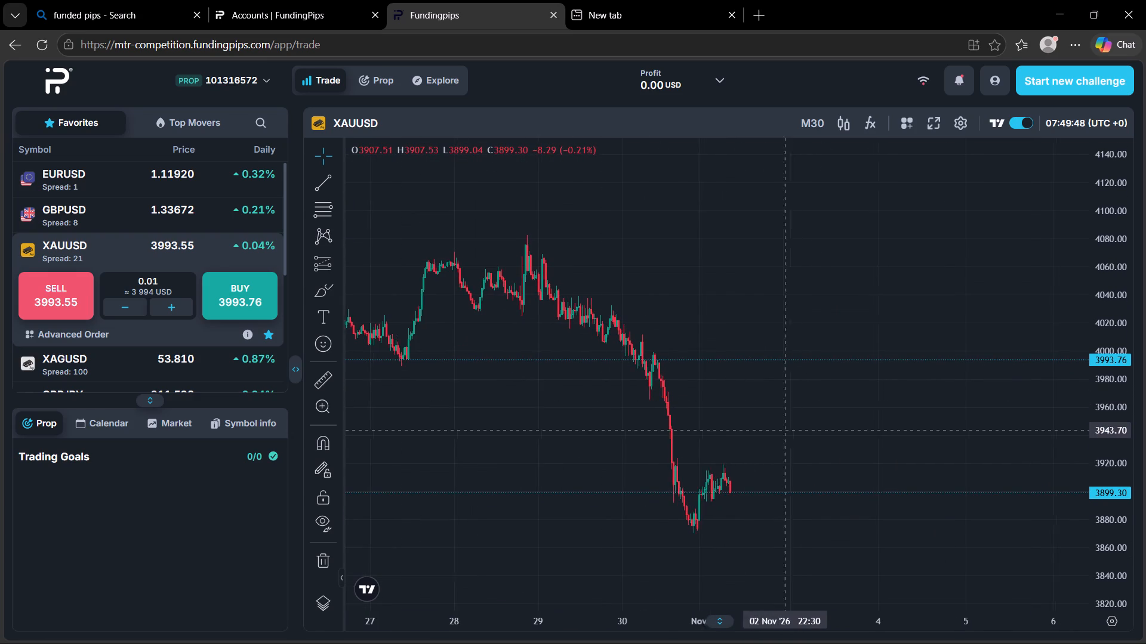
left_click_drag(765, 429, 578, 421)
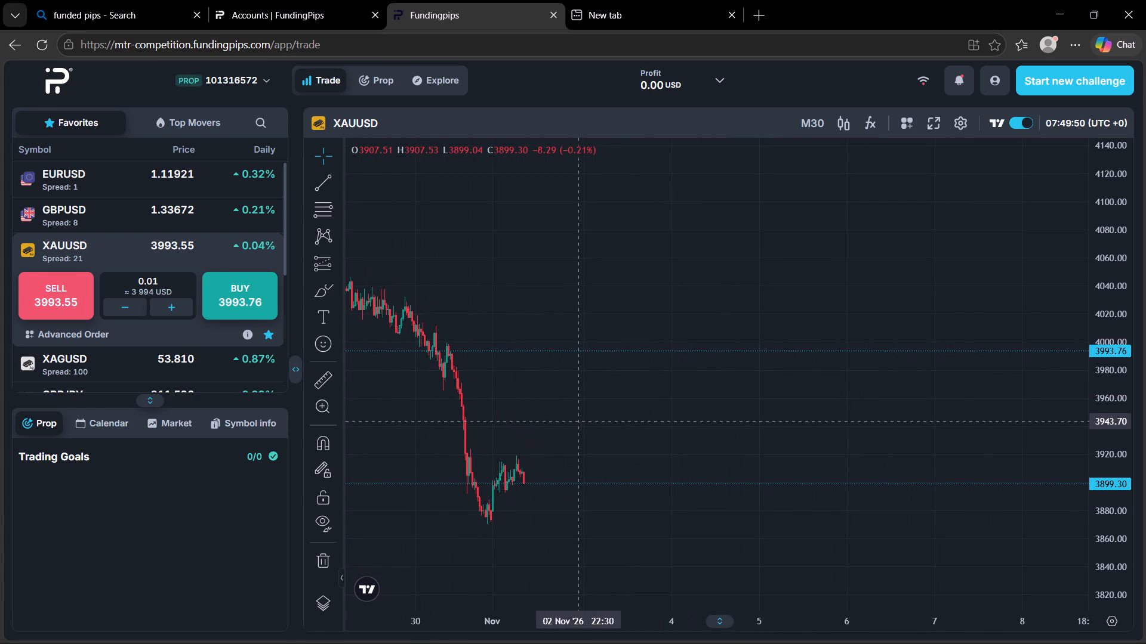
left_click_drag(1100, 451, 1097, 375)
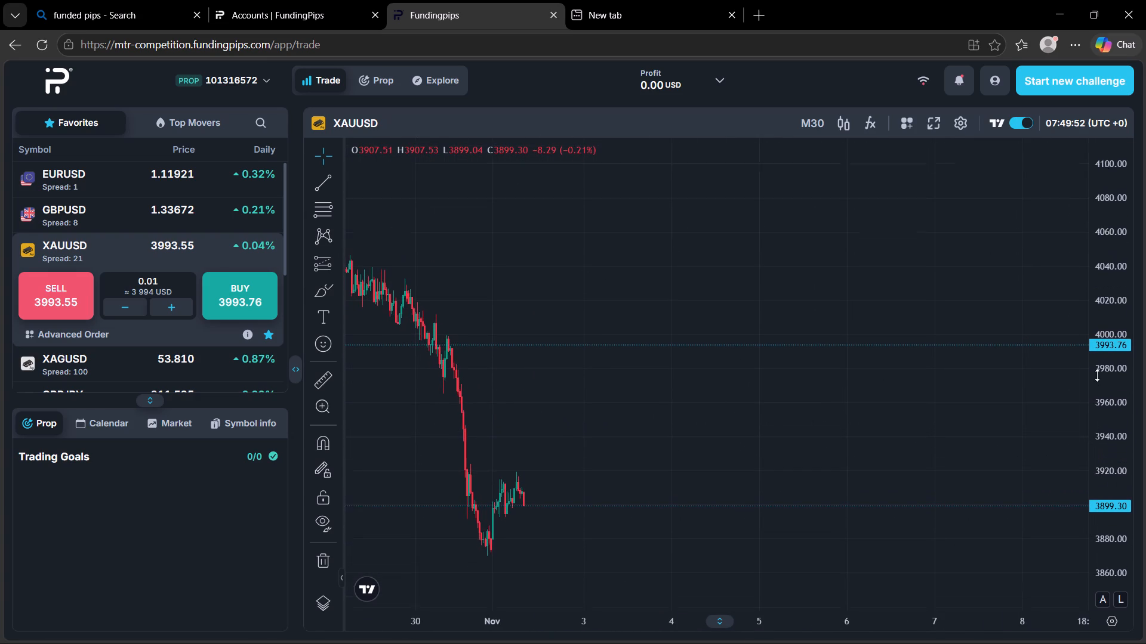
left_click_drag(1097, 375, 1107, 289)
left_click_drag(731, 389, 702, 283)
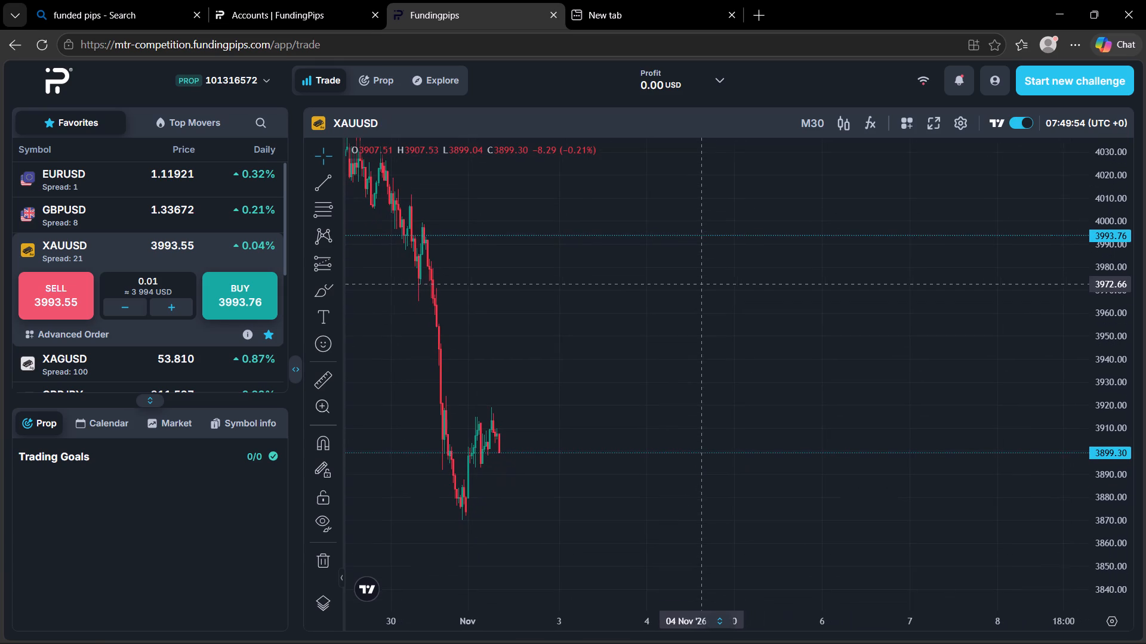
left_click_drag(702, 283, 701, 283)
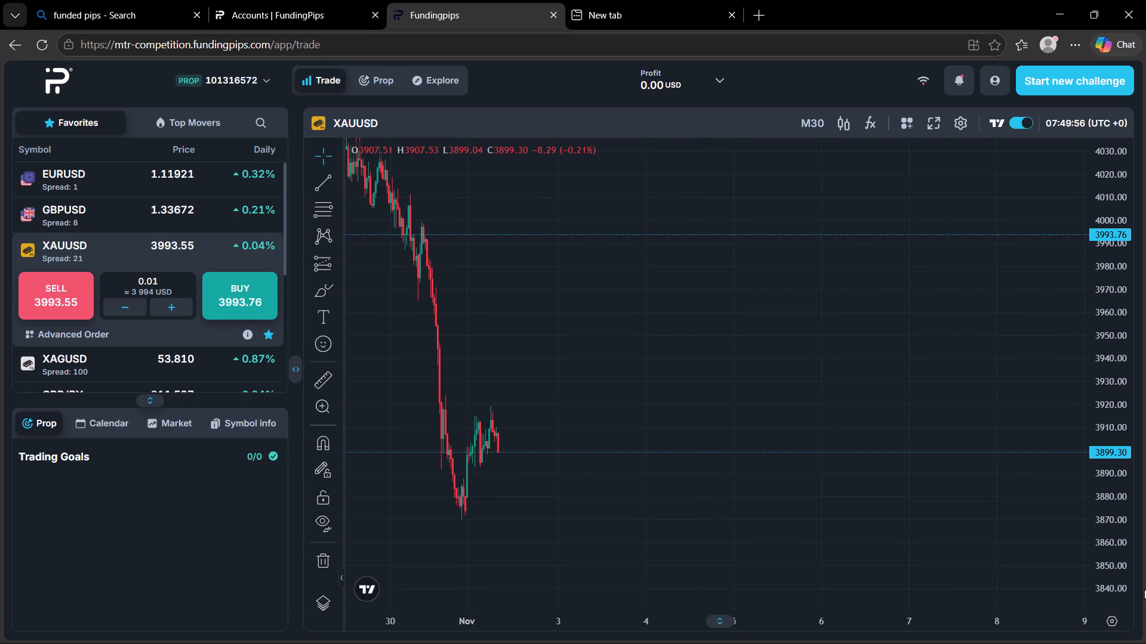
left_click(1105, 602)
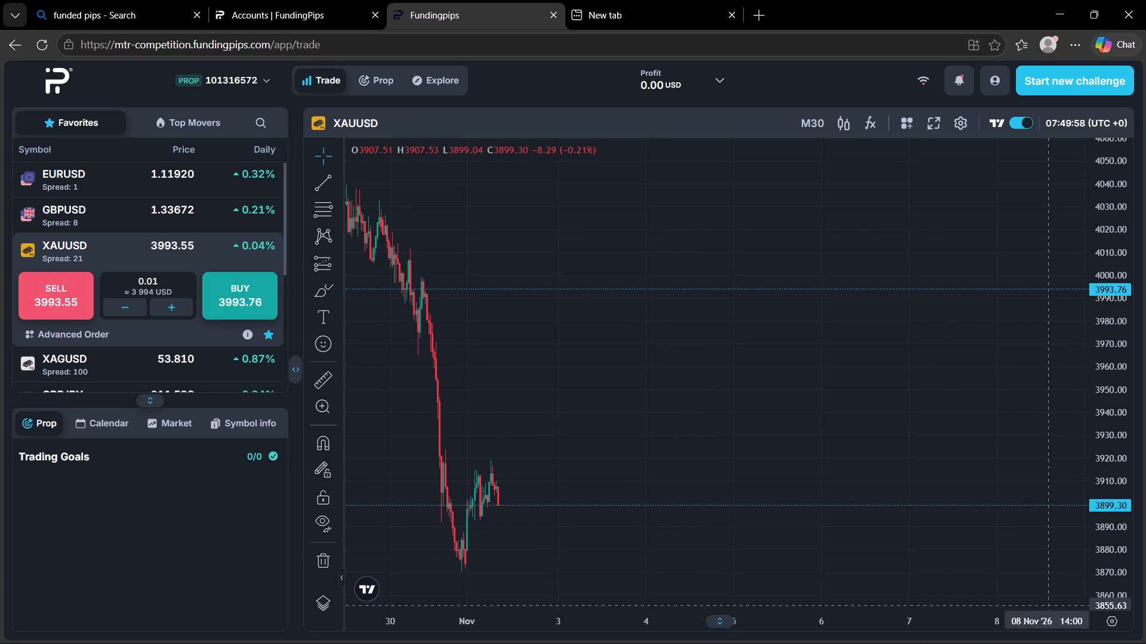
left_click_drag(908, 622, 830, 615)
left_click_drag(778, 500, 842, 493)
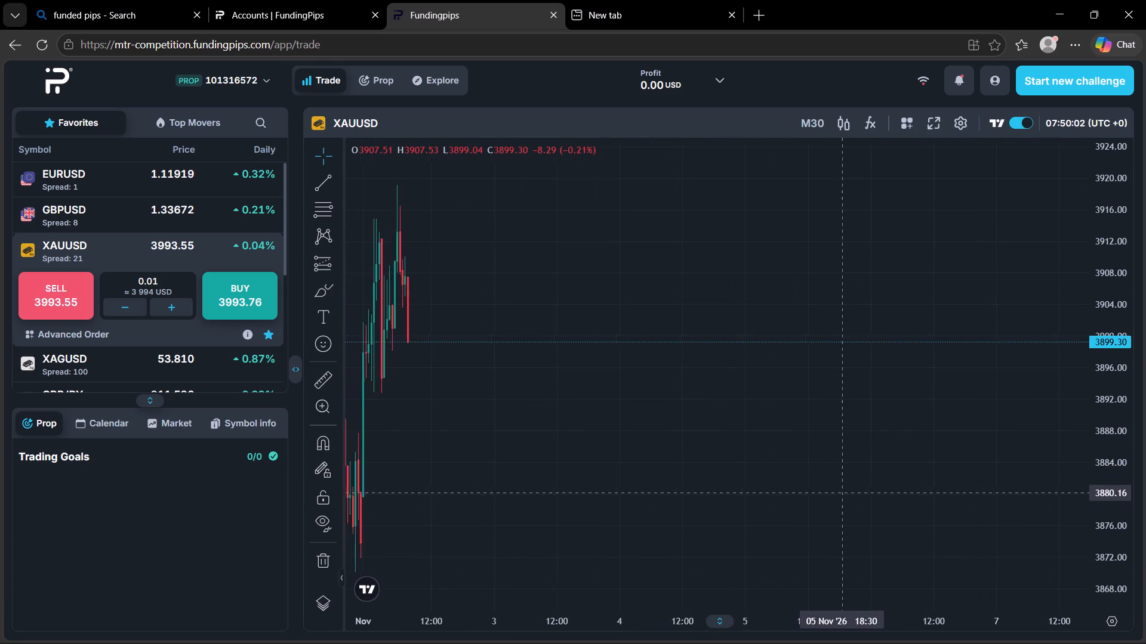
left_click_drag(842, 493, 914, 466)
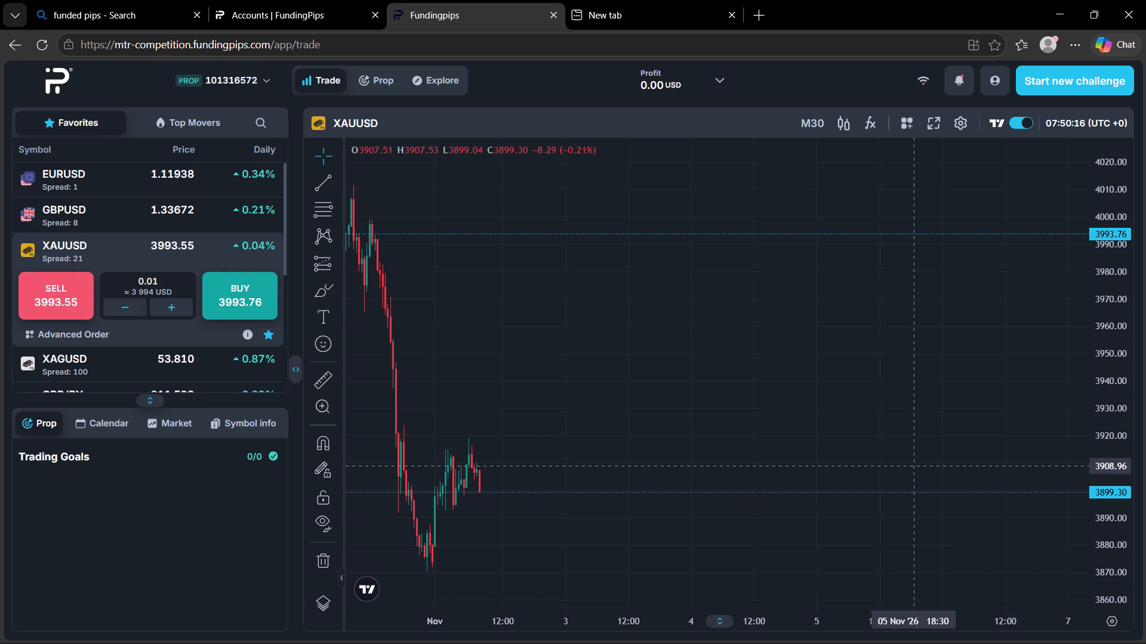
left_click(876, 516)
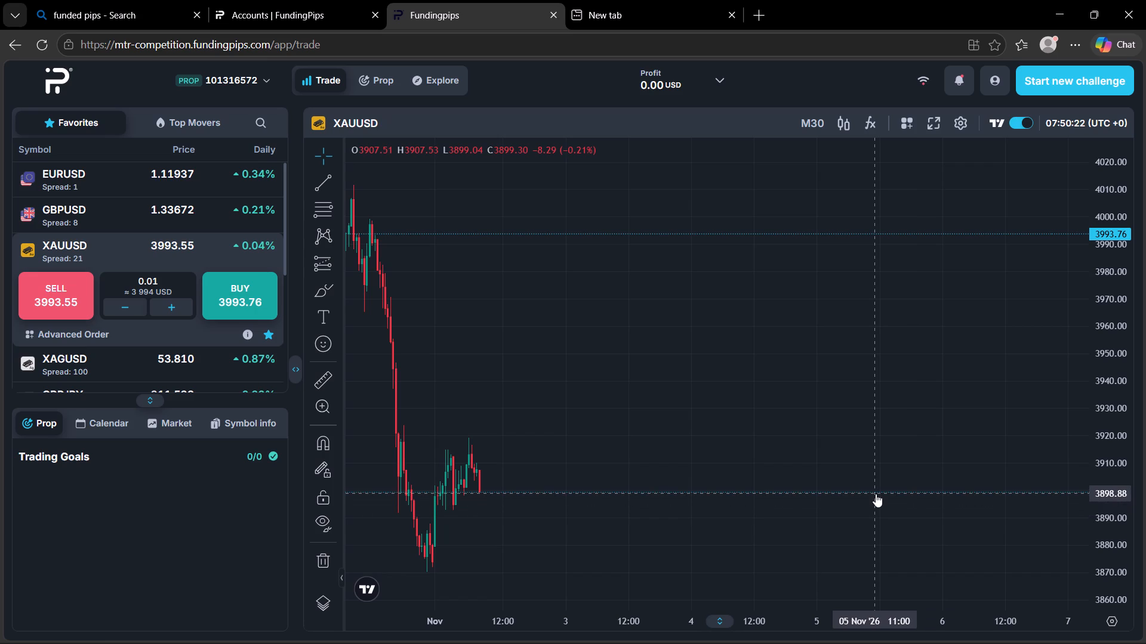
left_click(754, 233)
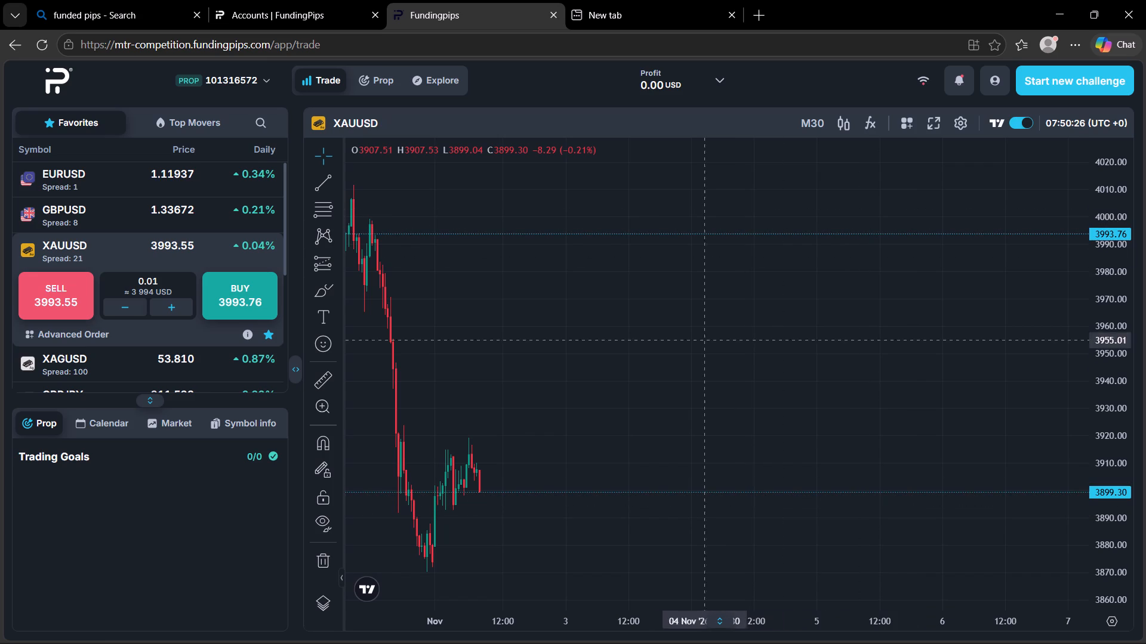
left_click_drag(697, 382, 1049, 365)
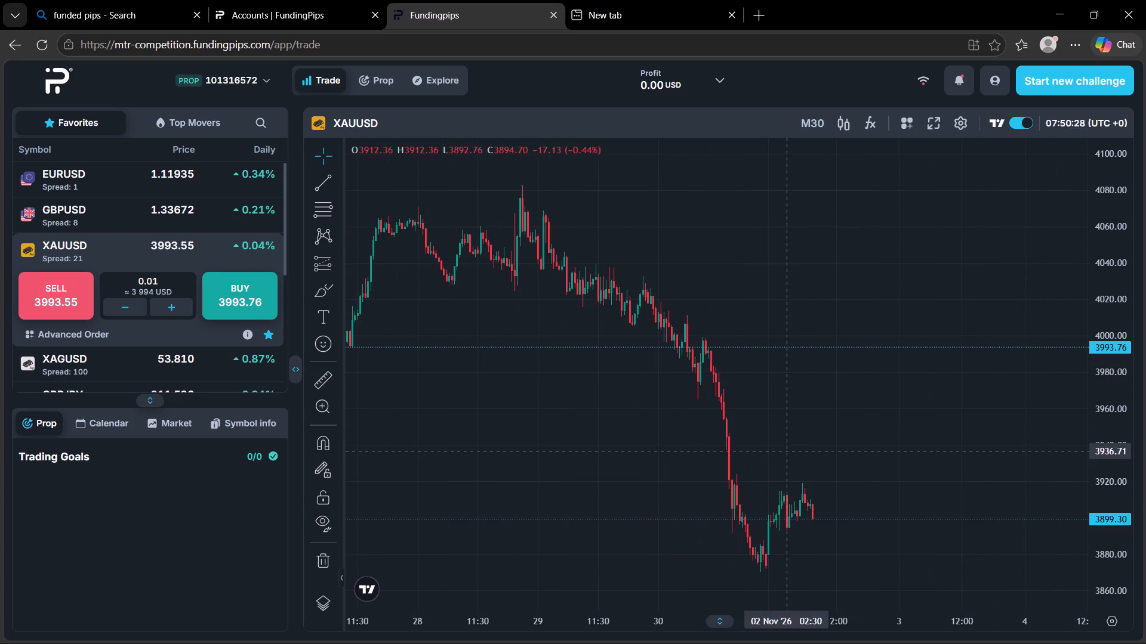
left_click_drag(771, 461, 1024, 431)
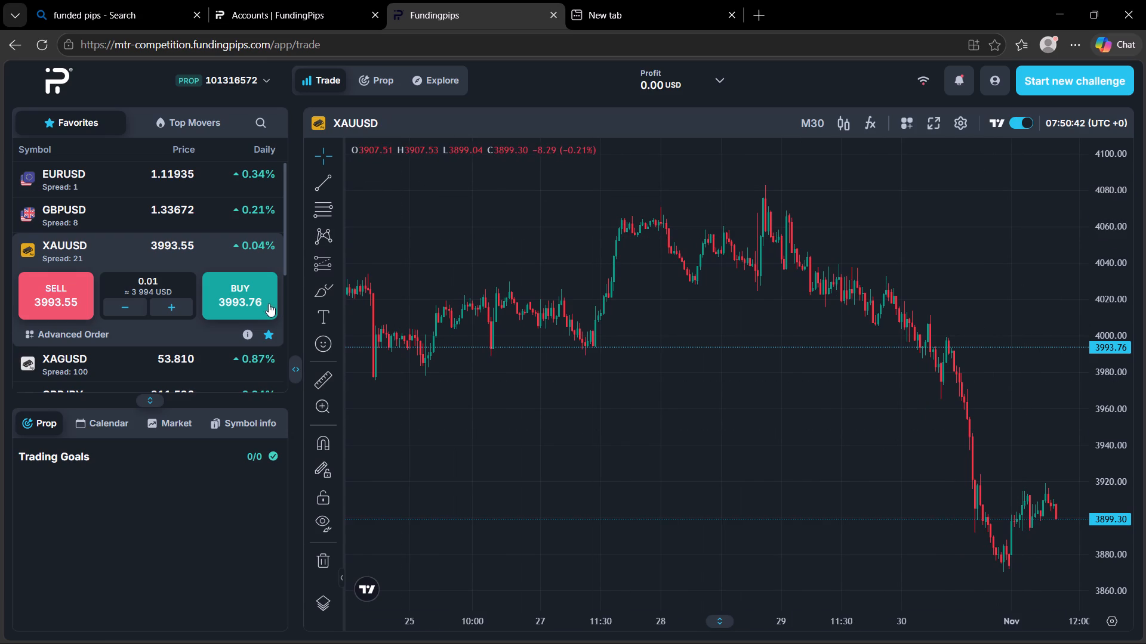
Open the XAGUSD M1 chart and examine its latest price action with free space after the last candle.
left_click(248, 352)
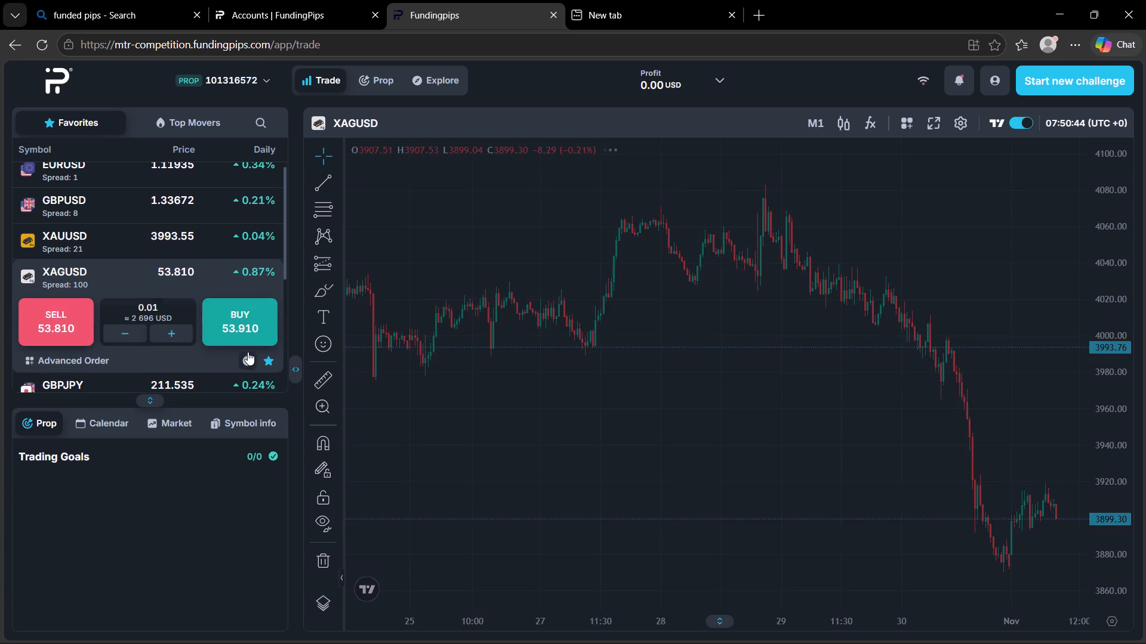
left_click_drag(803, 258, 586, 275)
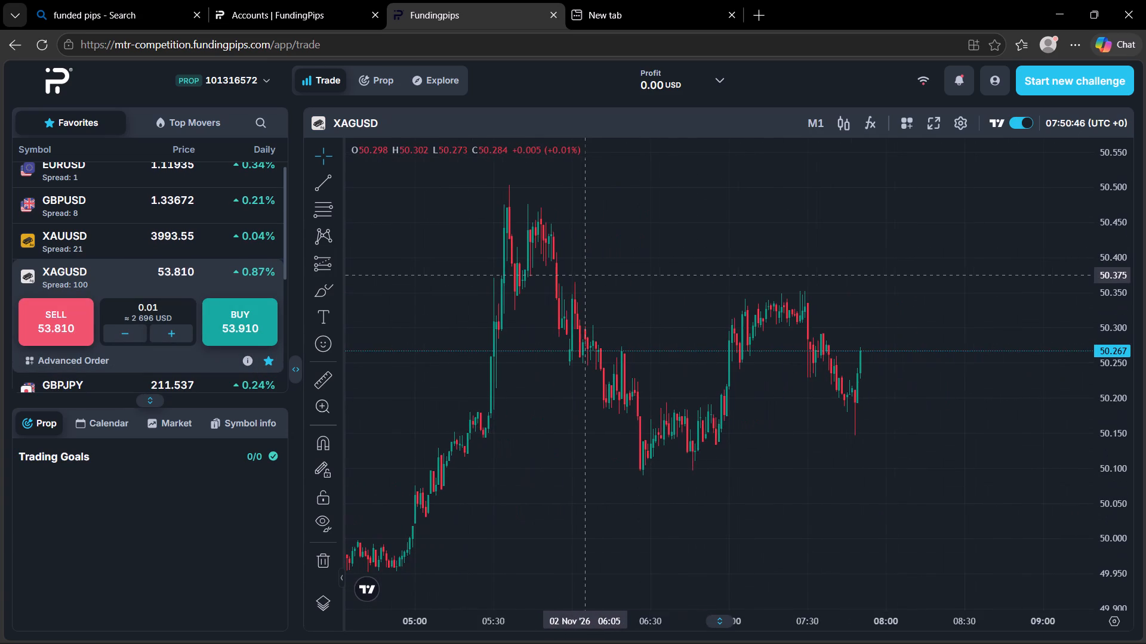
left_click_drag(911, 392, 849, 350)
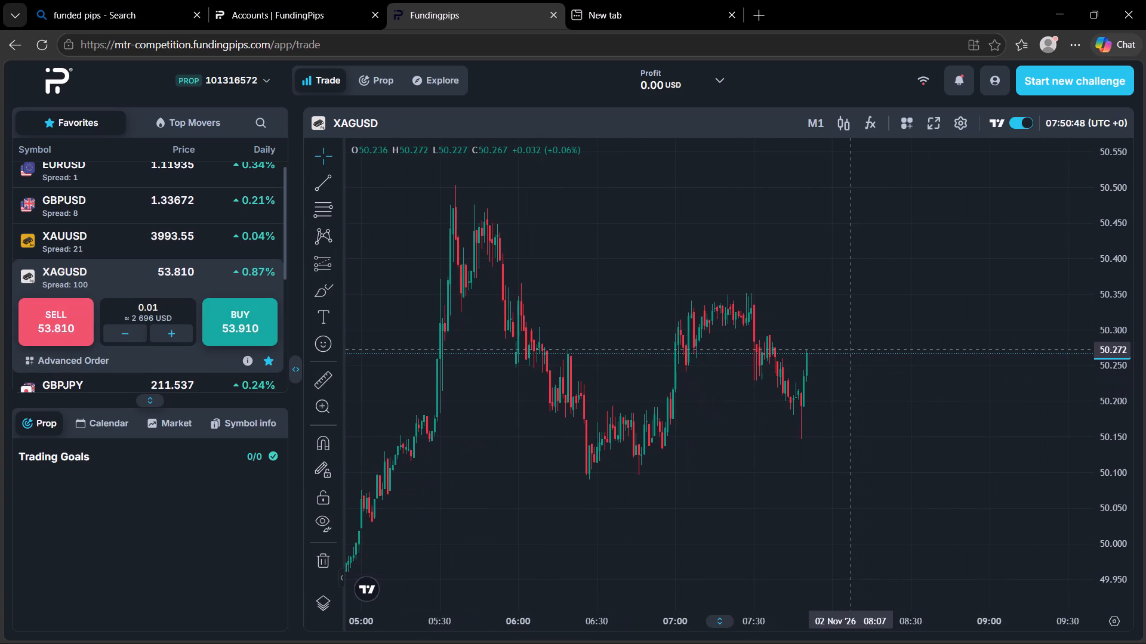
left_click_drag(849, 350, 848, 351)
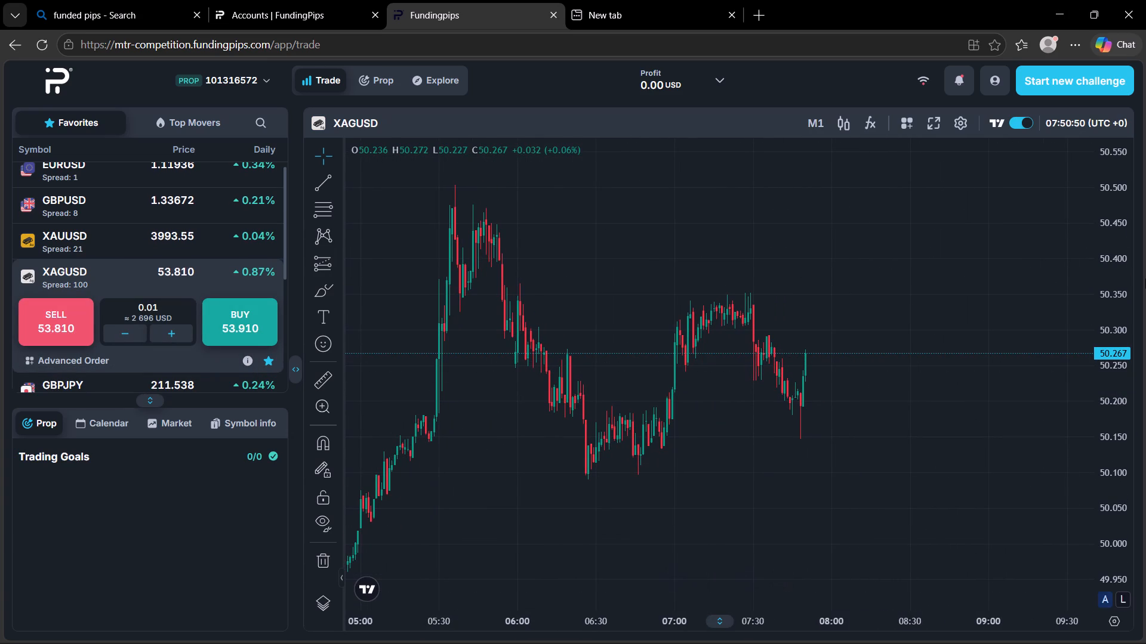
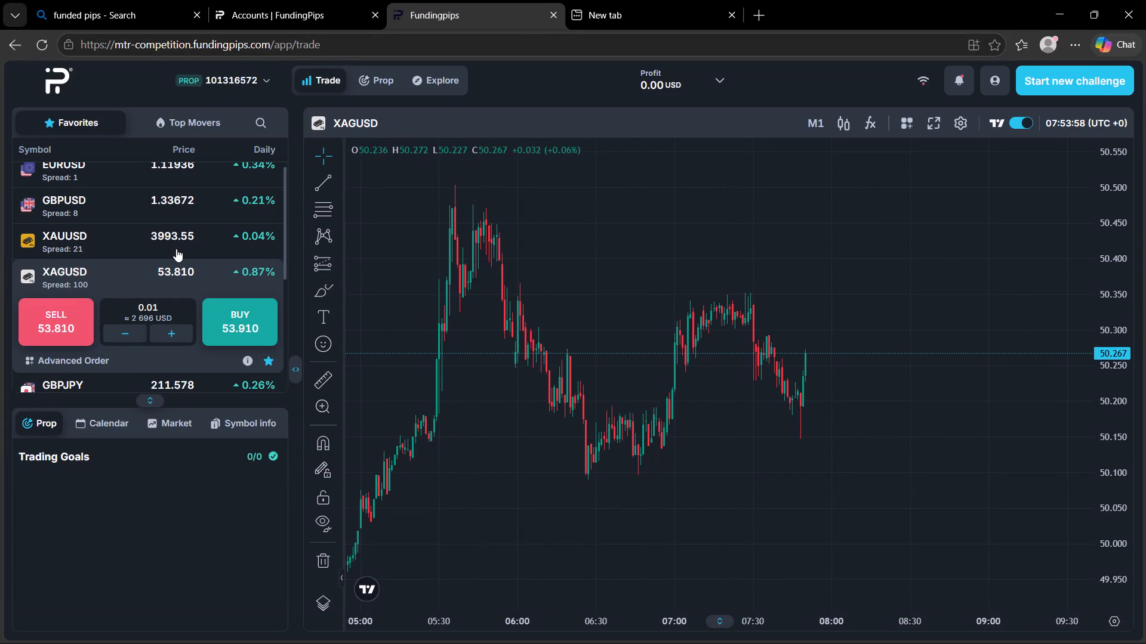
Open the XAUUSD M30 chart, show free space after the latest candle, and reload the trading page.
left_click(161, 244)
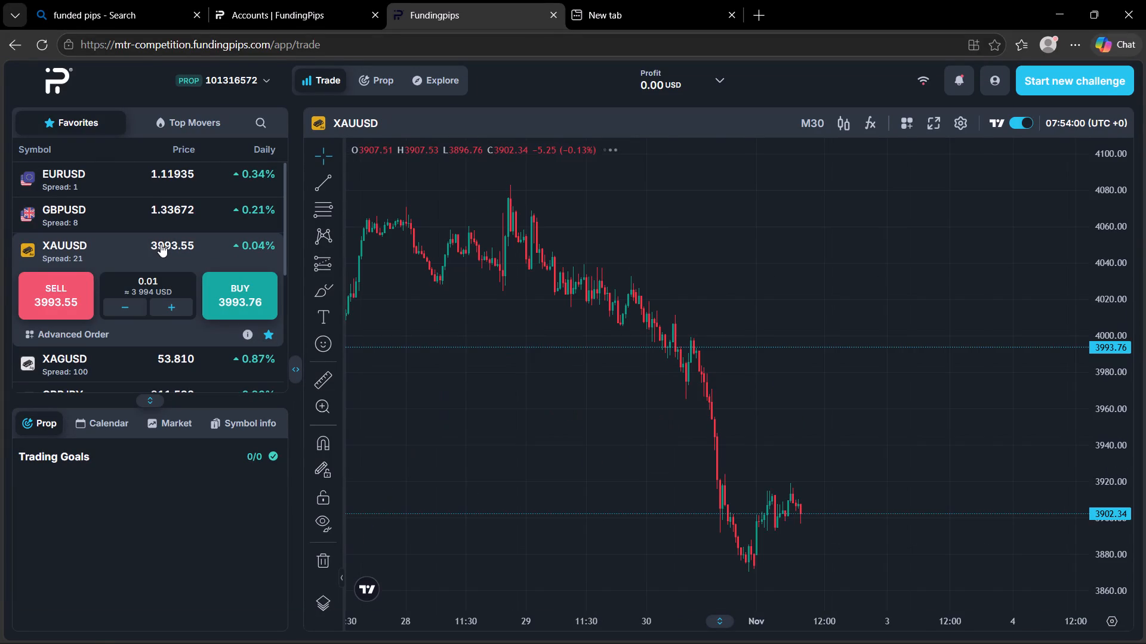
left_click_drag(584, 420, 475, 370)
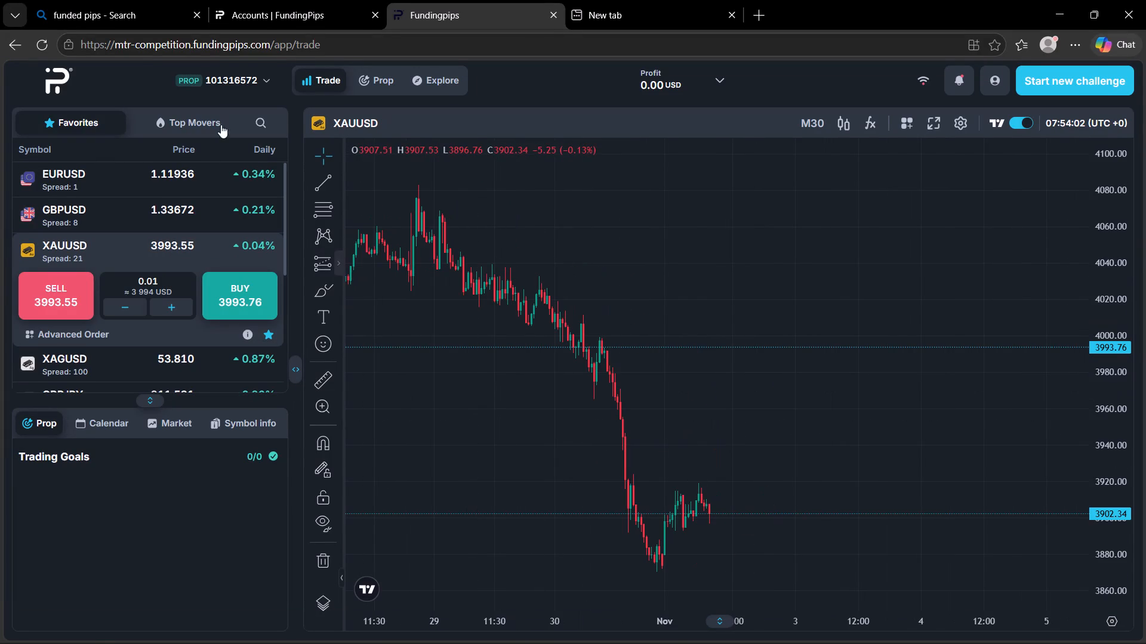
left_click(42, 47)
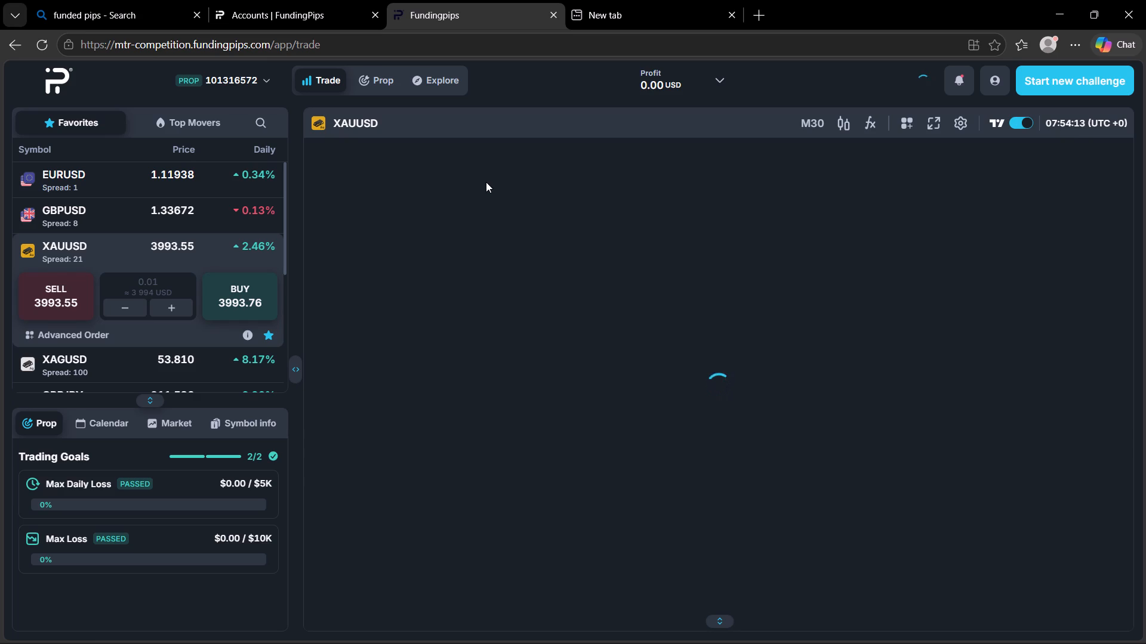
Review the unread account notifications and close them.
left_click(950, 70)
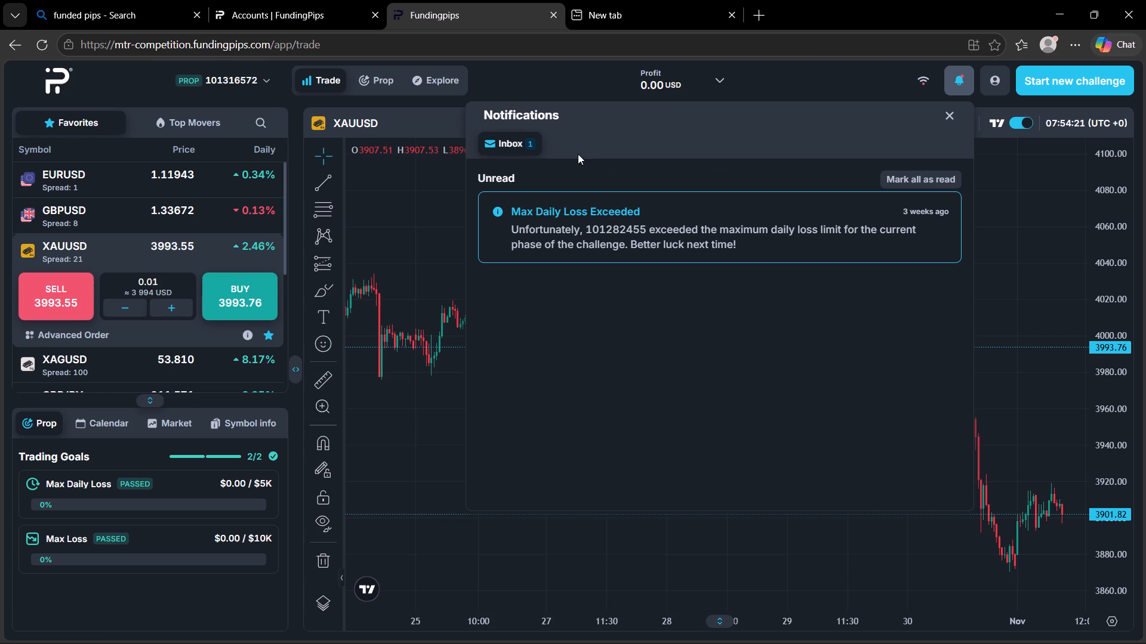
left_click(946, 115)
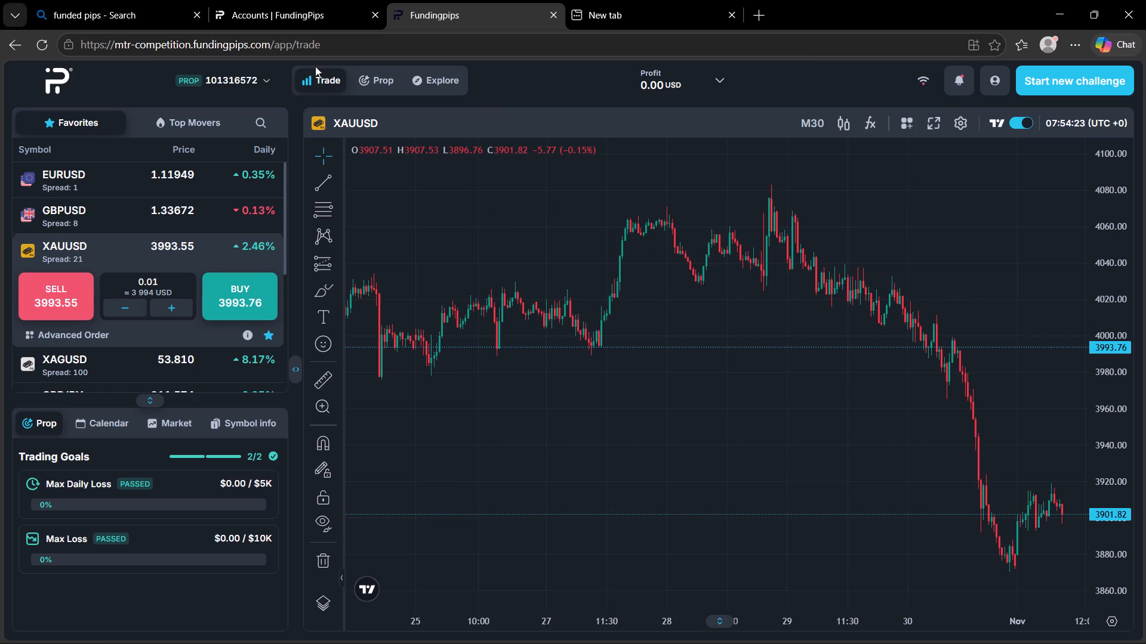
Check the list of available trading accounts, keeping the account with the 100000 USD balance active.
left_click(261, 80)
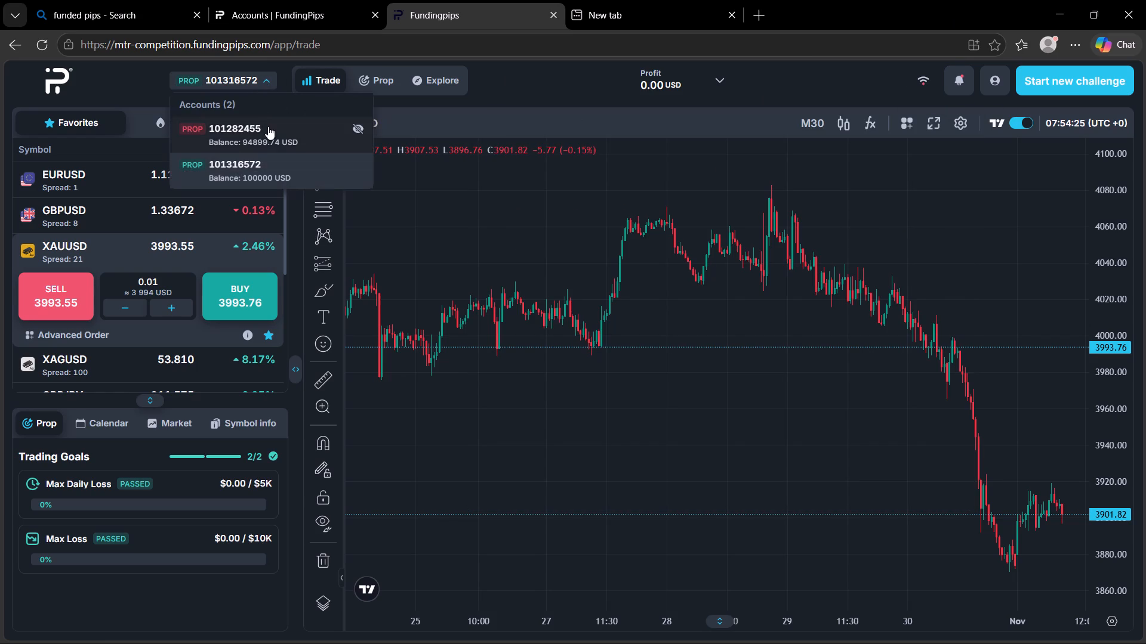
left_click(304, 185)
left_click(284, 175)
left_click(604, 416)
left_click_drag(604, 416, 476, 379)
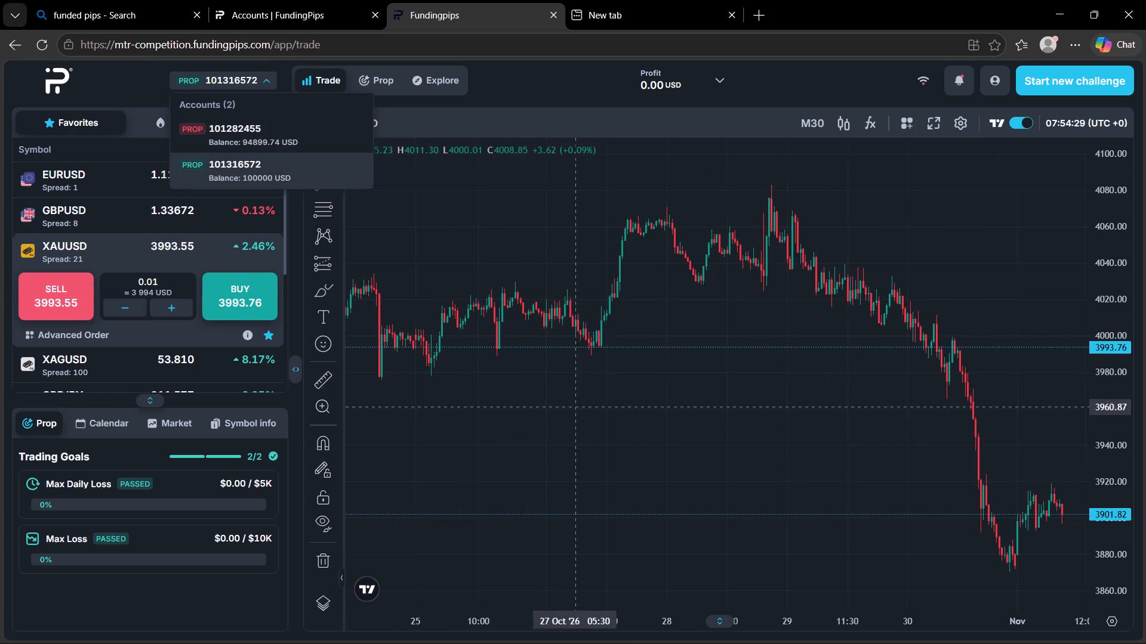
left_click_drag(476, 379, 267, 327)
left_click(230, 73)
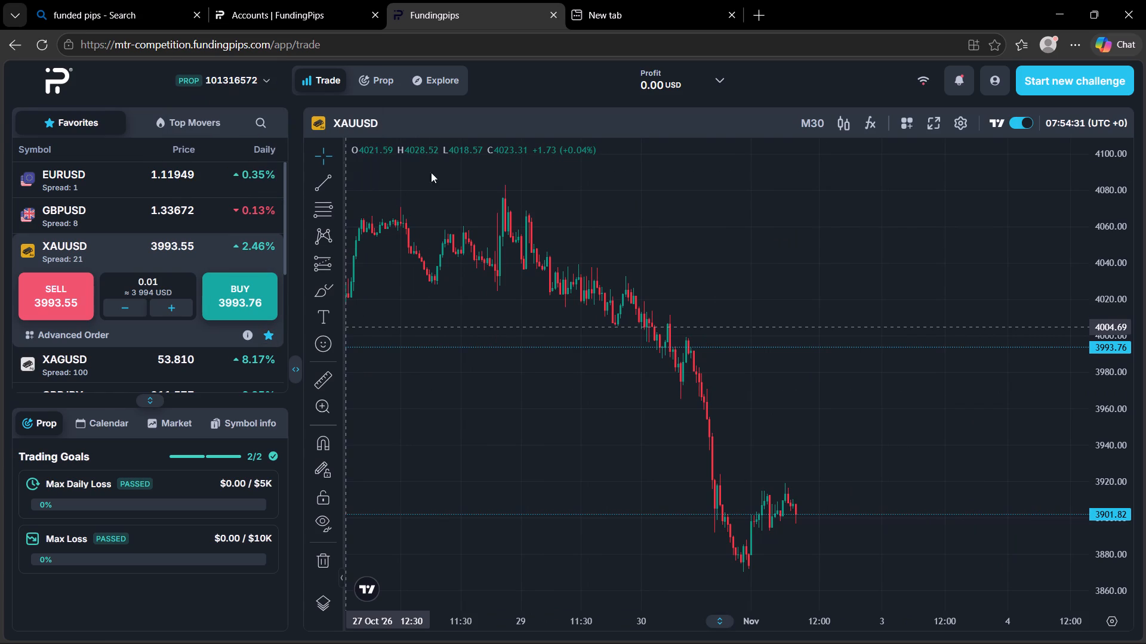
Reveal the open positions list below the chart and buy 0.01 lots of XAUUSD at market.
left_click_drag(640, 295, 338, 189)
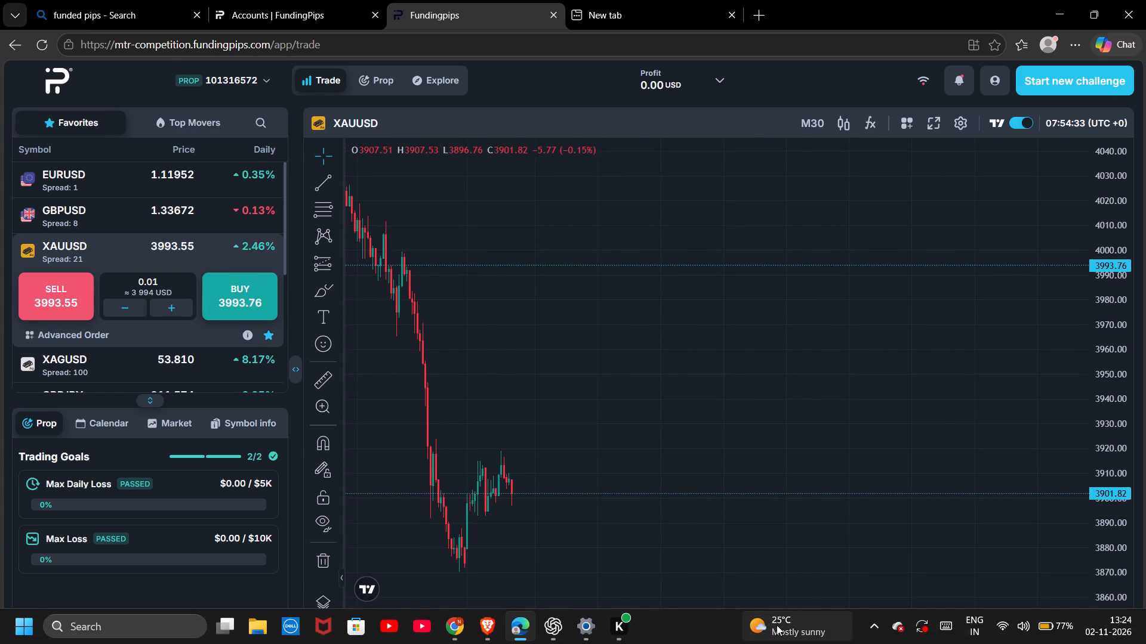
left_click_drag(716, 625, 712, 564)
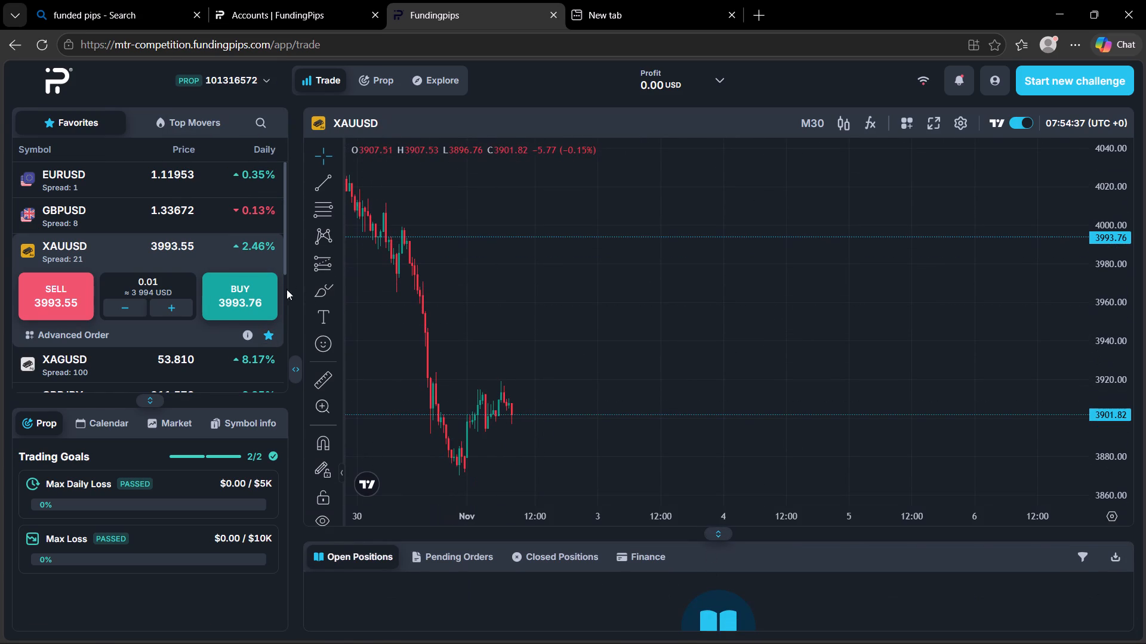
left_click(276, 289)
left_click_drag(652, 381, 649, 389)
left_click(649, 389)
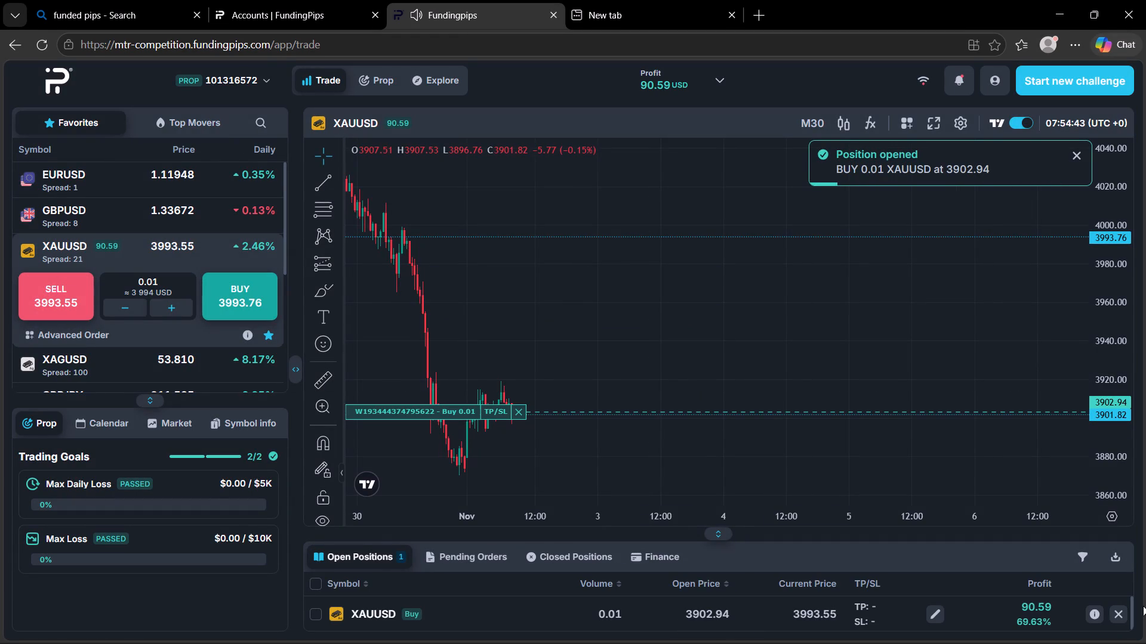
Close the 0.01 XAUUSD buy opened at 3902.94.
left_click(1115, 608)
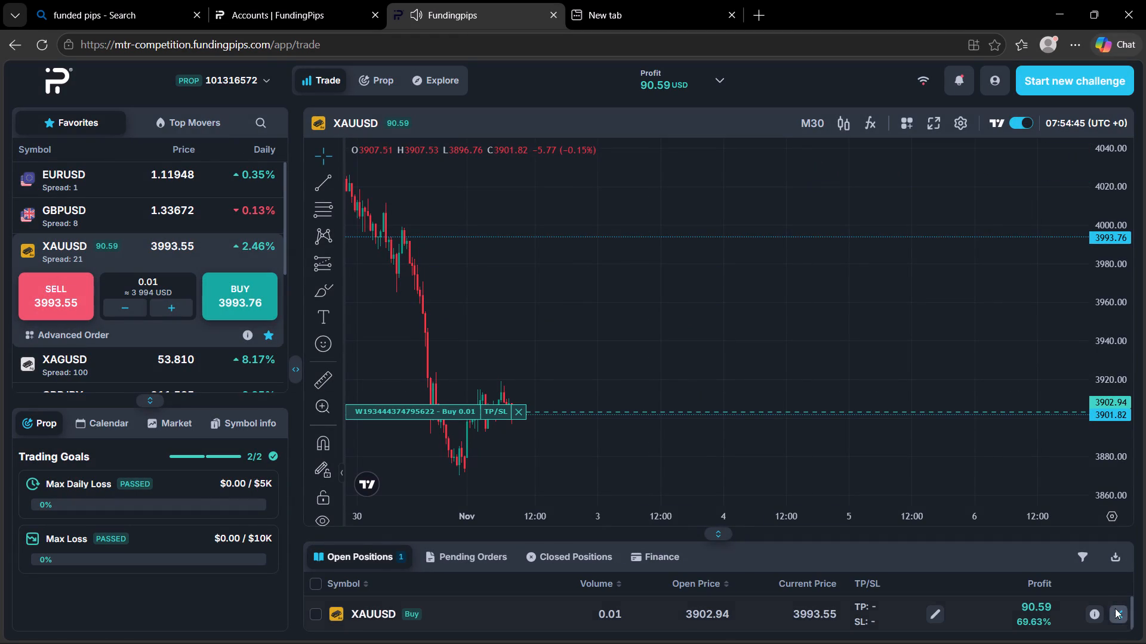
left_click(679, 405)
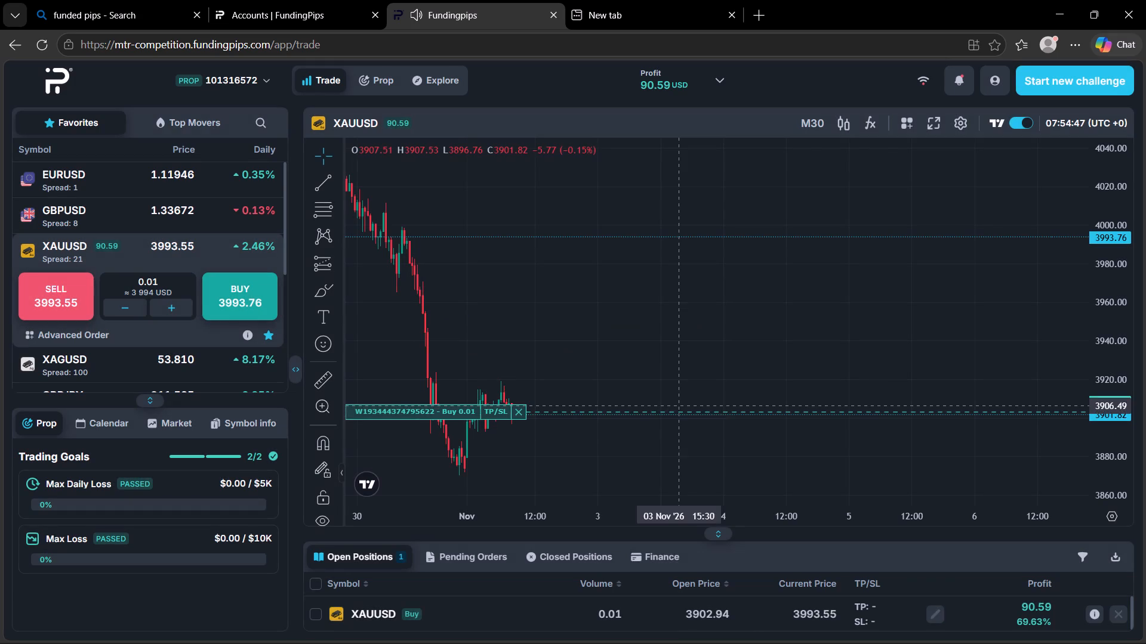
Review the closed XAUUSD trade in the closed positions list.
left_click(548, 560)
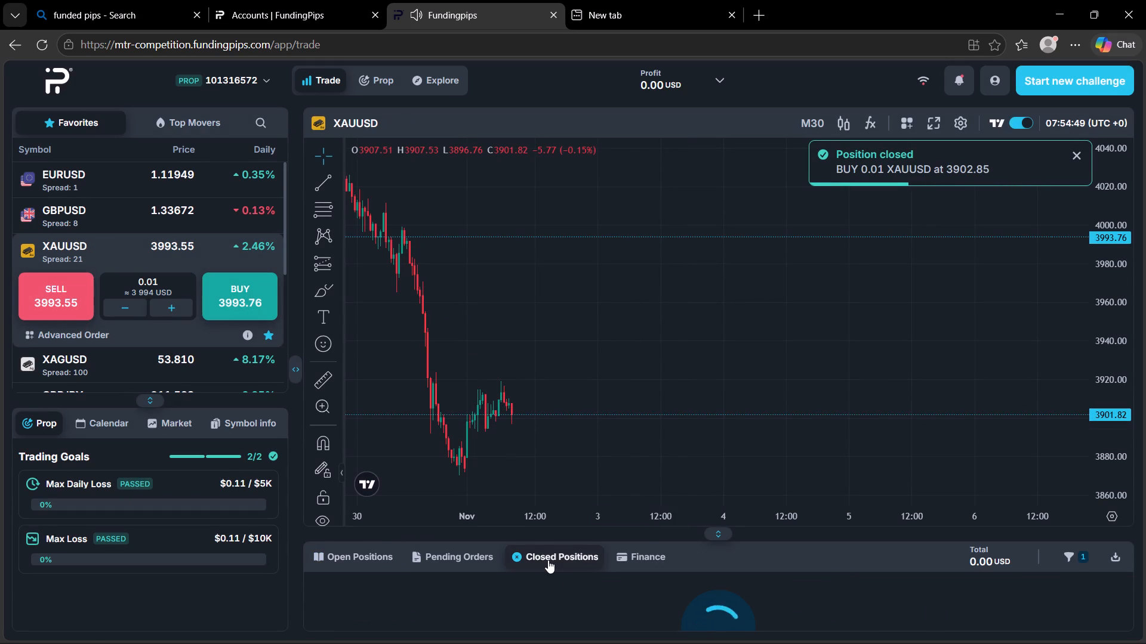
left_click_drag(717, 543, 719, 536)
left_click_drag(719, 536, 719, 519)
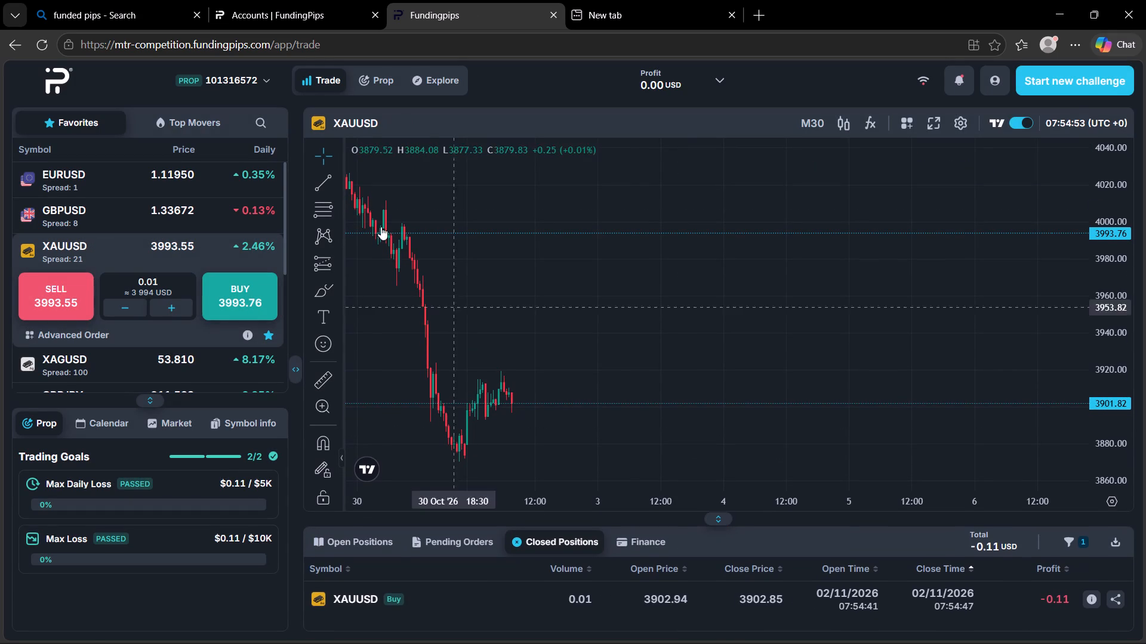
Buy 0.01 lots of XAUUSD at market and return to the open positions list.
left_click(252, 274)
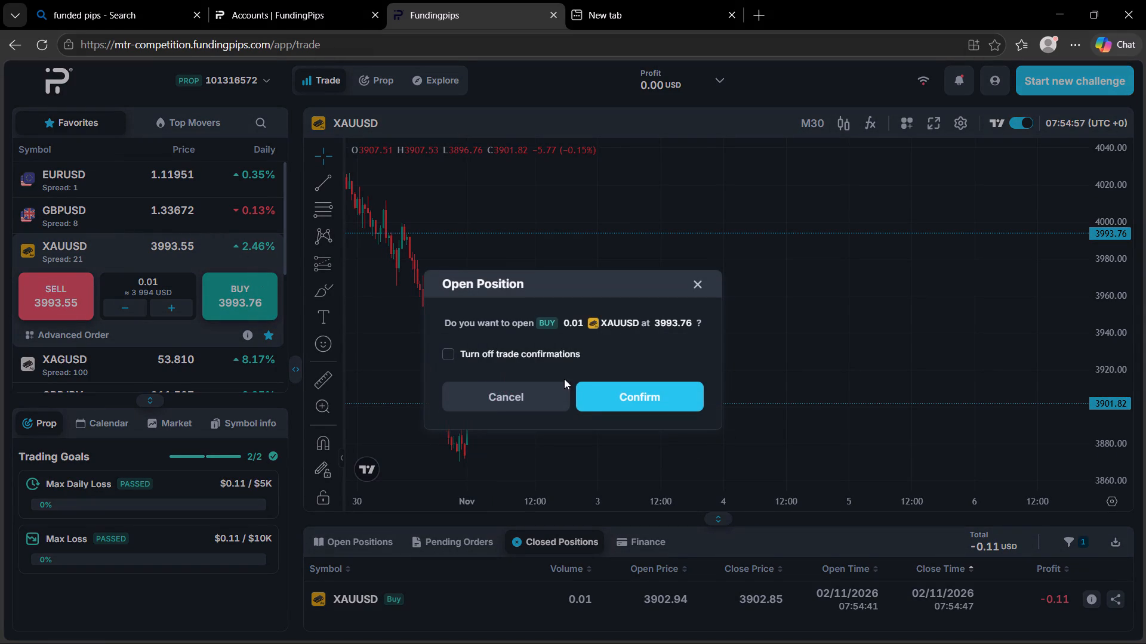
left_click(594, 398)
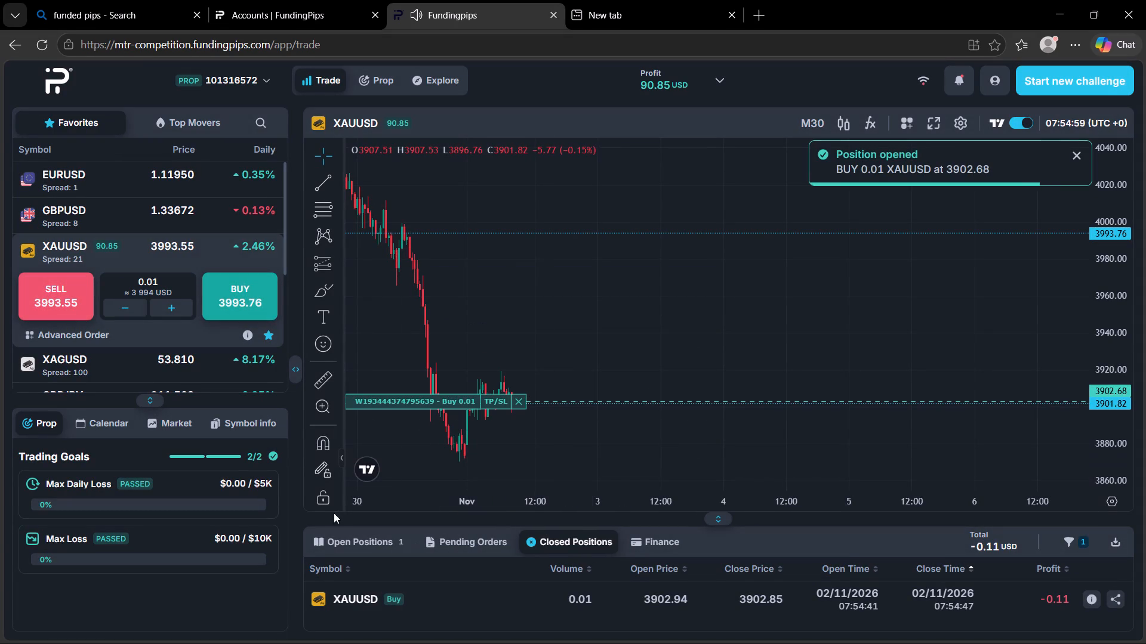
left_click(362, 537)
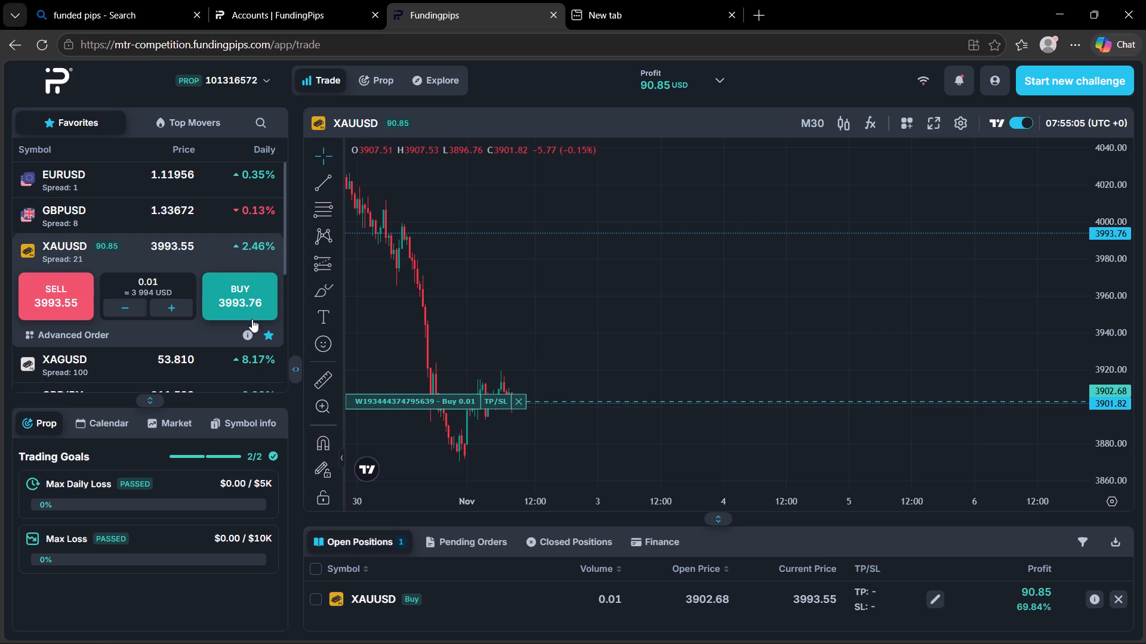
Open two more XAUUSD buy positions of 0.01 lots each at market.
left_click(246, 304)
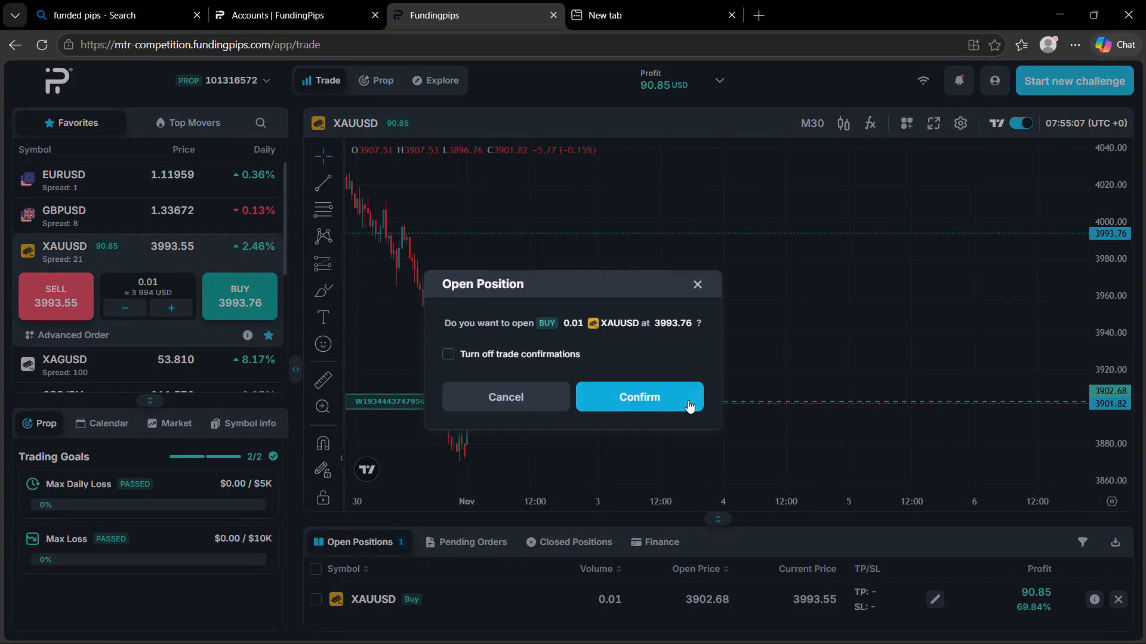
left_click(688, 400)
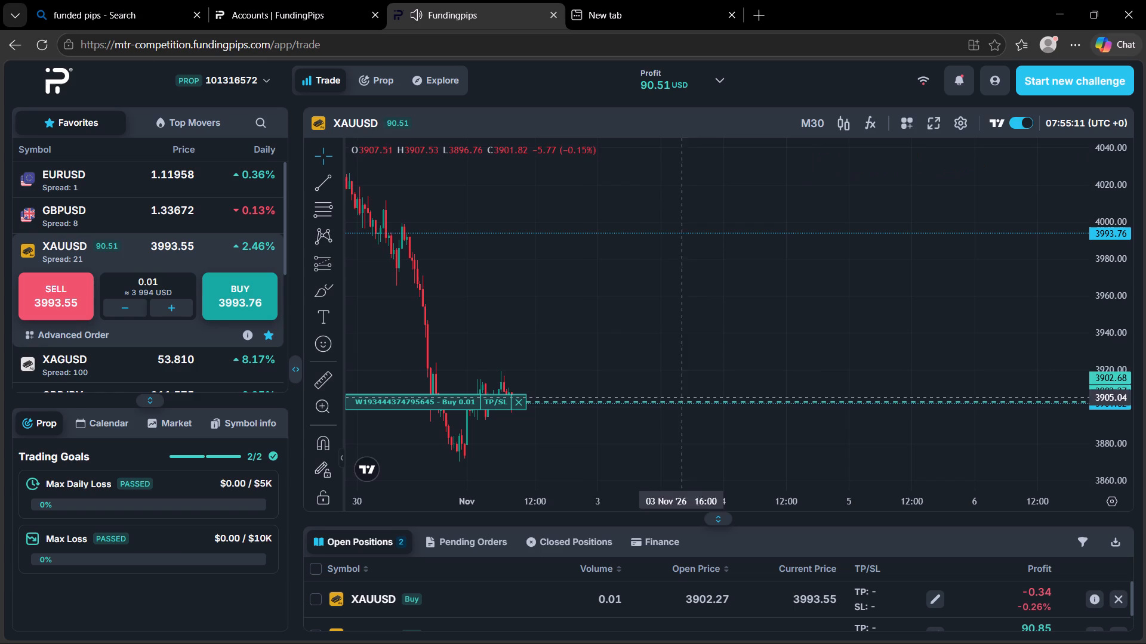
left_click(273, 295)
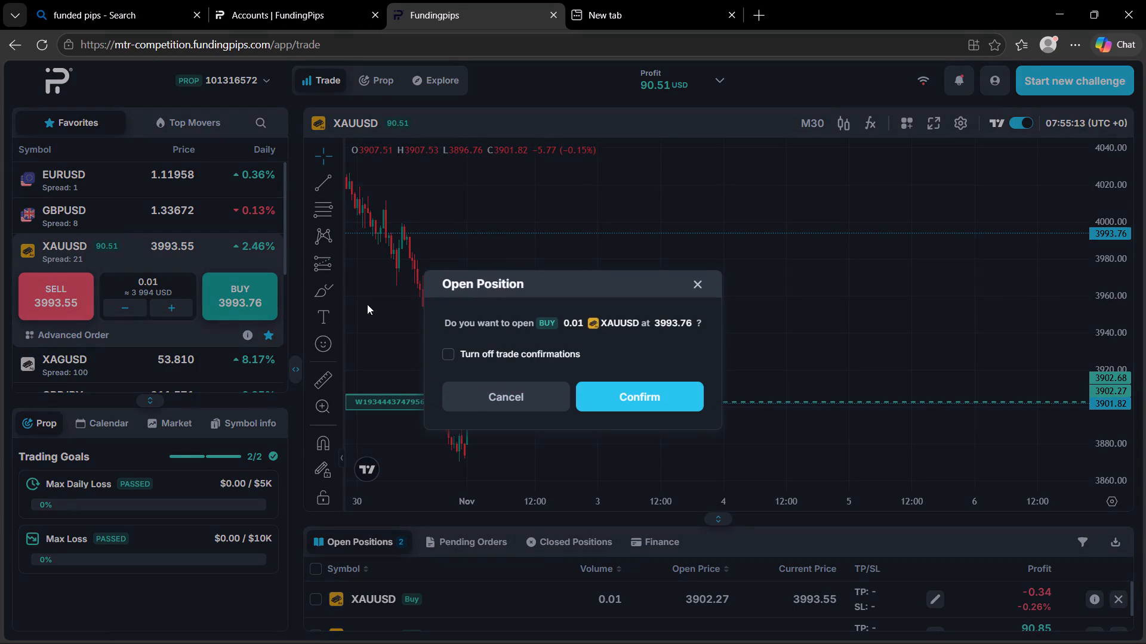
left_click(666, 395)
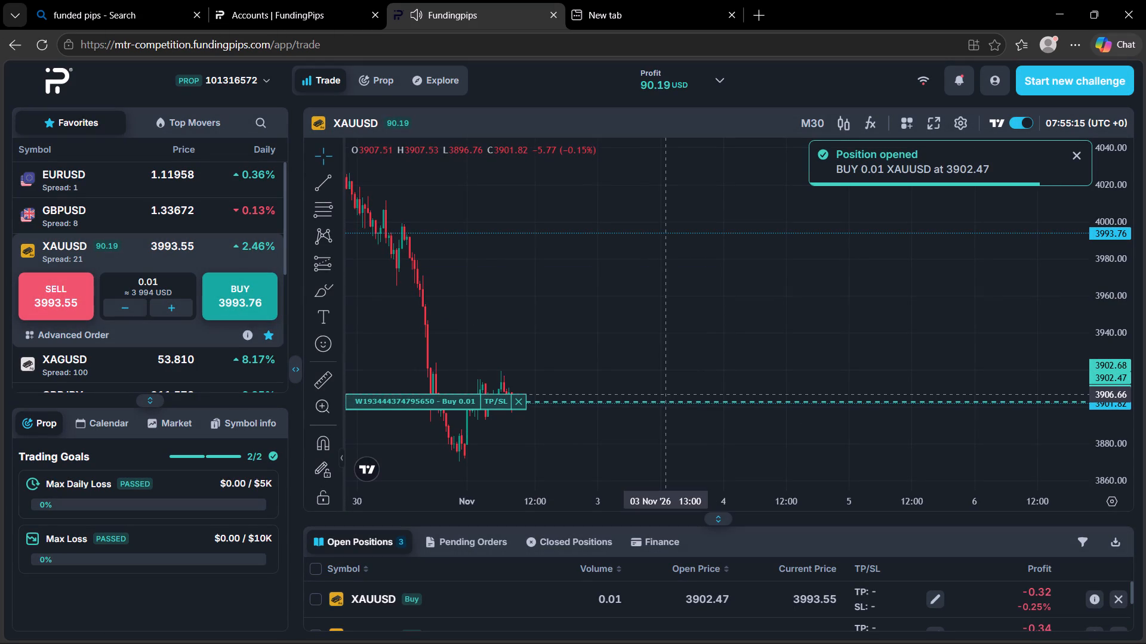
Set a take profit at 3994.16 for the XAUUSD buy opened at 3902.47, discarding the first draft at 3995.76.
left_click(720, 523)
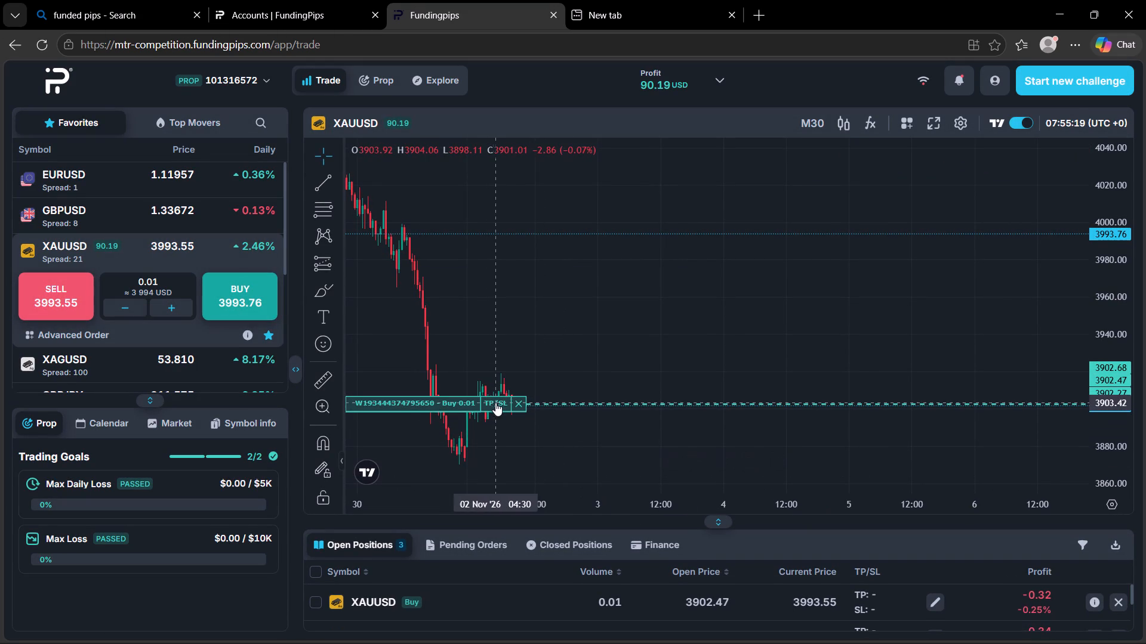
left_click(495, 402)
left_click_drag(993, 397, 962, 230)
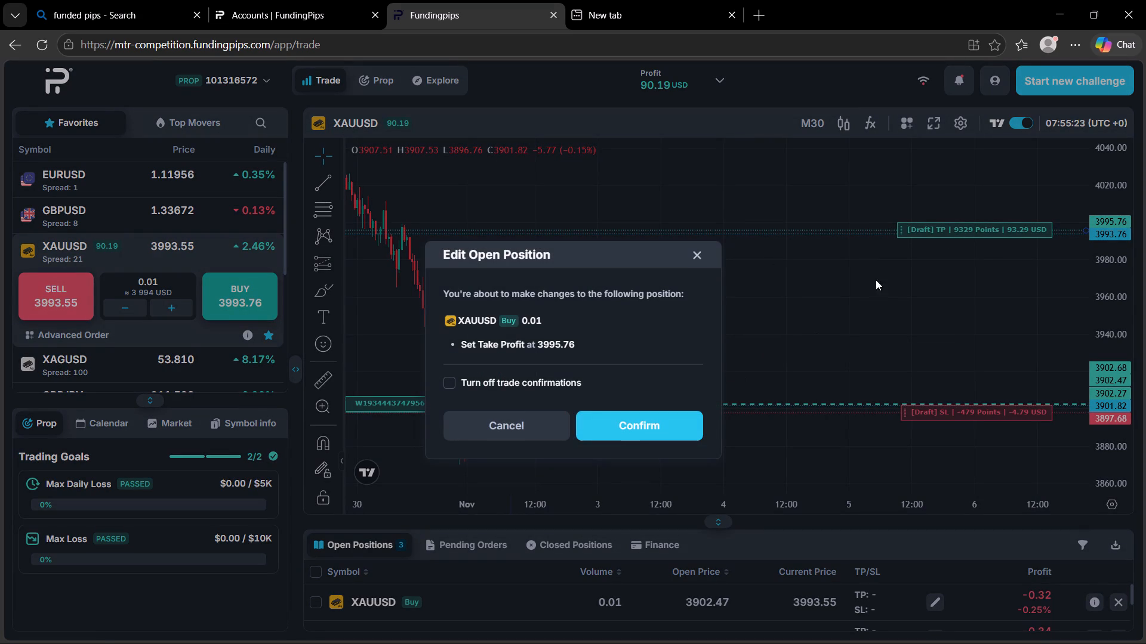
left_click(689, 252)
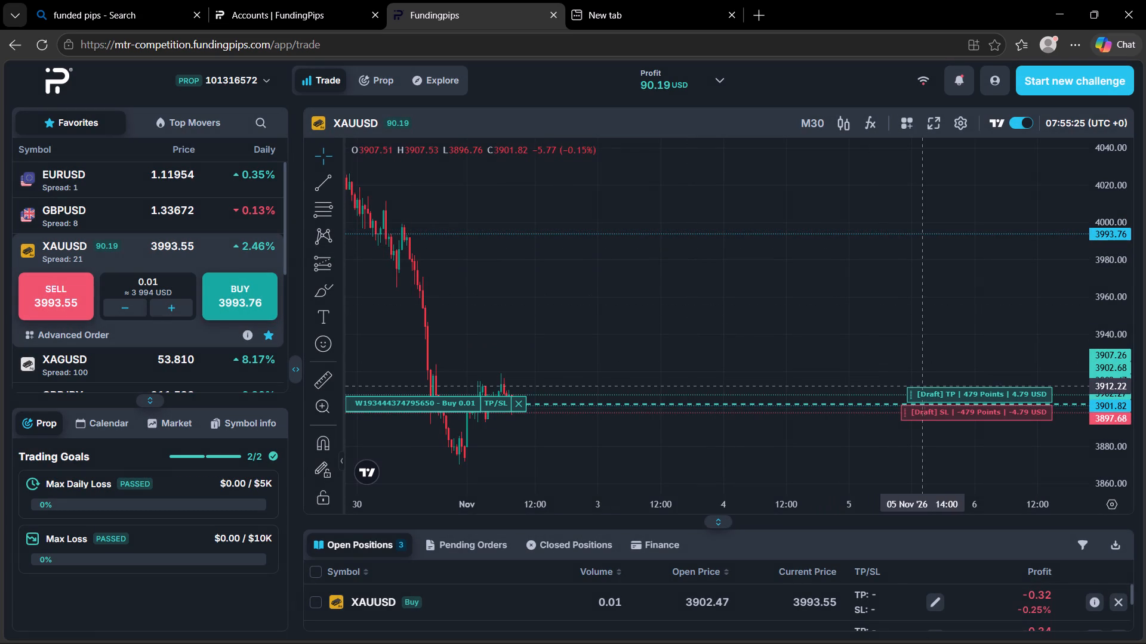
left_click_drag(928, 393, 904, 360)
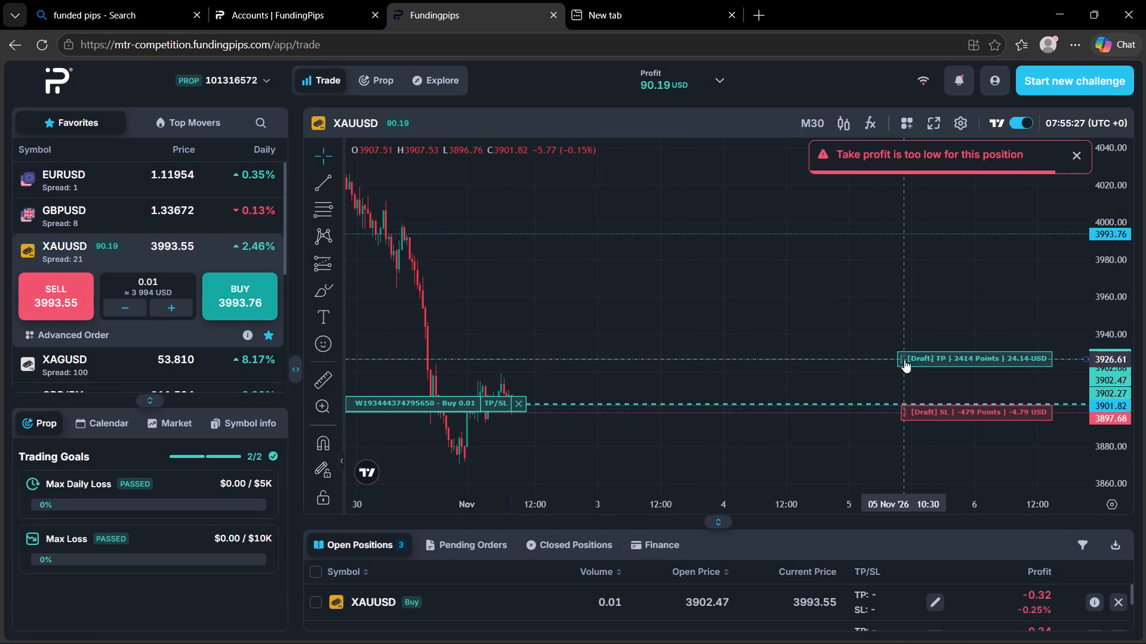
left_click_drag(911, 360, 908, 351)
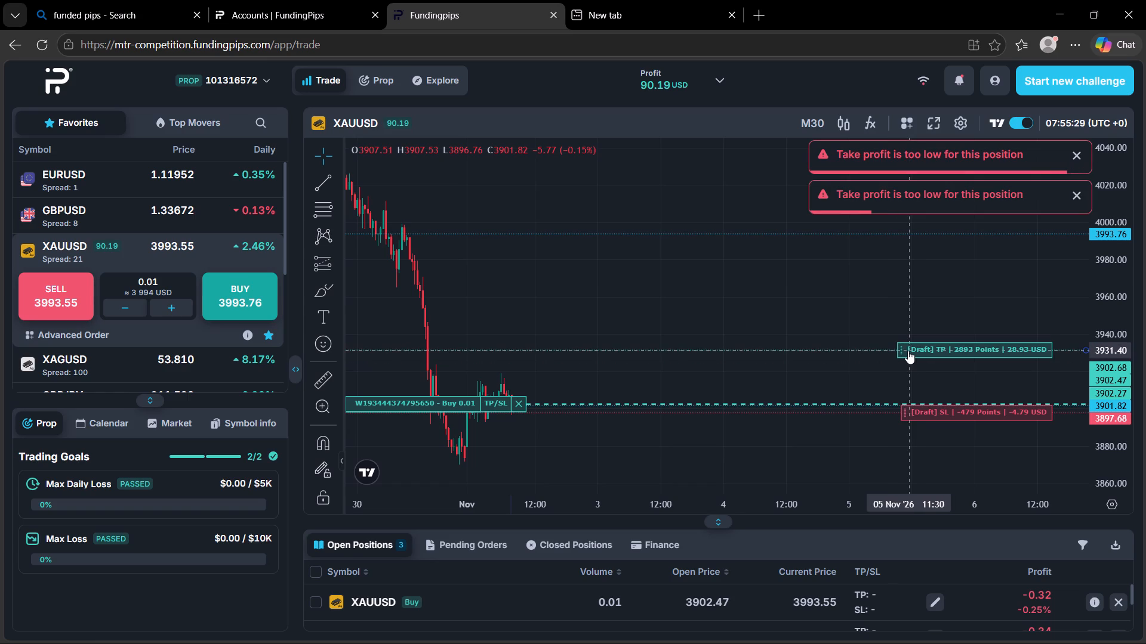
left_click_drag(908, 351, 926, 268)
left_click_drag(926, 268, 921, 234)
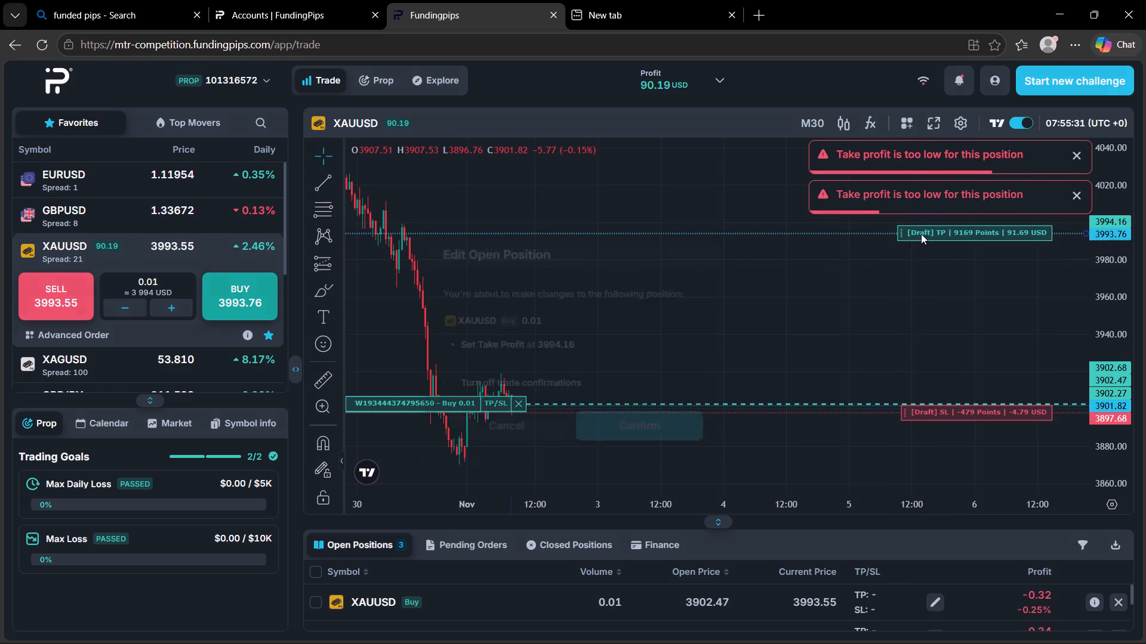
left_click(644, 433)
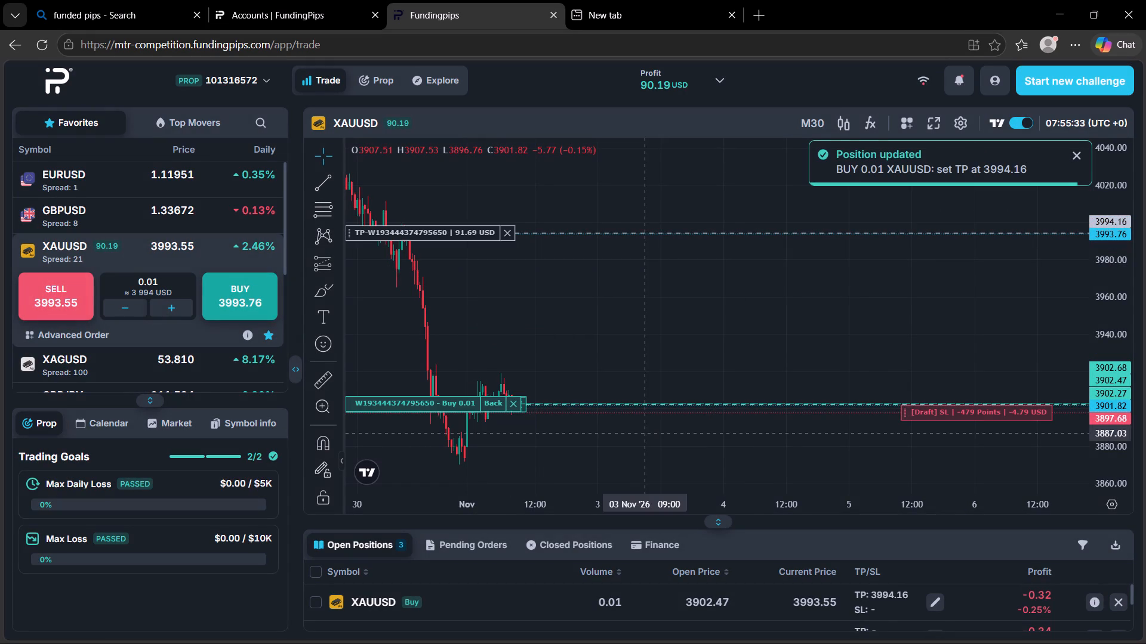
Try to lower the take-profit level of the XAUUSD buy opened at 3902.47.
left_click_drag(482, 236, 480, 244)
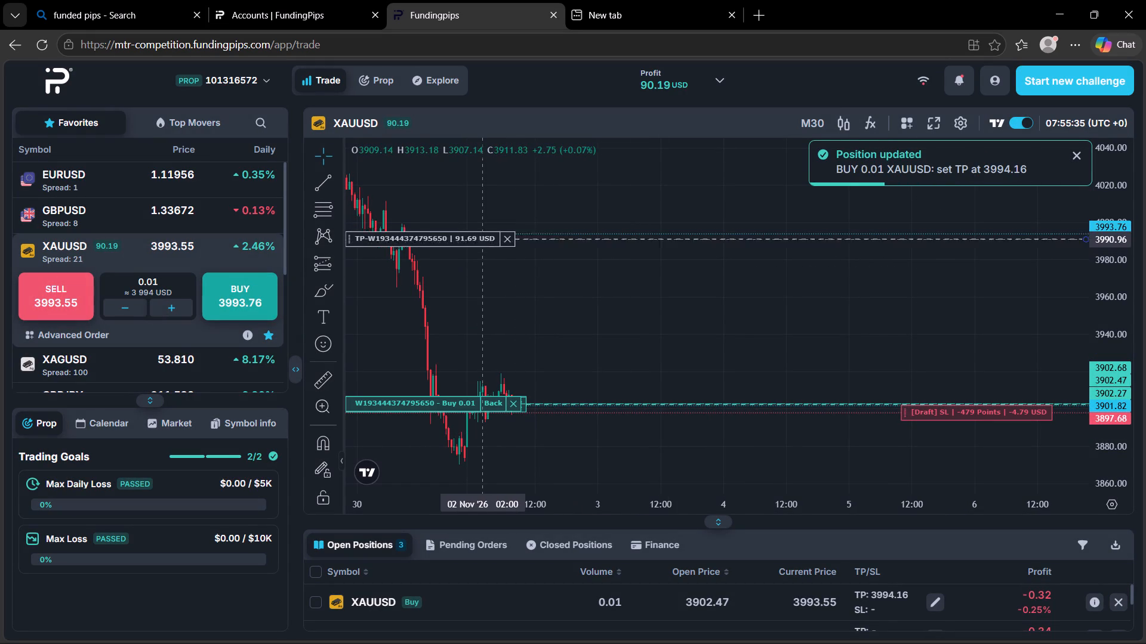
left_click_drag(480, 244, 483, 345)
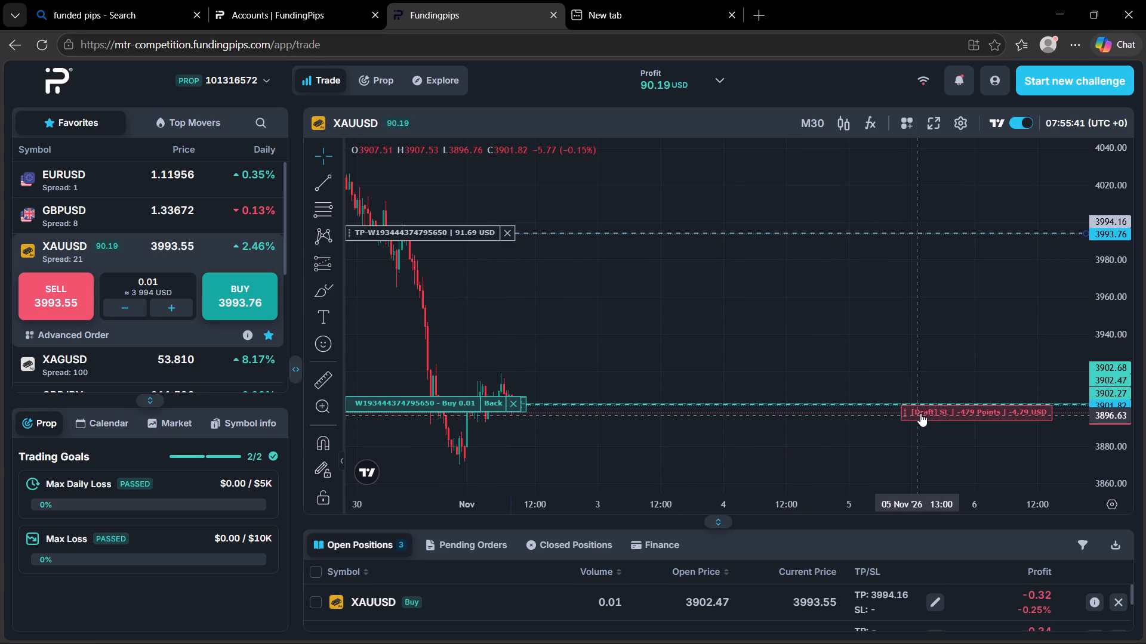
Set a stop loss at 3871.05 for the XAUUSD buy opened at 3902.47.
left_click_drag(922, 412, 930, 463)
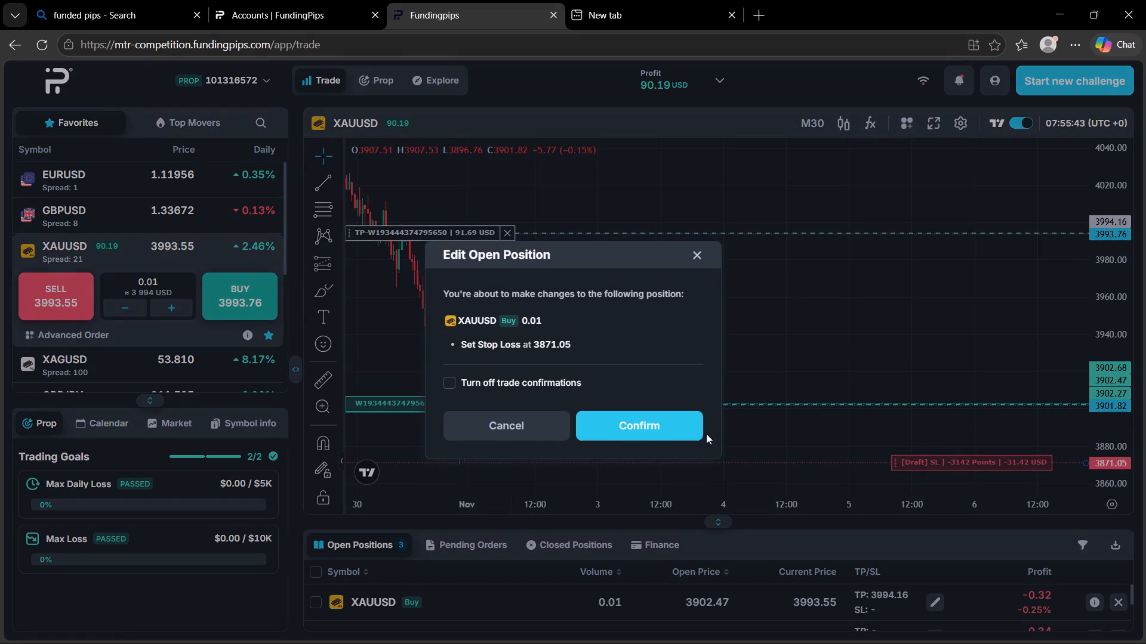
left_click(609, 426)
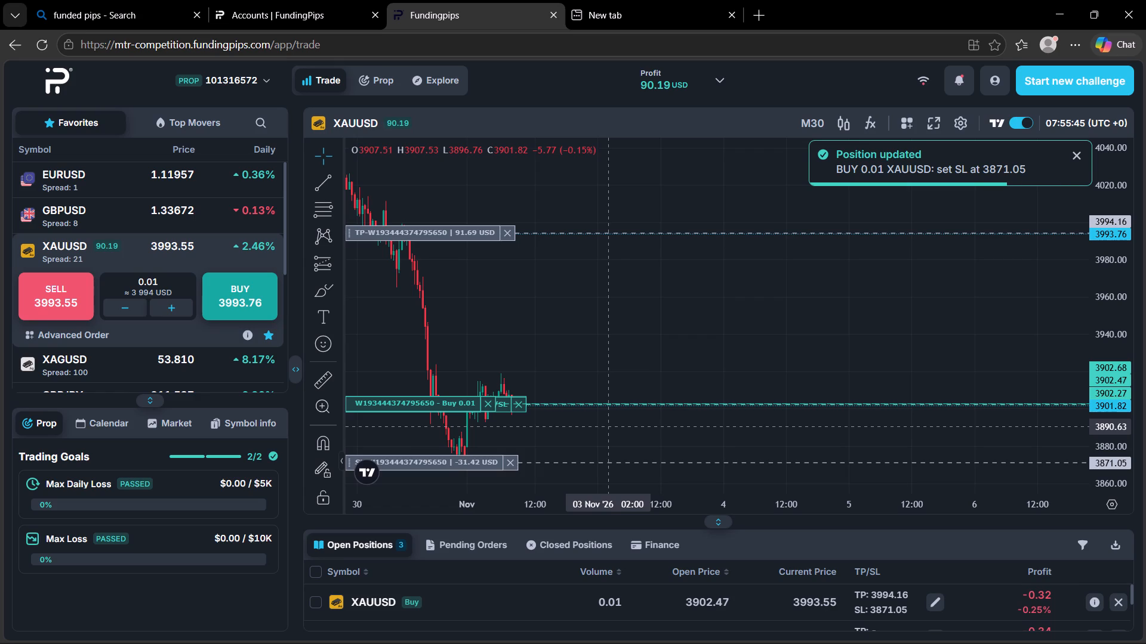
scroll(609, 426, "down", 1)
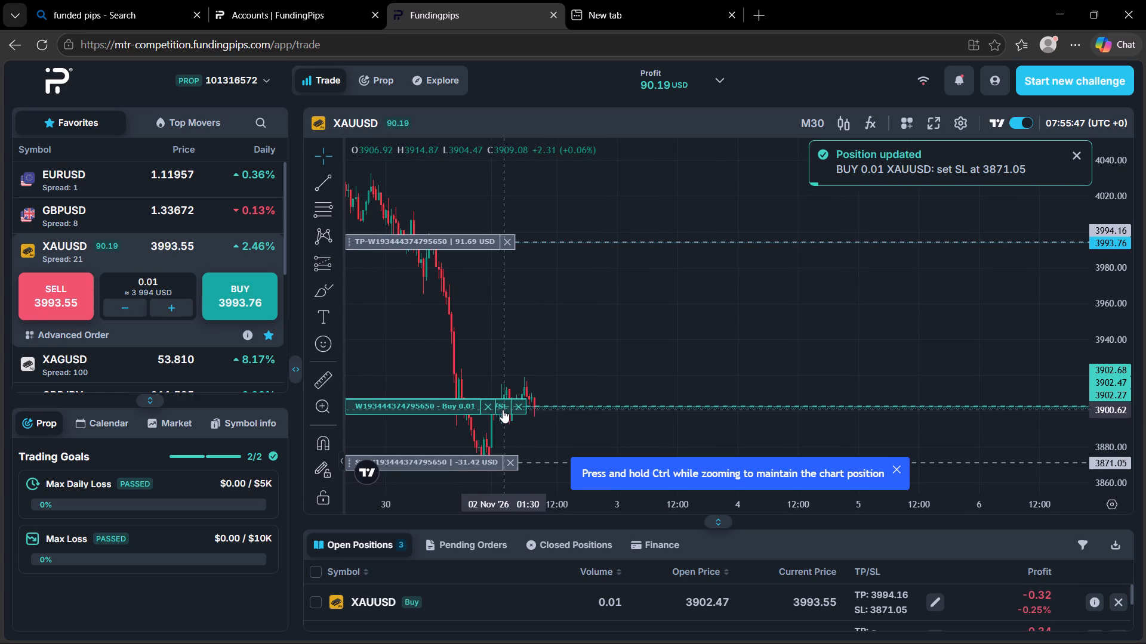
Set a take profit at 3994.20 and a stop loss at 3870.67 for the XAUUSD buy opened at 3902.27.
left_click(502, 408)
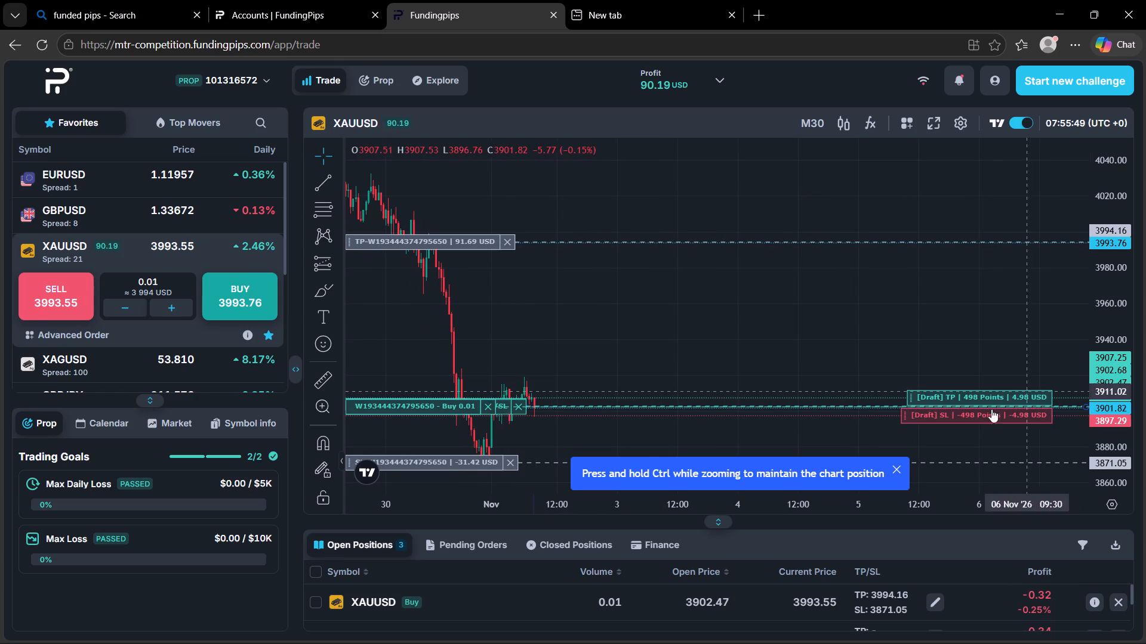
left_click_drag(936, 396, 897, 243)
left_click(667, 428)
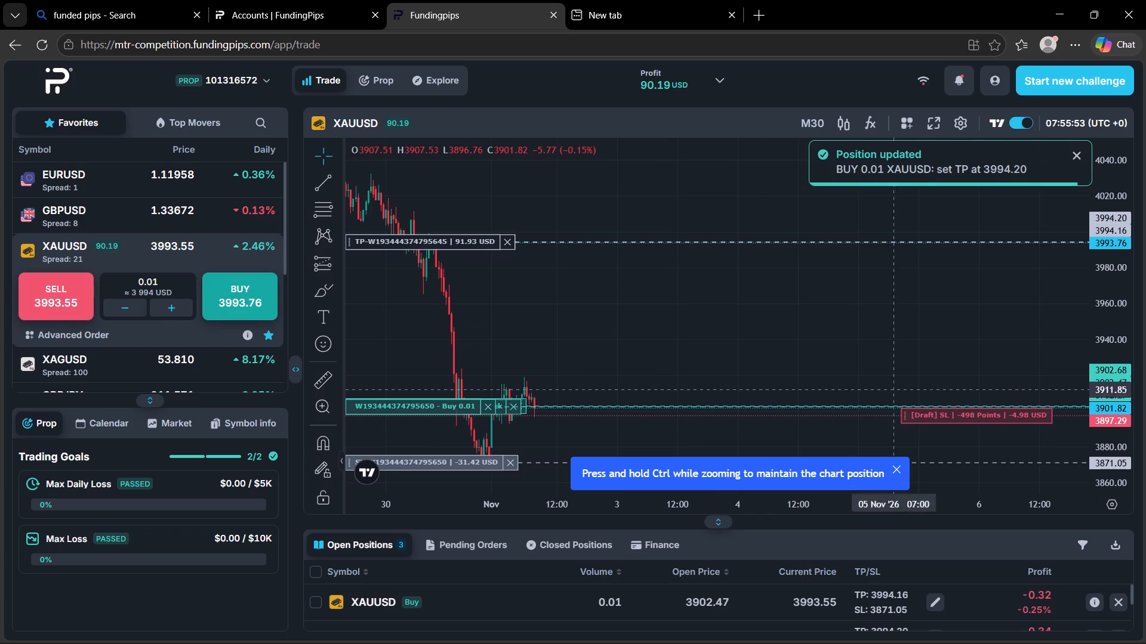
left_click_drag(930, 421, 908, 463)
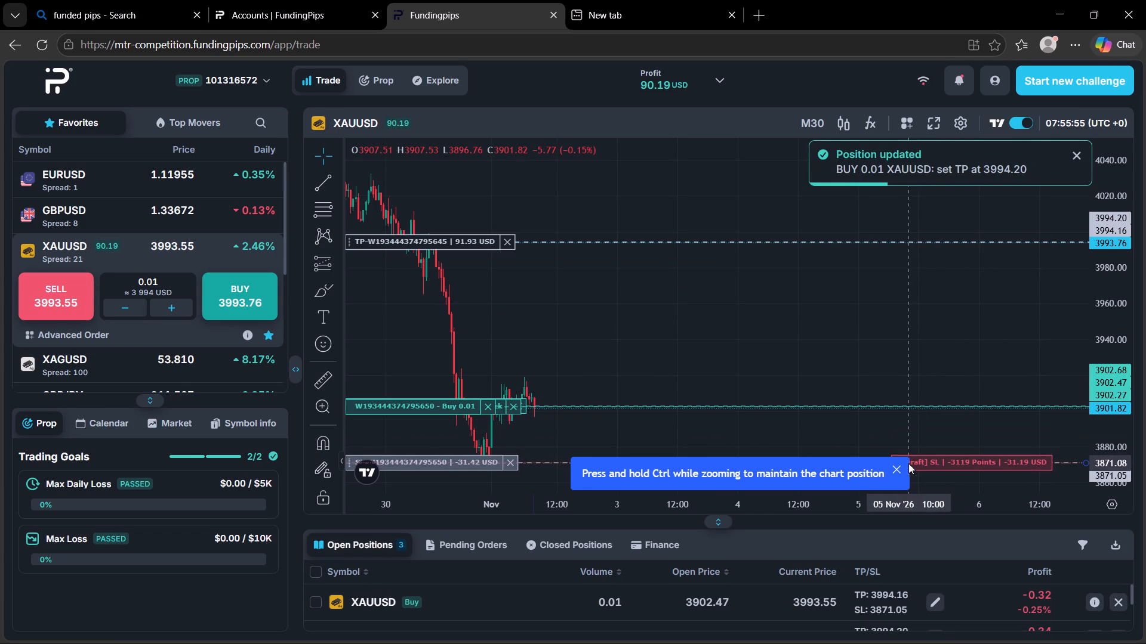
left_click_drag(908, 463, 908, 464)
left_click(644, 435)
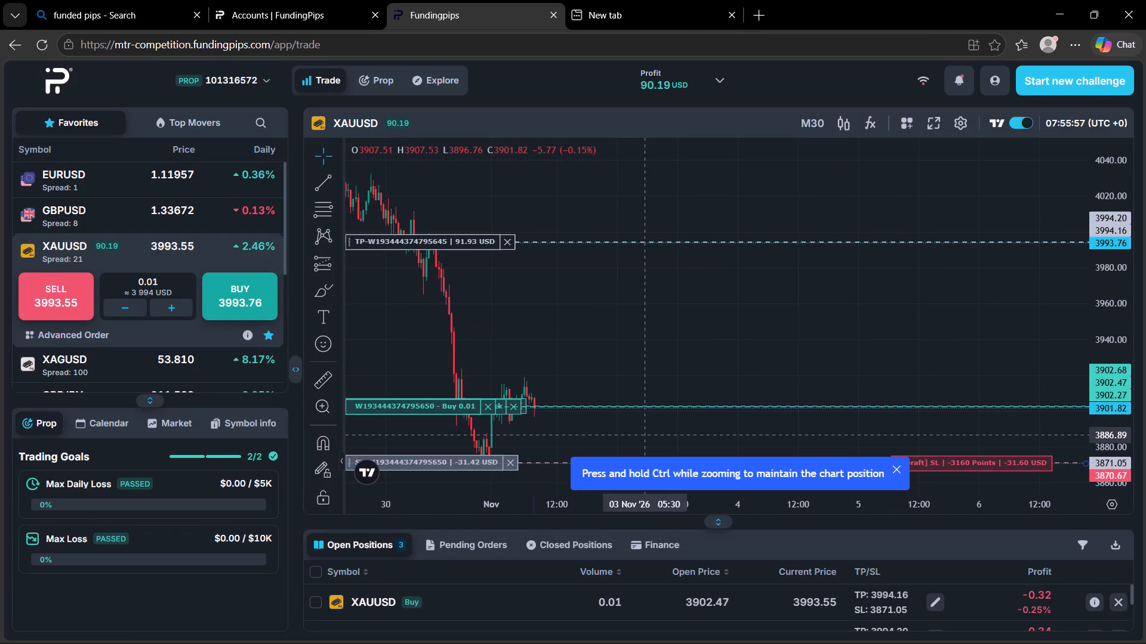
Set a take profit at 3994.62 and a stop loss at 3871.08 for the XAUUSD buy opened at 3902.68.
left_click(504, 408)
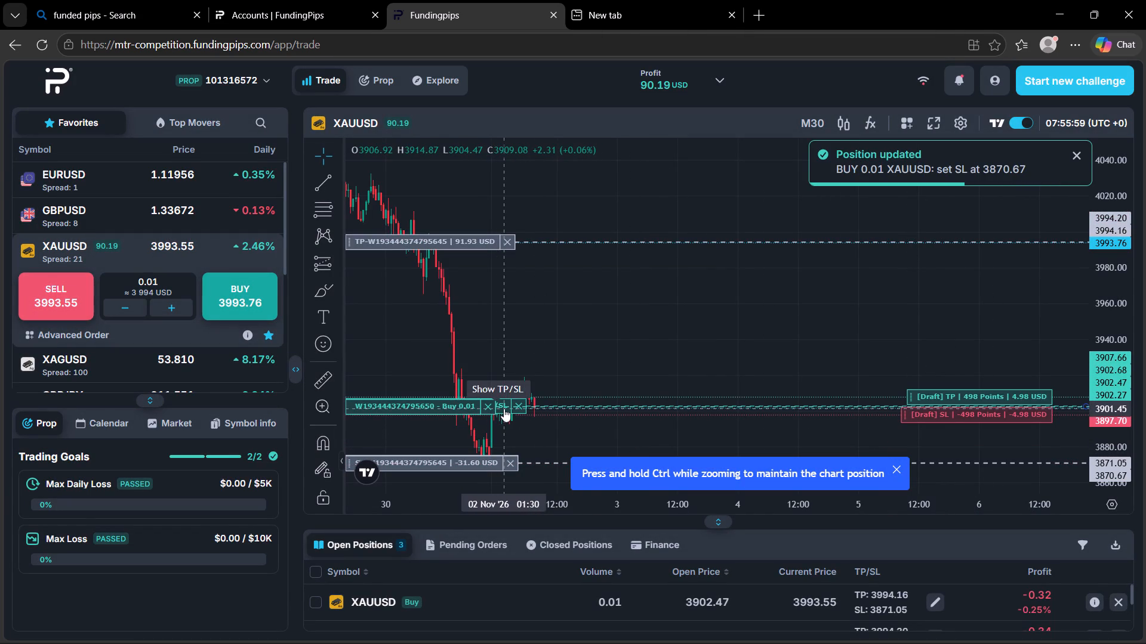
left_click_drag(935, 397, 908, 240)
scroll(925, 321, "down", 1)
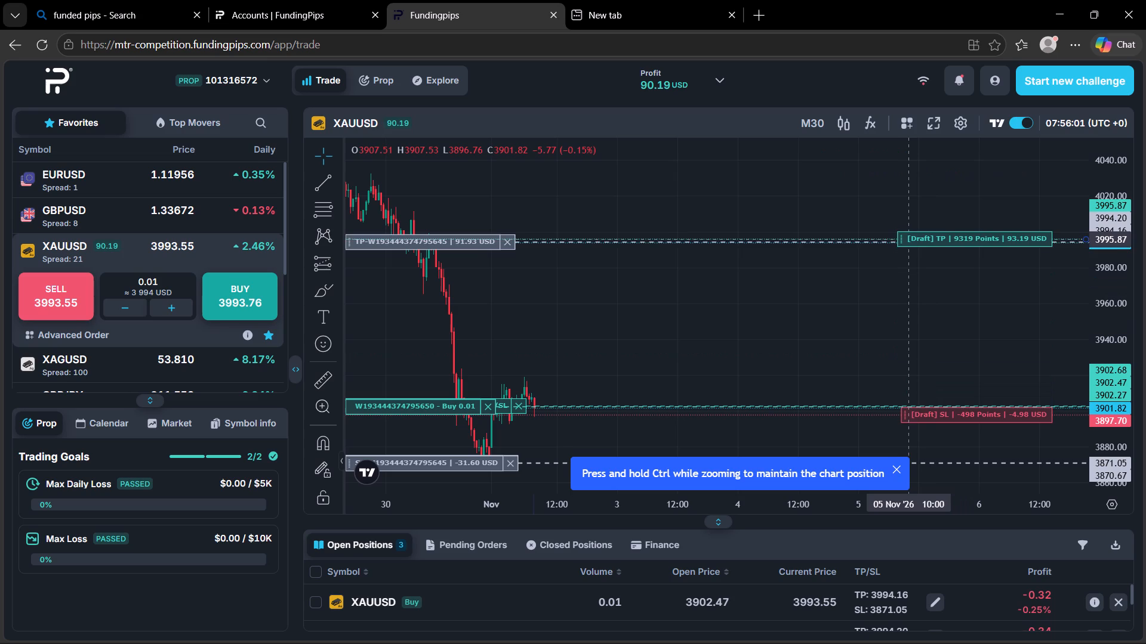
left_click_drag(908, 240, 909, 241)
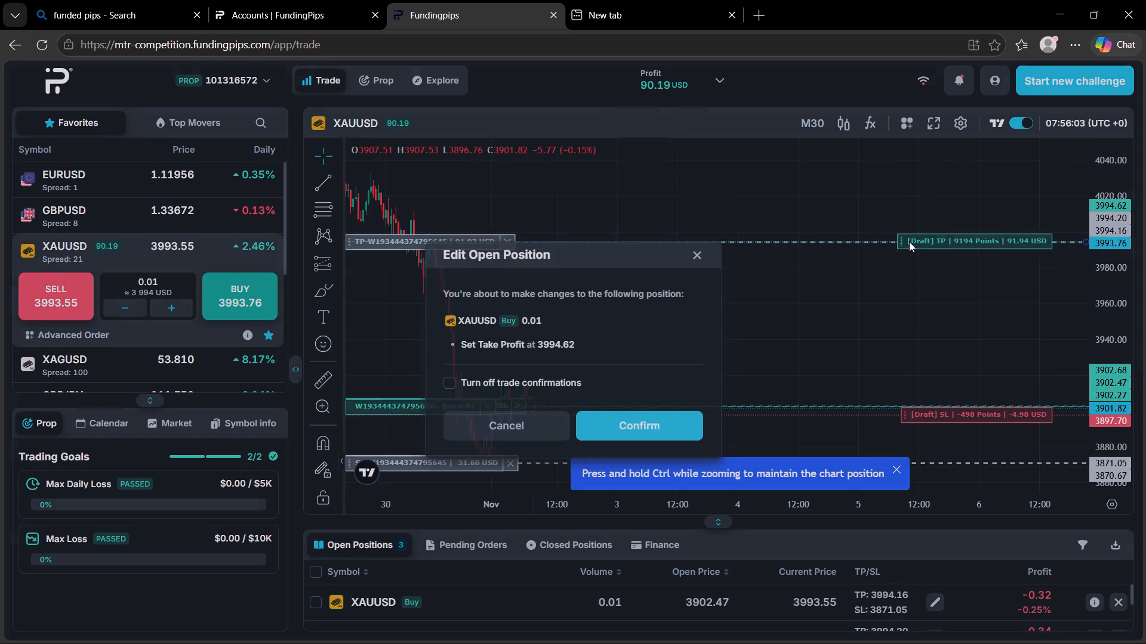
left_click(653, 422)
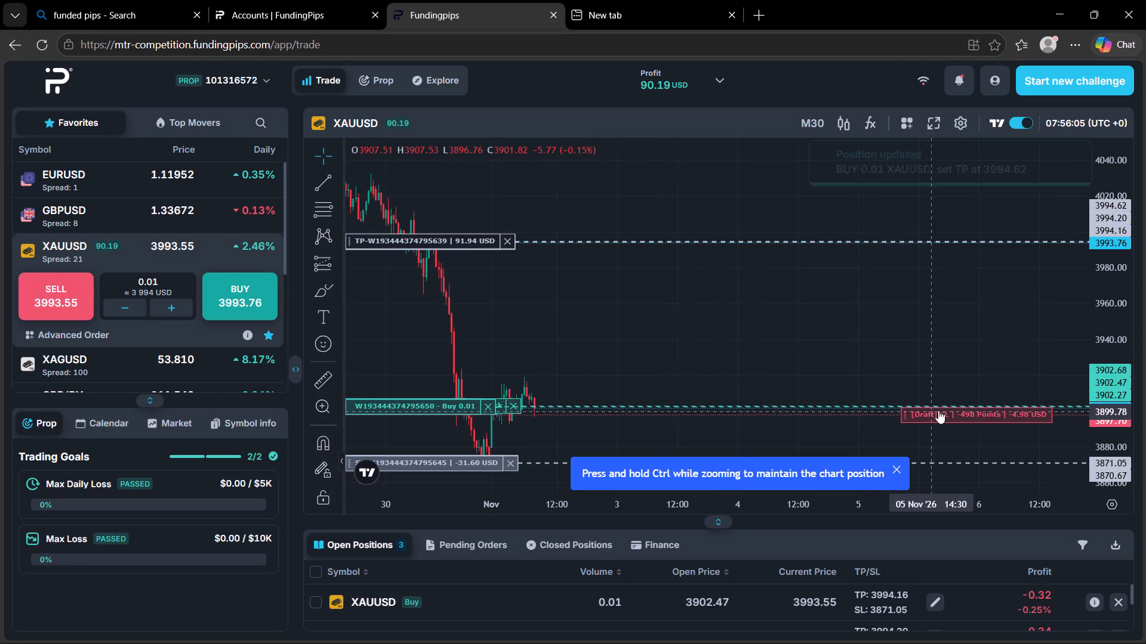
left_click_drag(938, 410, 922, 463)
left_click(669, 441)
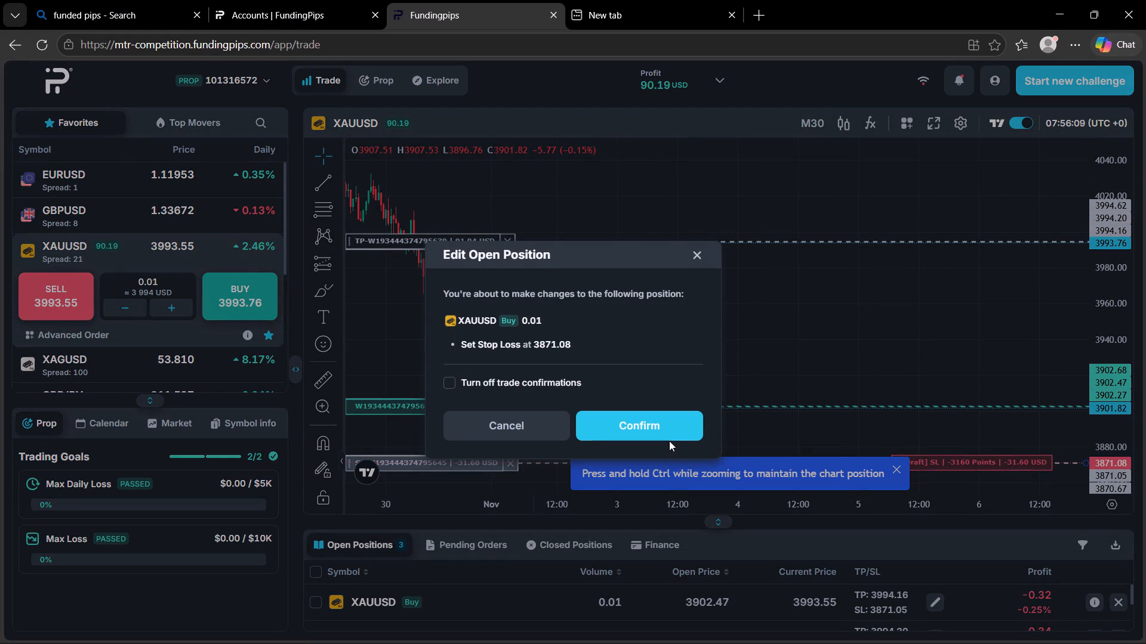
left_click(651, 430)
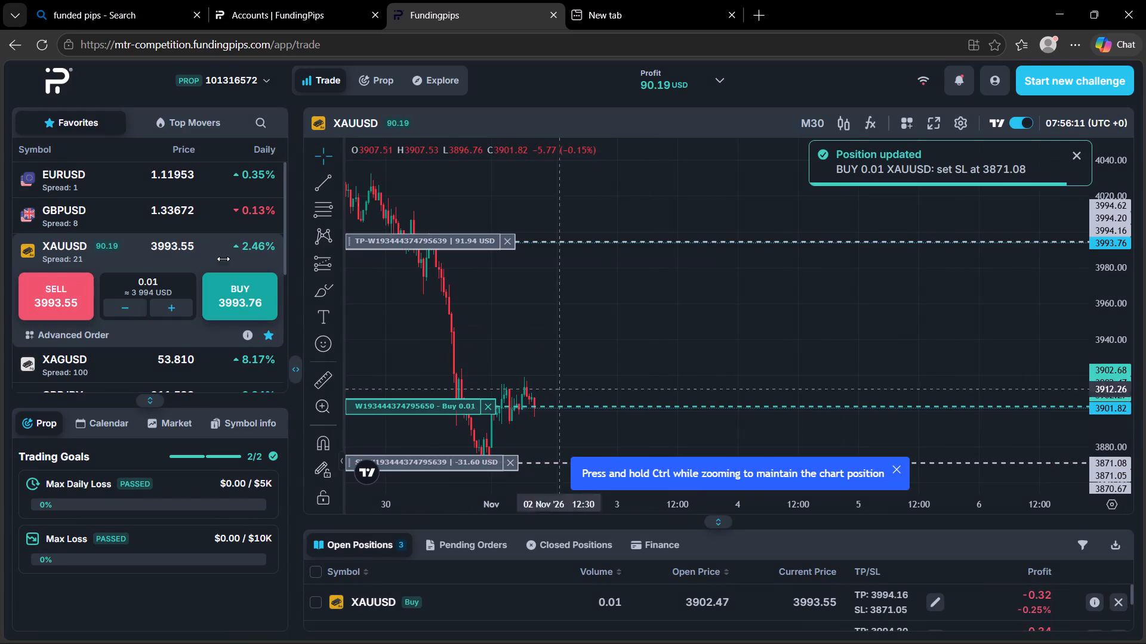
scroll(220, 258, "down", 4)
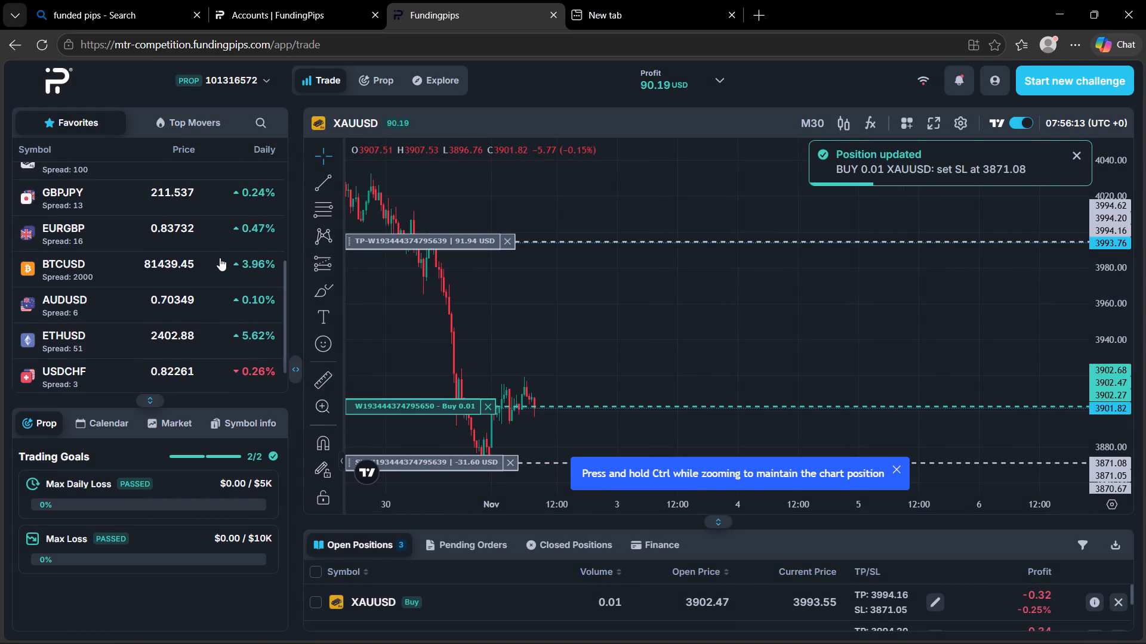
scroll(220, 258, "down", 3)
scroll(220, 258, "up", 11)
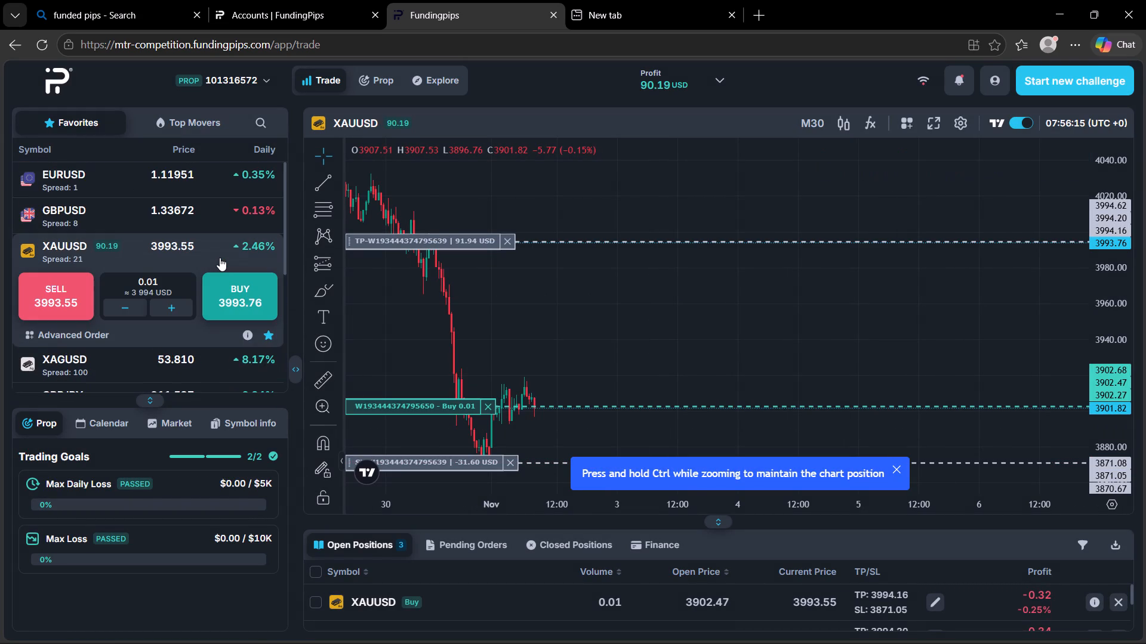
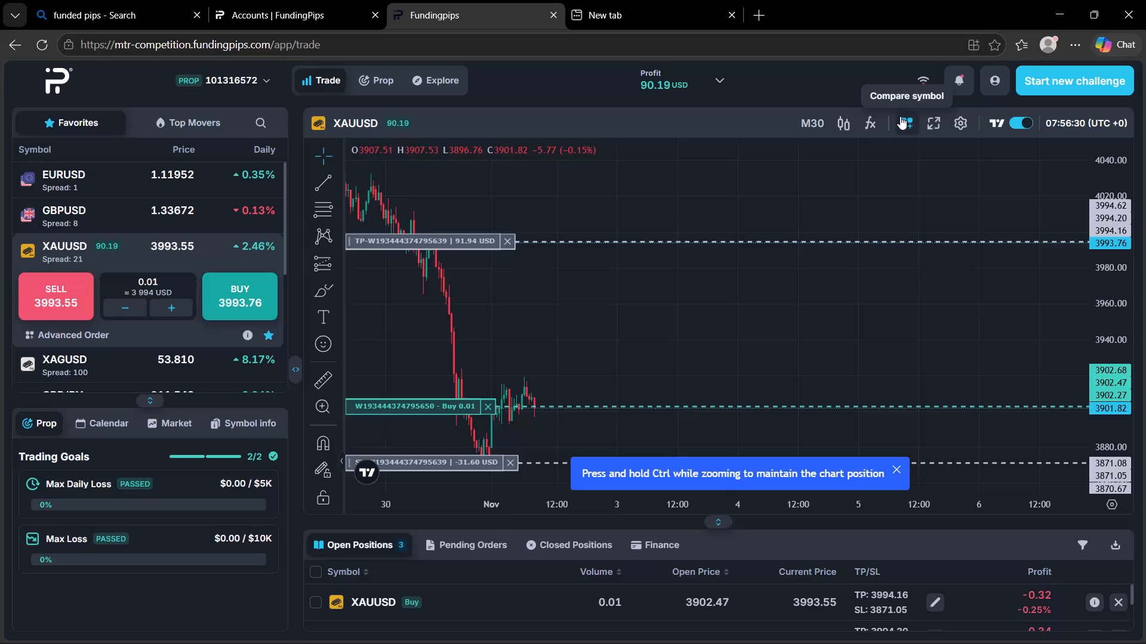
Expand the XAUUSD chart to full view to examine the price history around the open buys' take-profit and stop-loss levels.
left_click(922, 126)
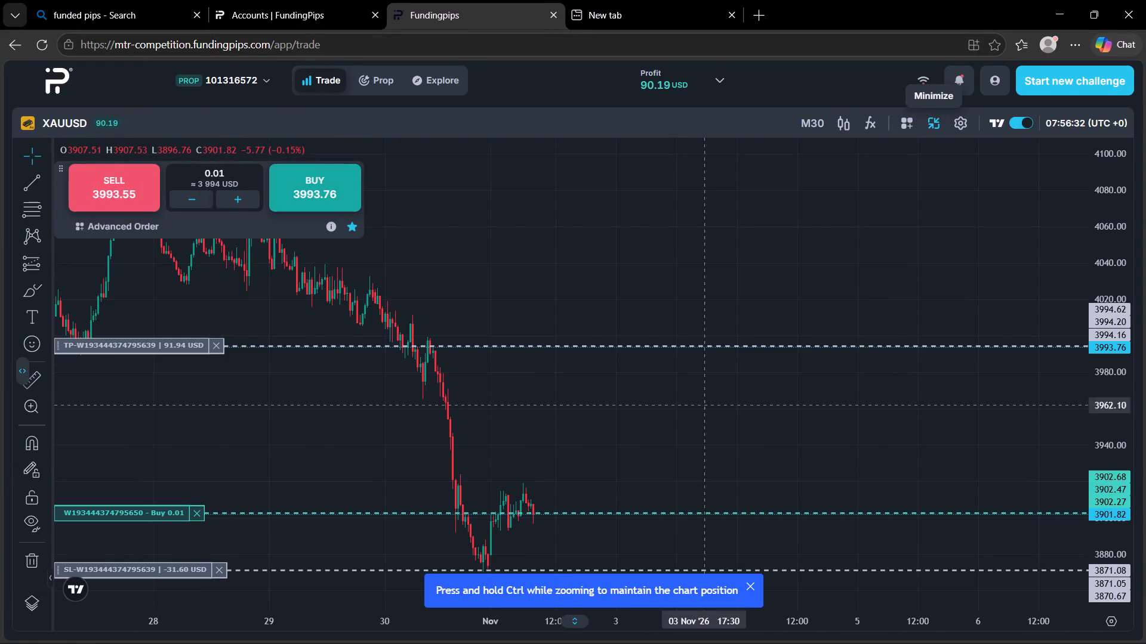
left_click_drag(673, 454, 935, 281)
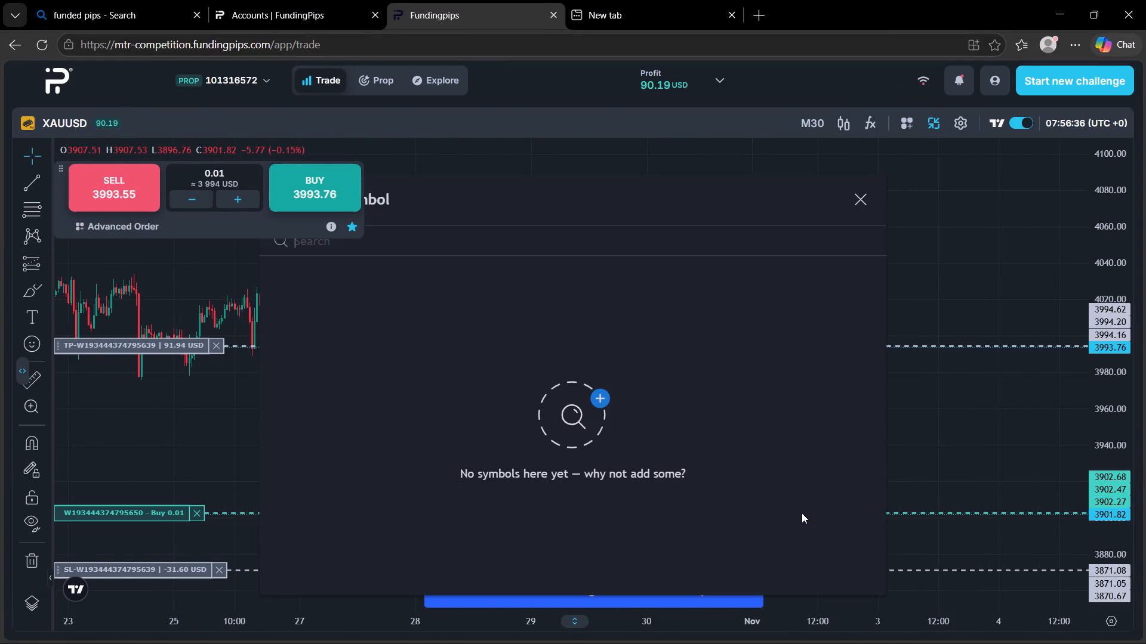
left_click(867, 200)
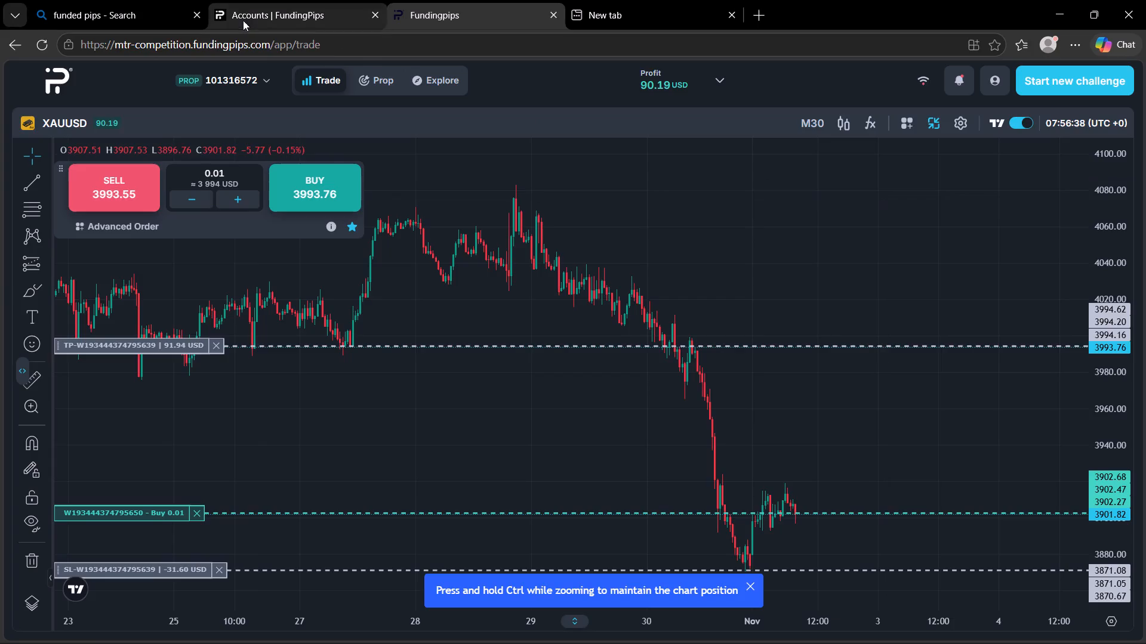
Switch to the FundingPips Accounts page and dismiss the account credentials dialog.
left_click(243, 16)
left_click(703, 170)
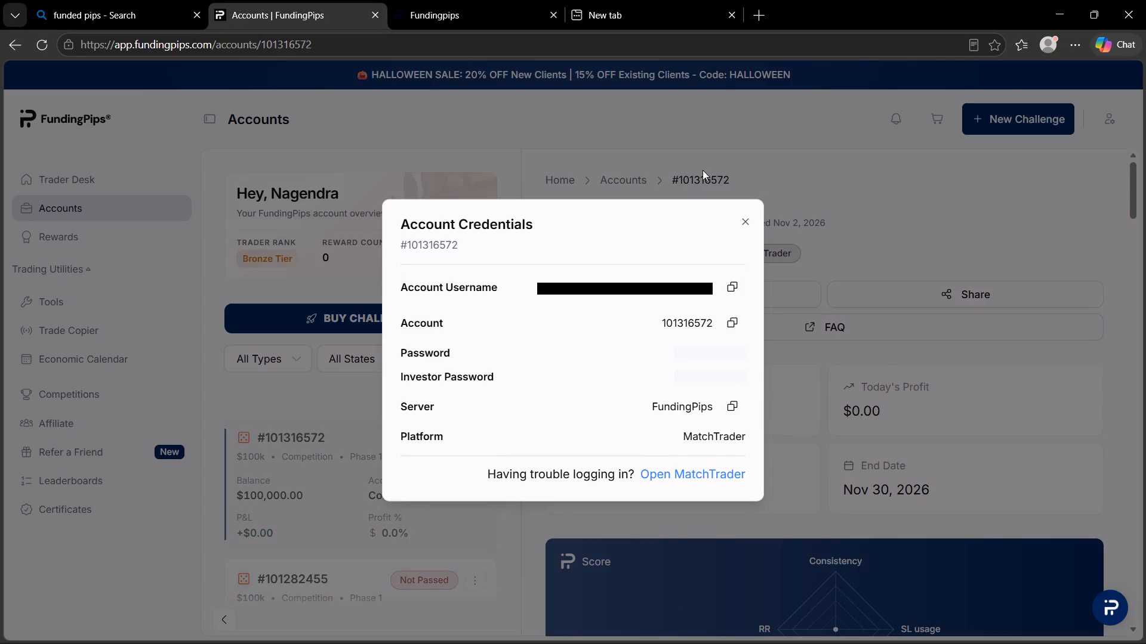
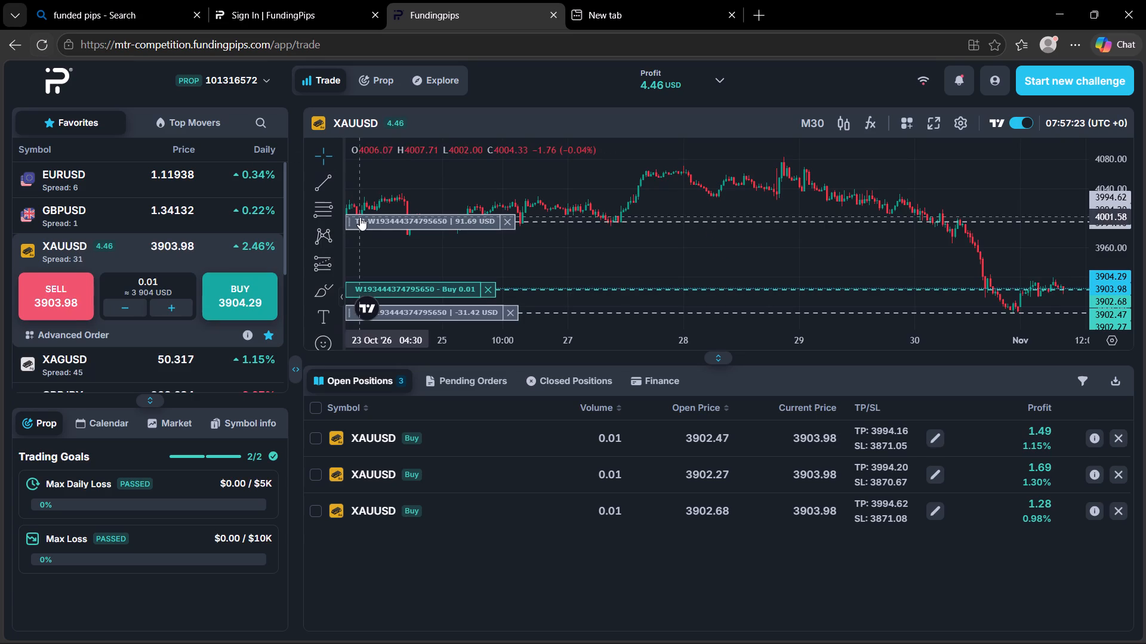
Enlarge the XAUUSD chart and change the take-profit of the buy opened at 3902.47 to 3937.54.
left_click_drag(714, 354, 717, 367)
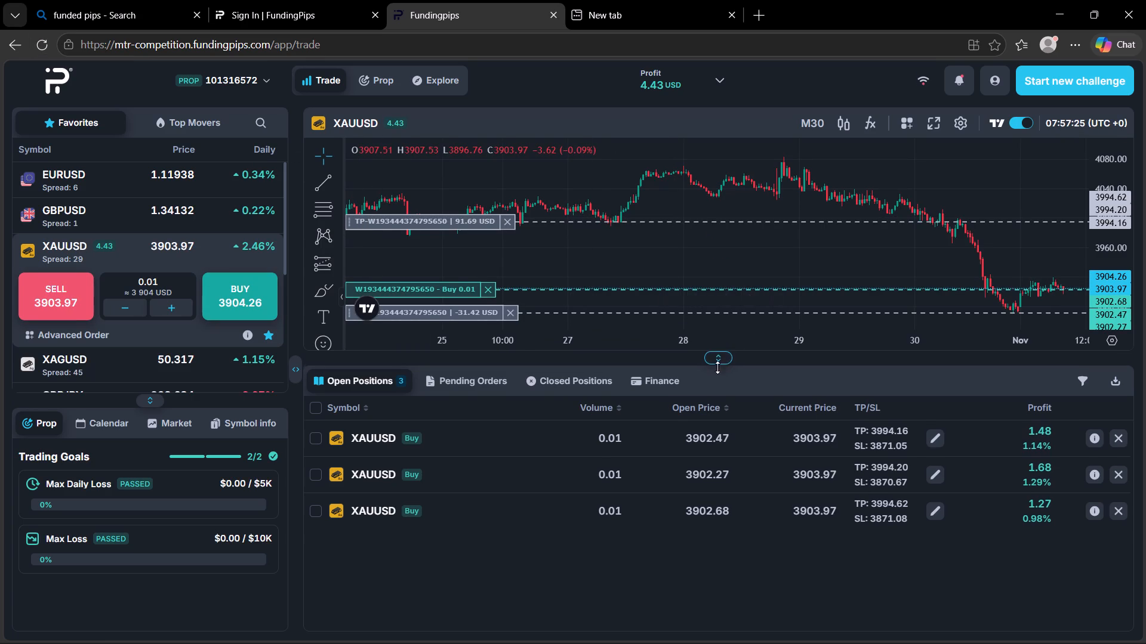
left_click_drag(717, 367, 719, 643)
left_click_drag(839, 530, 529, 430)
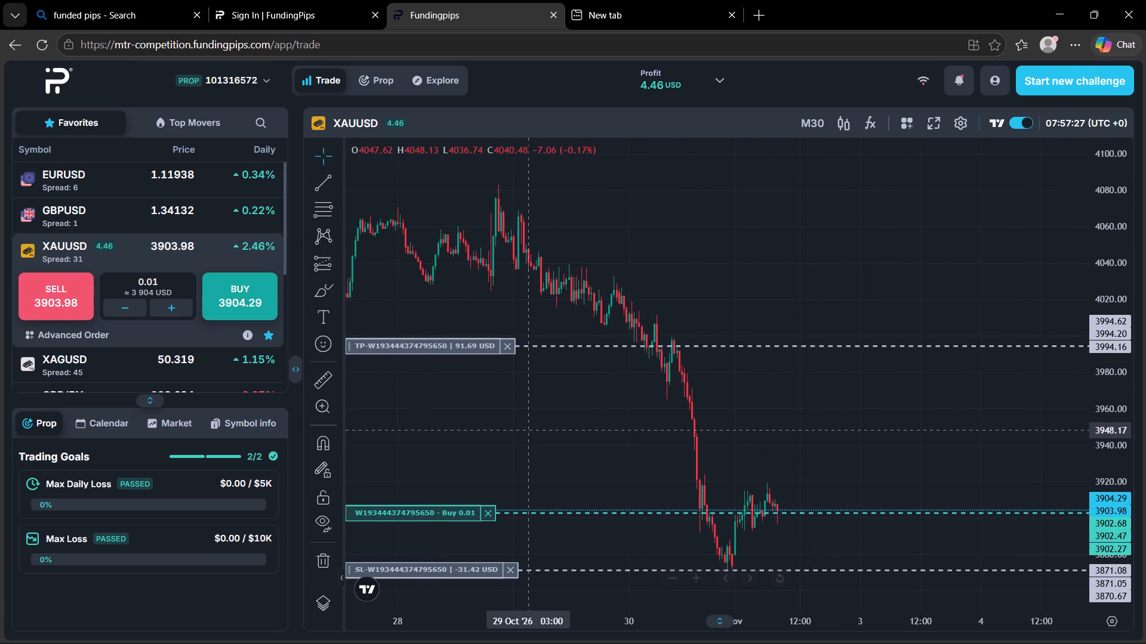
left_click_drag(1113, 462, 1090, 391)
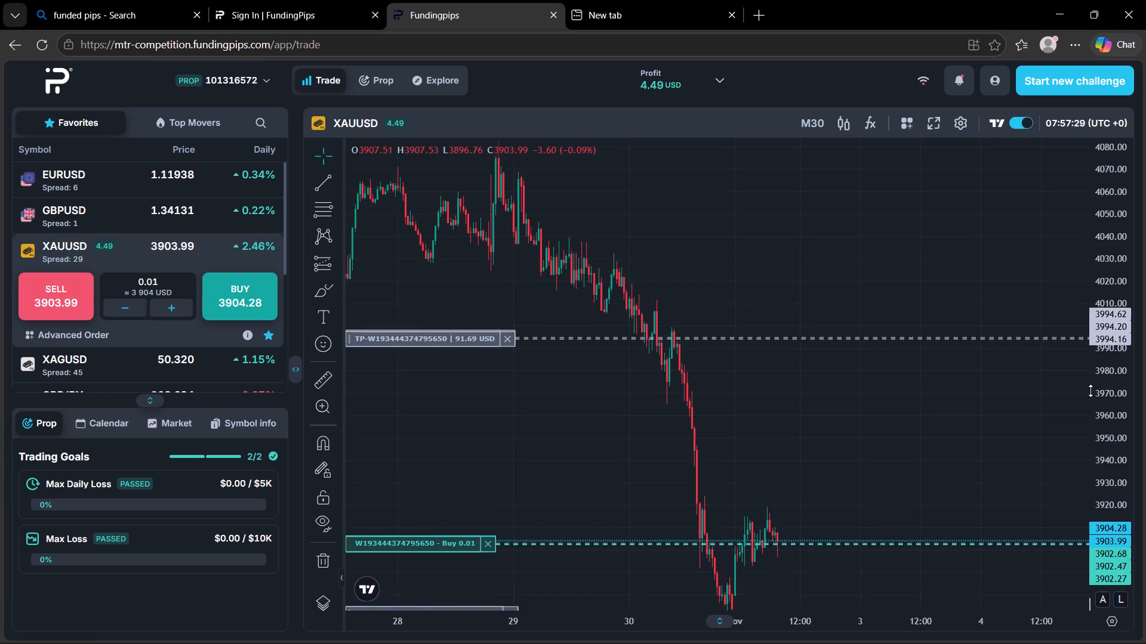
left_click_drag(1090, 391, 1087, 316)
left_click_drag(833, 411, 817, 372)
left_click_drag(462, 296, 475, 435)
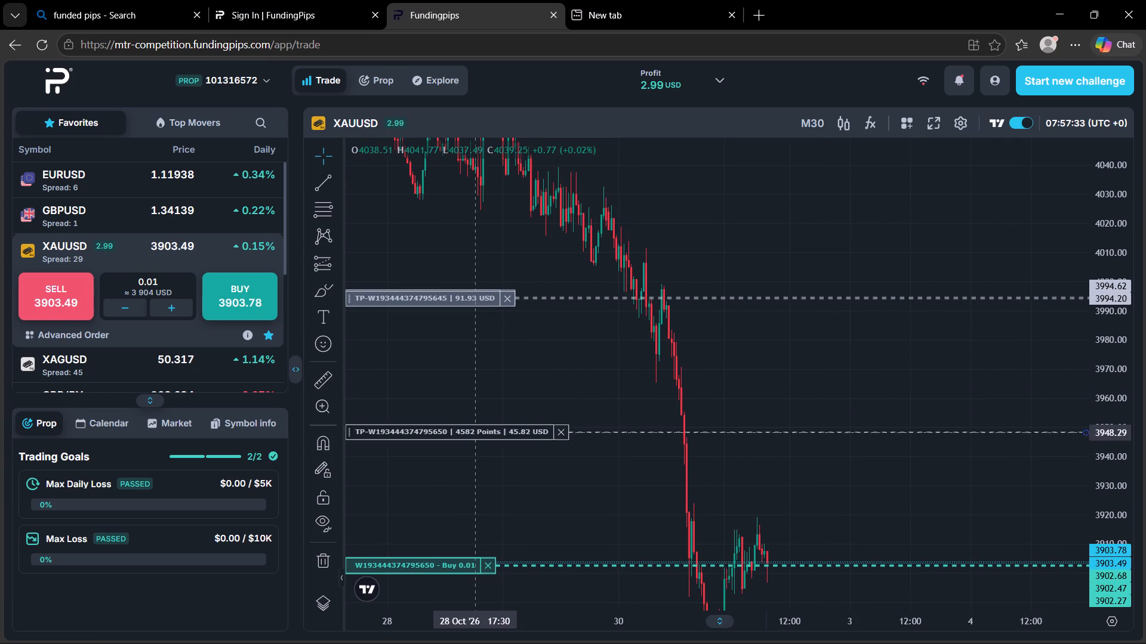
left_click_drag(475, 435, 473, 464)
left_click(694, 422)
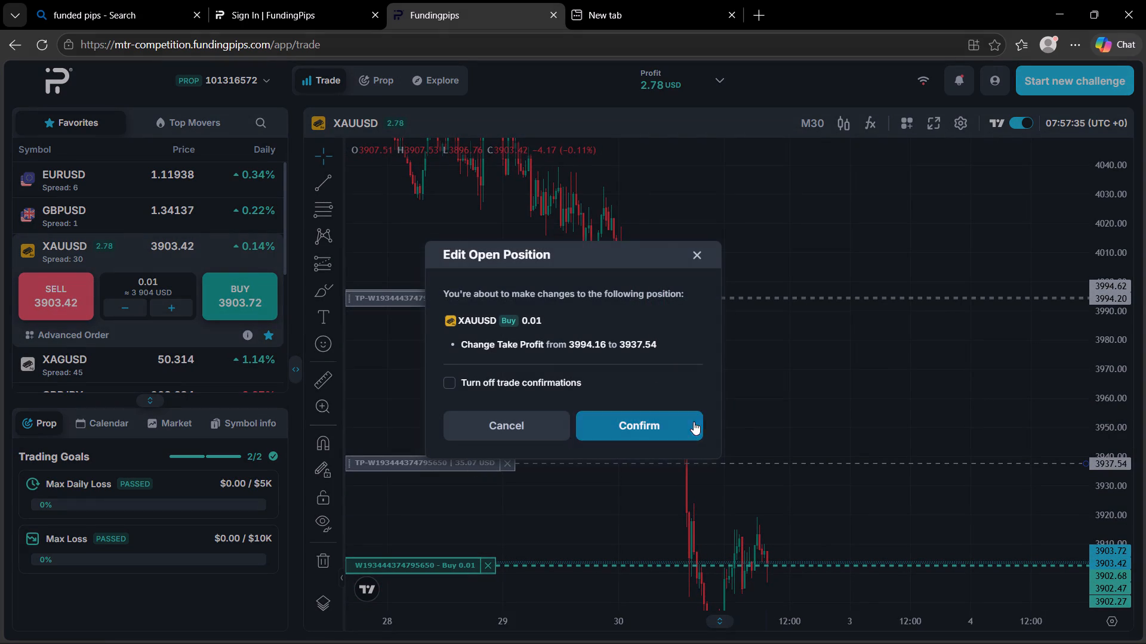
Change the take-profit of the XAUUSD buy opened at 3902.27 to 3936.78.
left_click_drag(475, 303, 485, 391)
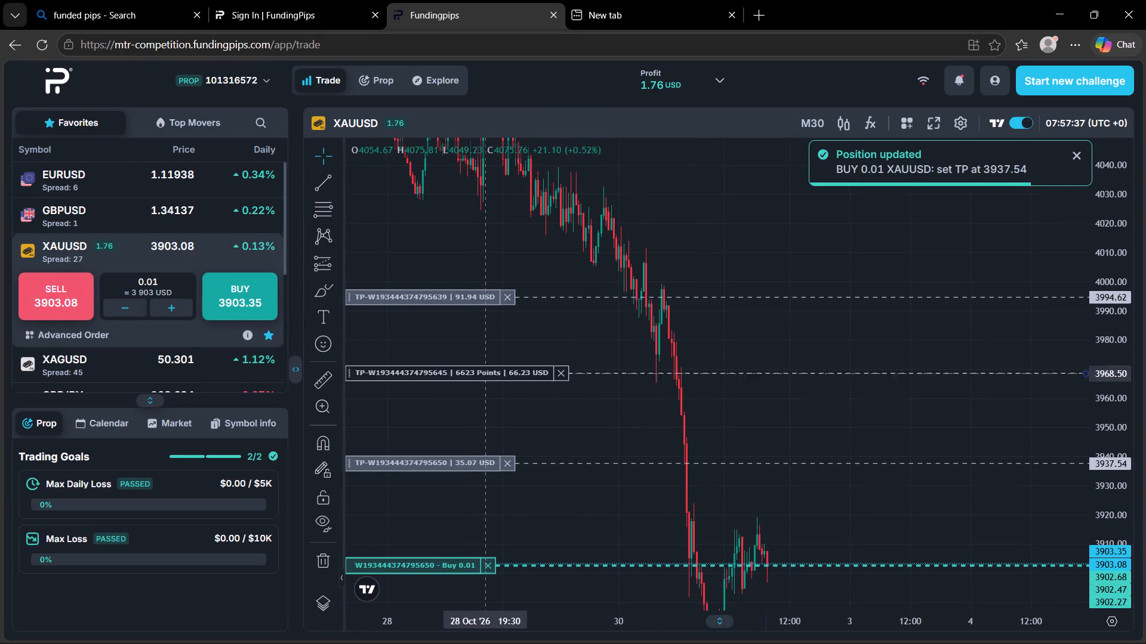
left_click_drag(485, 391, 472, 466)
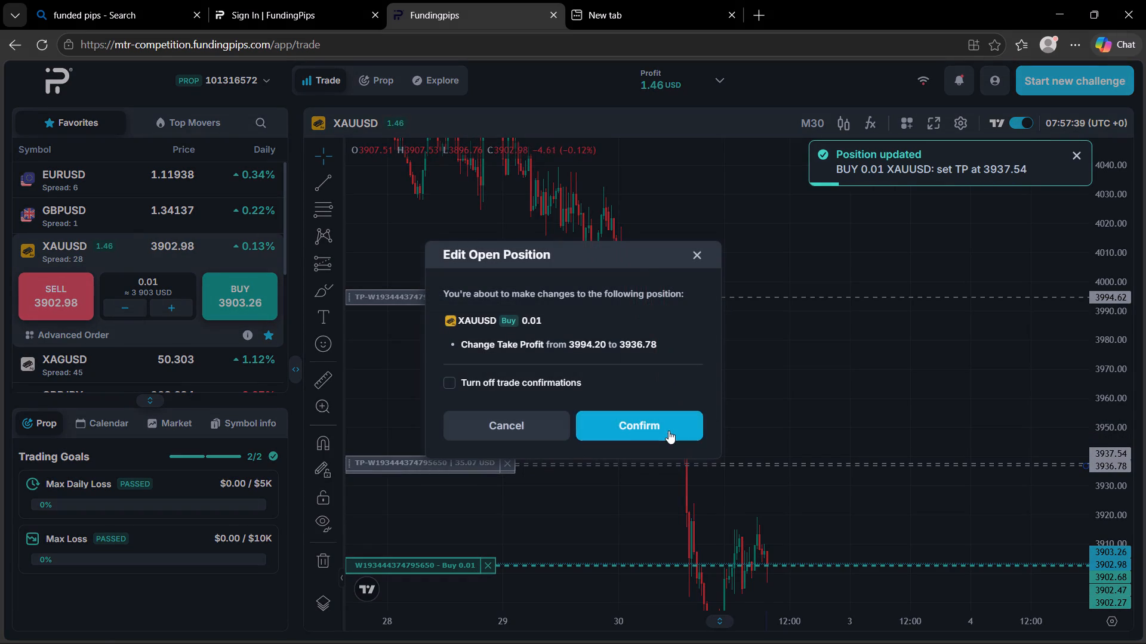
left_click(668, 431)
Change the take-profit of the XAUUSD buy opened at 3902.68 to 3936.52.
left_click_drag(475, 298, 486, 417)
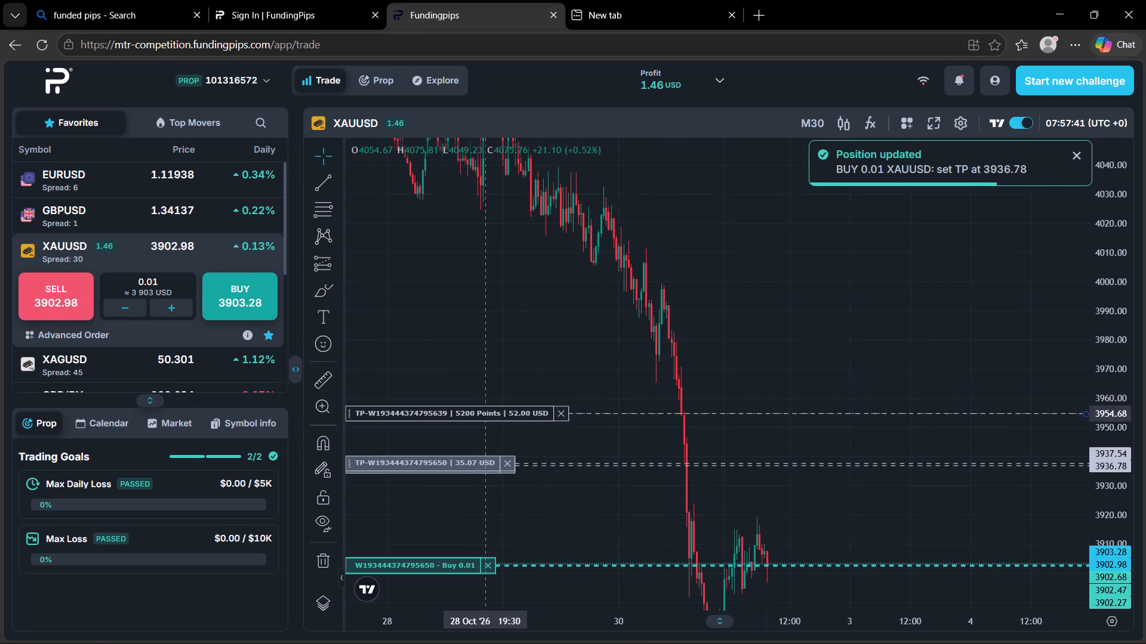
left_click_drag(486, 417, 480, 467)
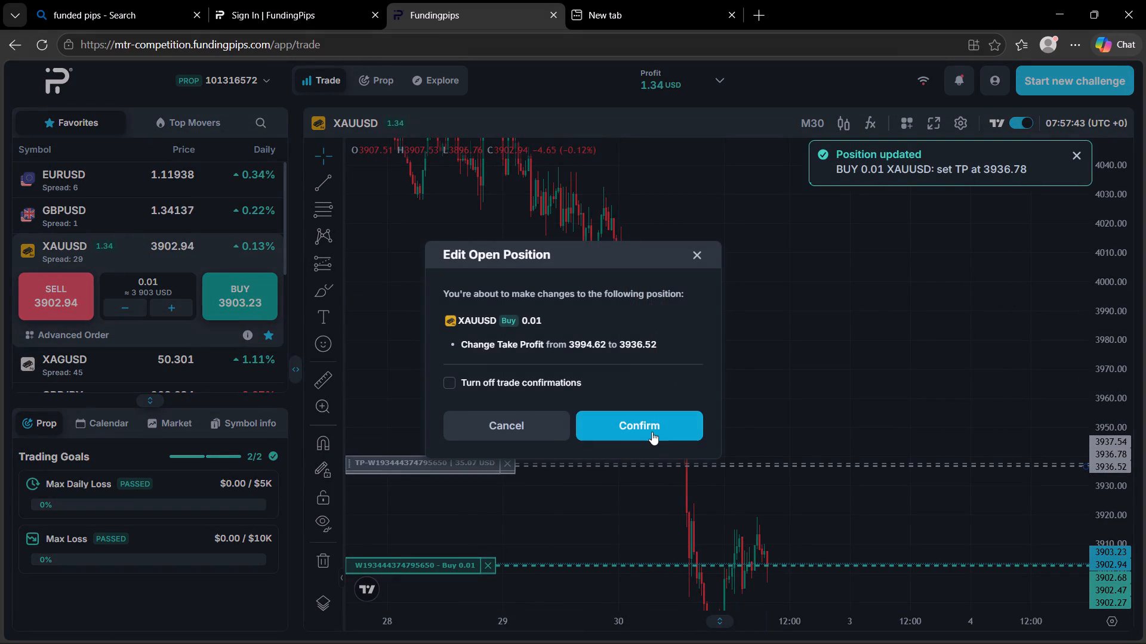
left_click(650, 428)
Check the buys' take-profit and stop-loss levels on the chart and shrink the chart to reveal the open positions list.
left_click_drag(809, 377, 733, 283)
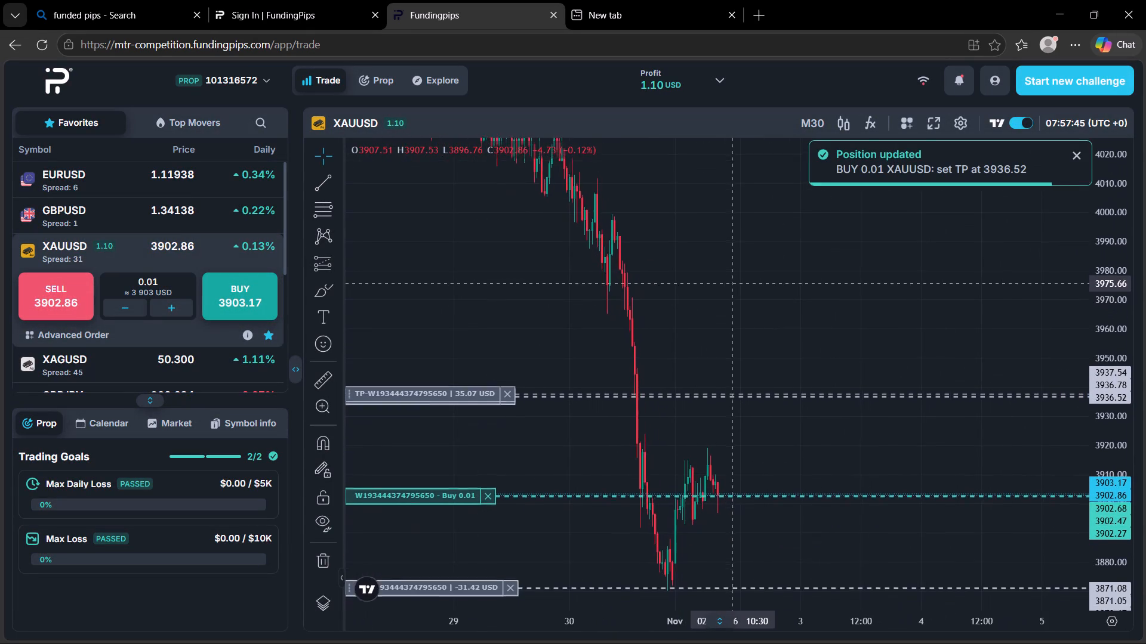
left_click_drag(733, 283, 719, 216)
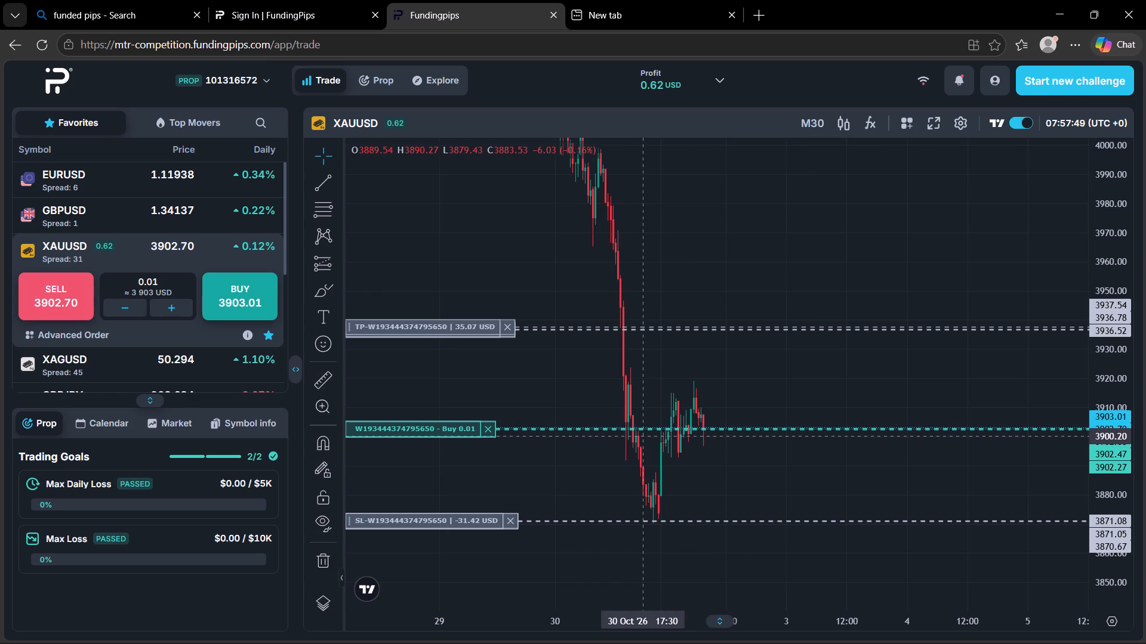
left_click_drag(725, 627, 743, 455)
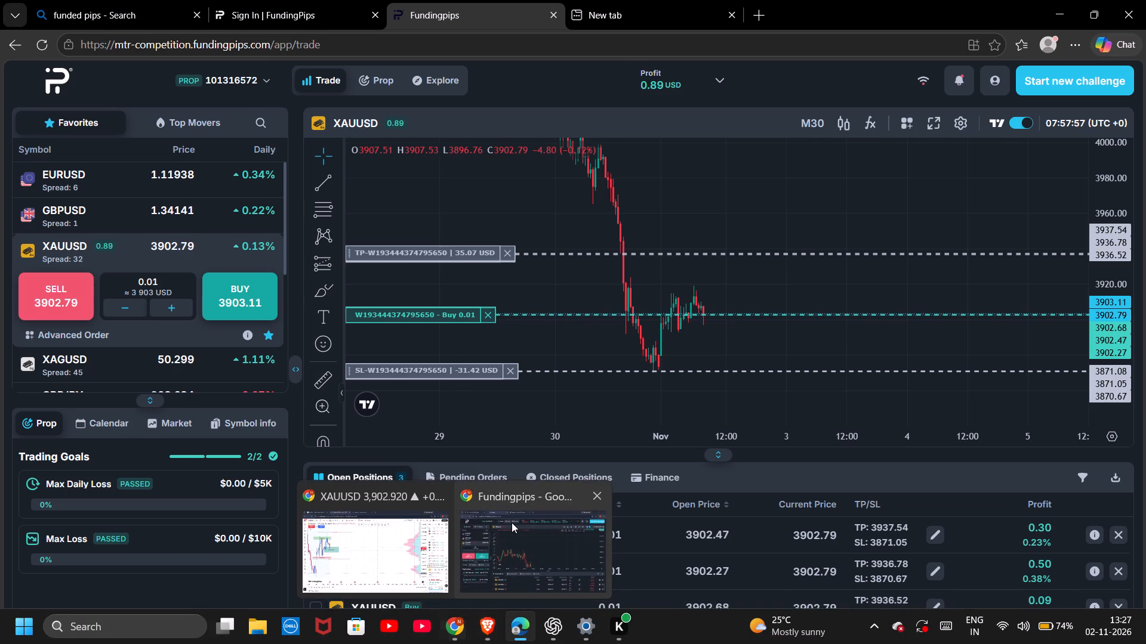
Switch to Google Chrome to check the other account's open XAUUSD positions, and return to the buys in Microsoft Edge.
left_click(512, 522)
scroll(476, 643, "up", 1)
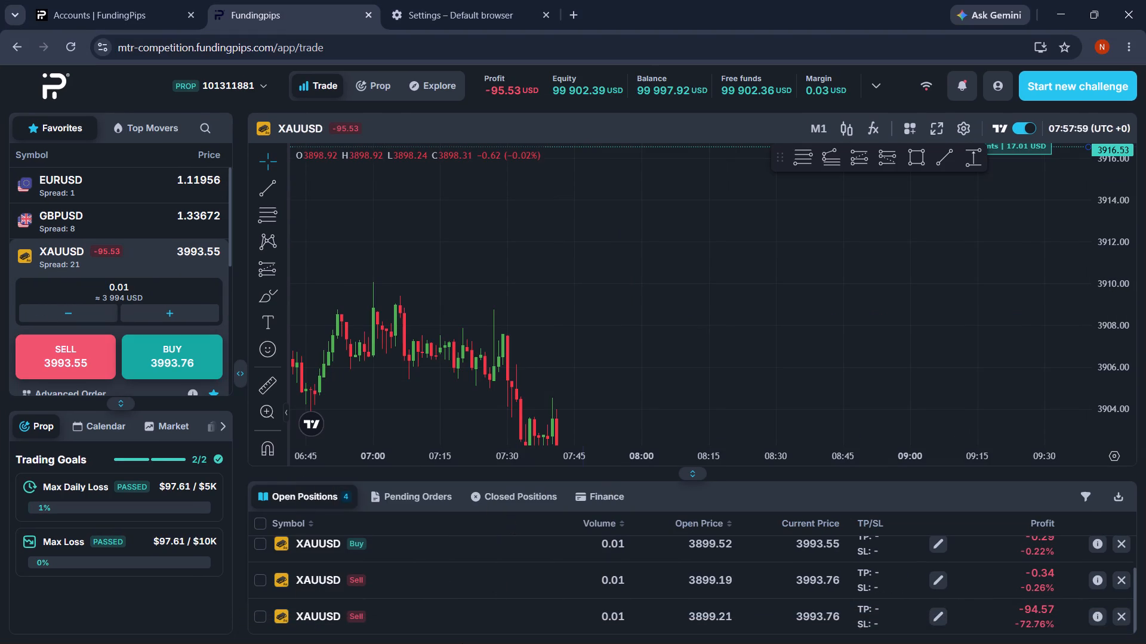
scroll(462, 643, "up", 1)
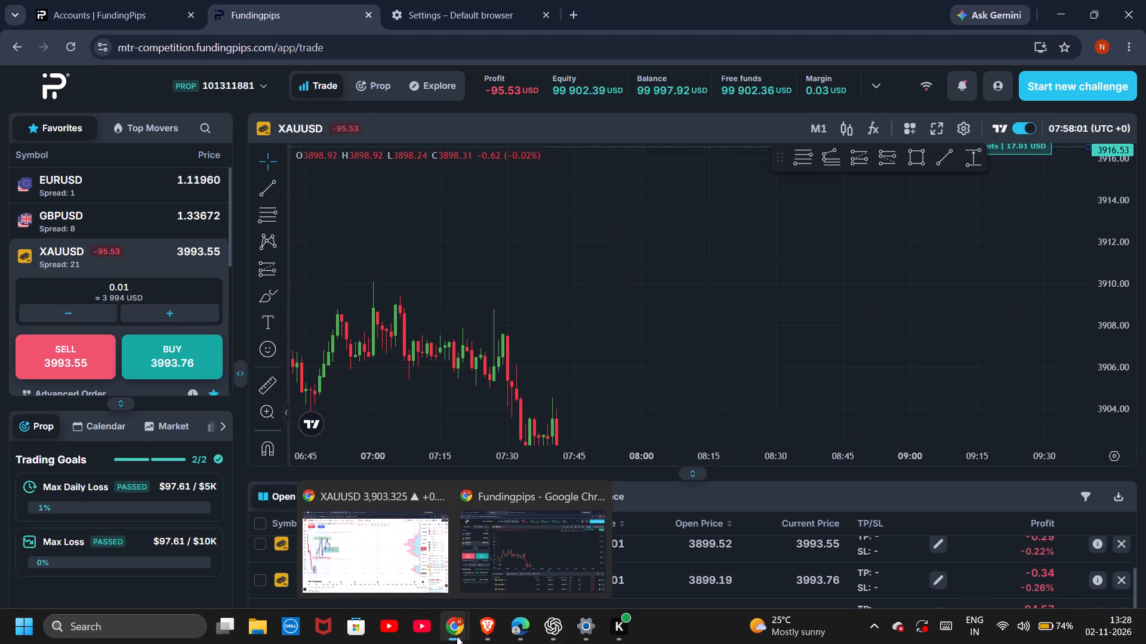
left_click(512, 577)
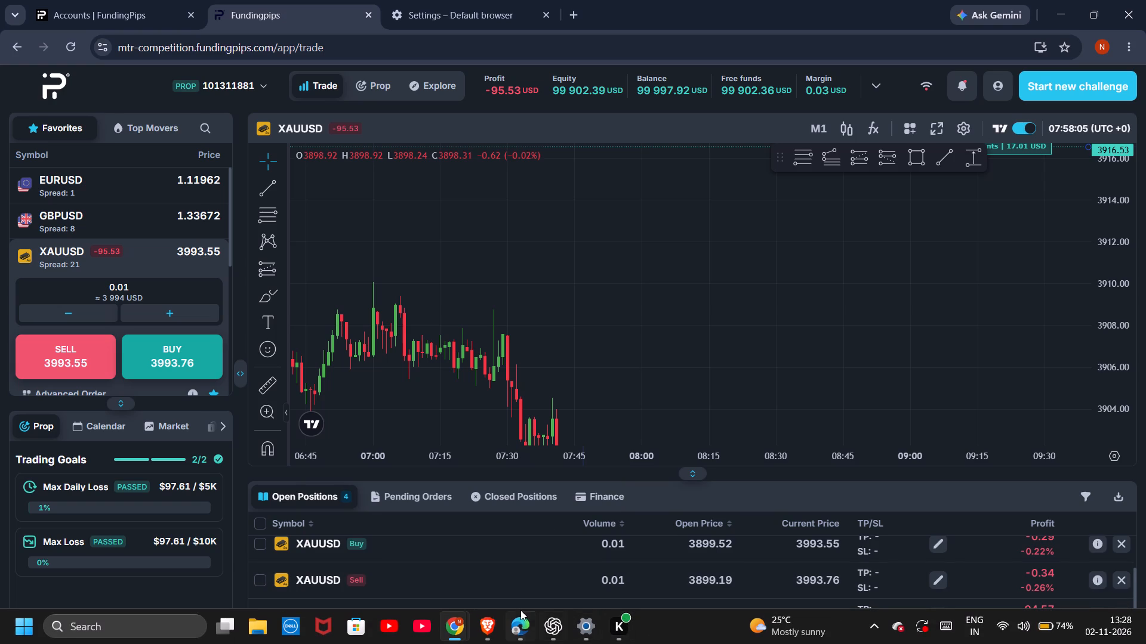
left_click(523, 580)
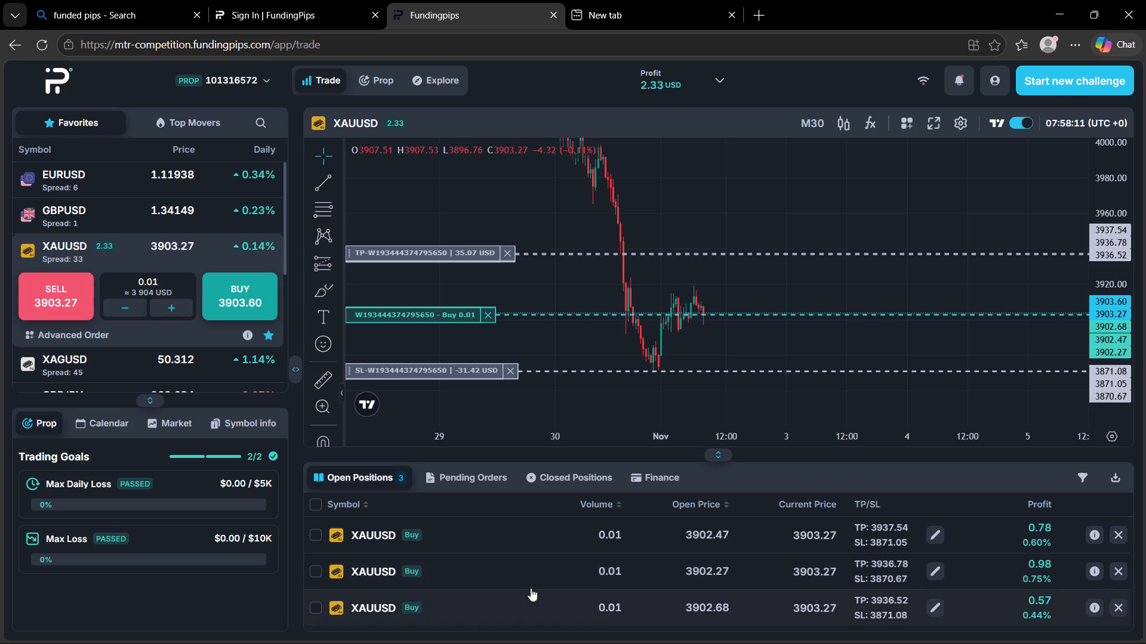
scroll(535, 577, "down", 1)
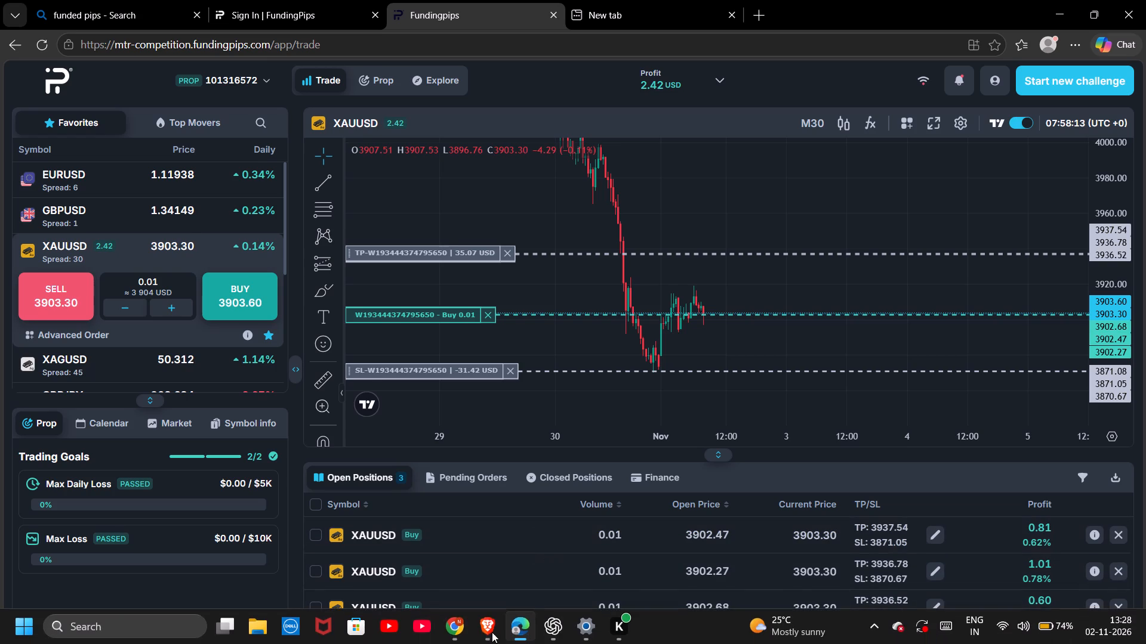
Switch to Google Chrome, reload the other account's trading page and bring up the FundingPips Accounts page.
left_click(535, 521)
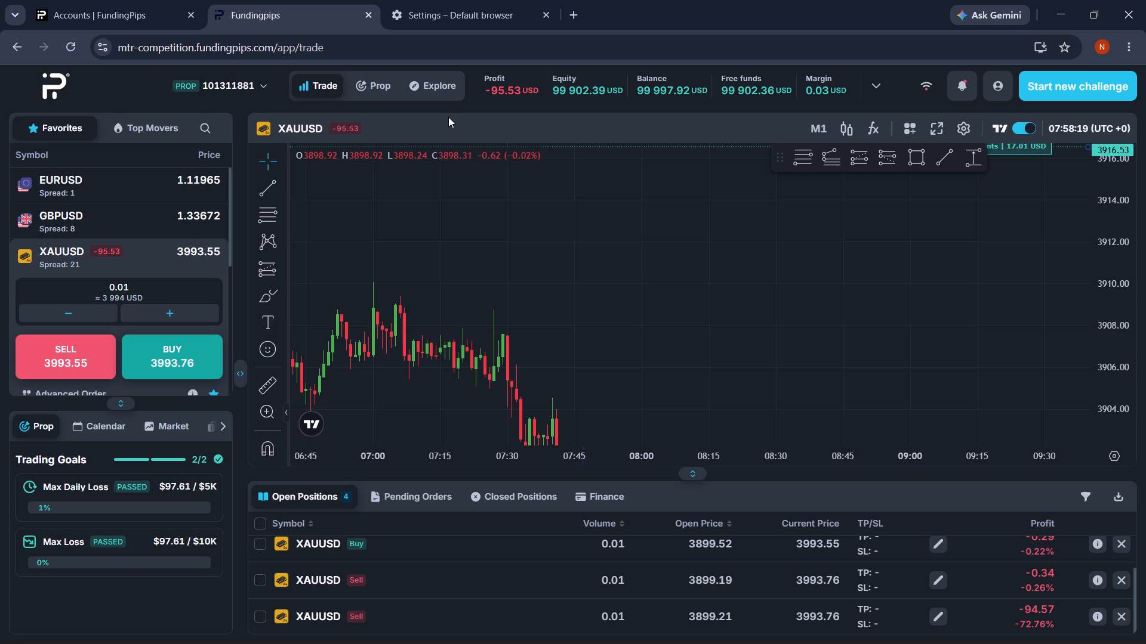
left_click(66, 50)
left_click(75, 2)
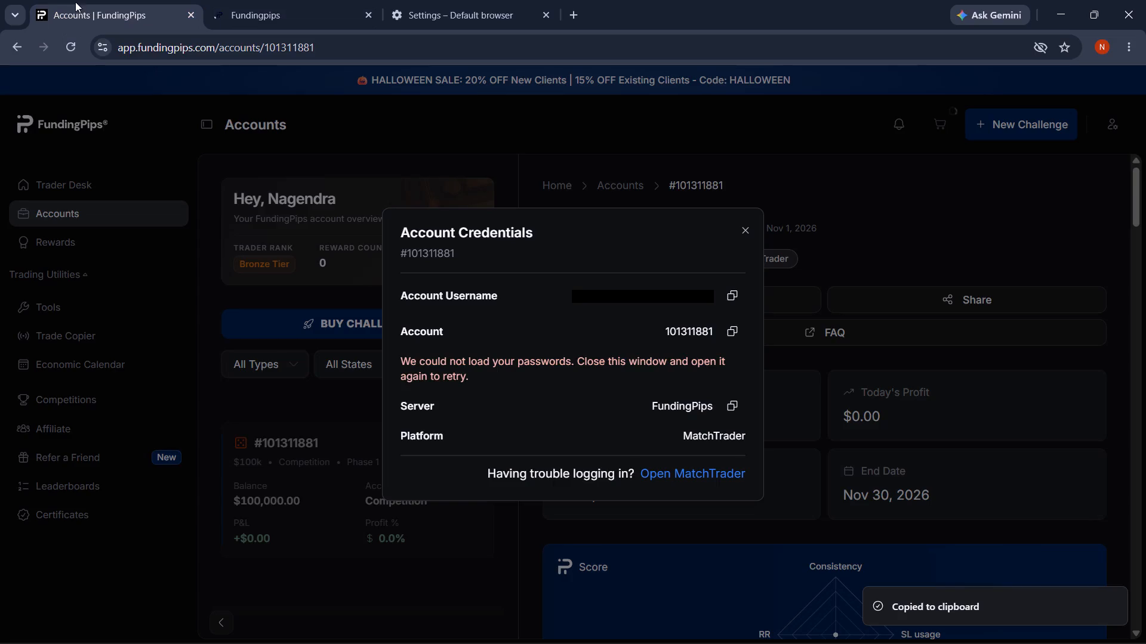
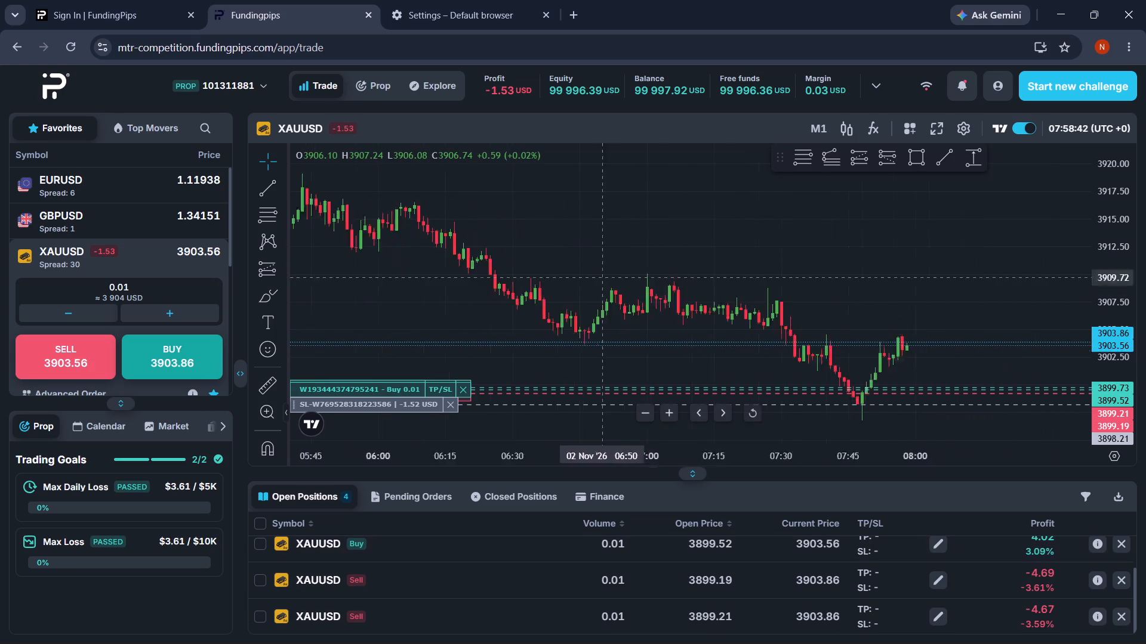
Close the 0.01-lot XAUUSD sell position opened at 3899.19.
left_click_drag(574, 257, 550, 236)
scroll(694, 614, "down", 1)
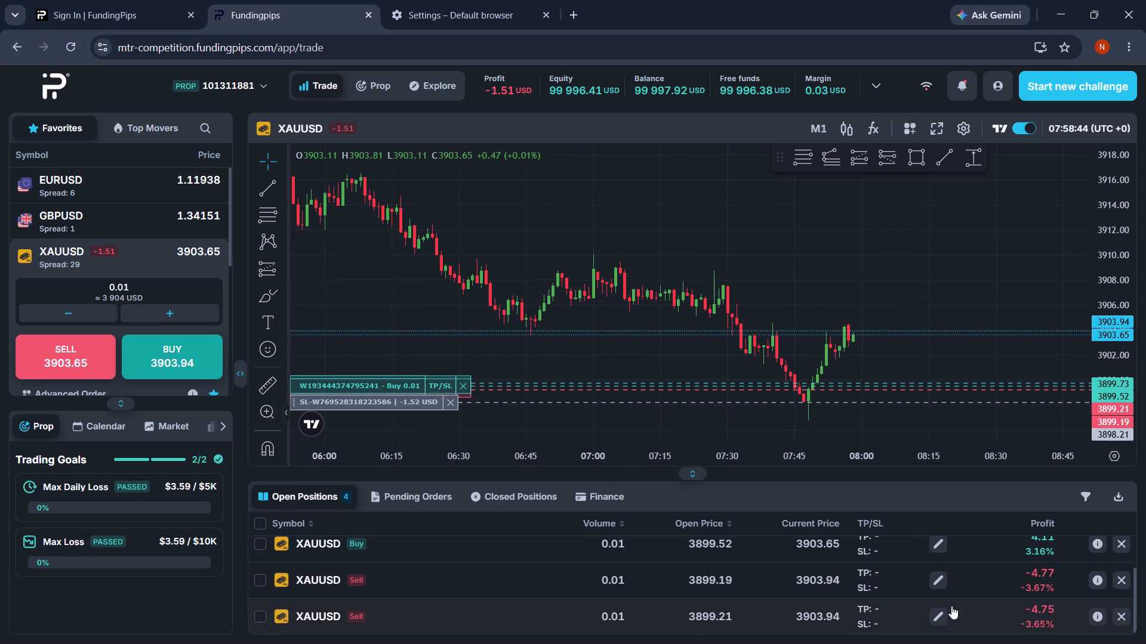
left_click(1123, 583)
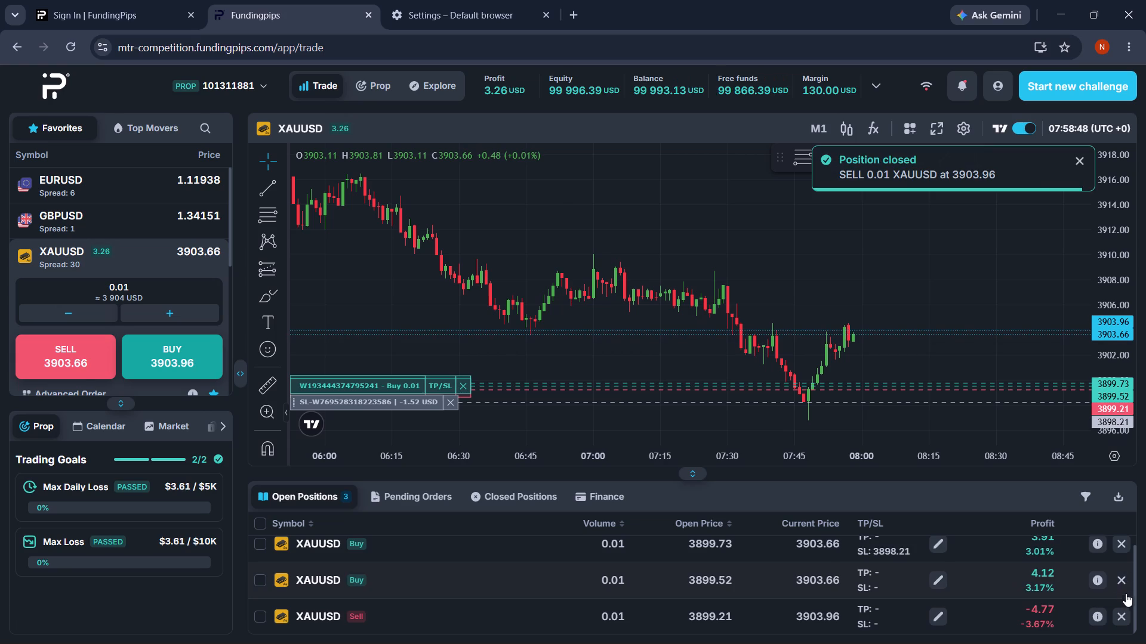
Close the remaining 0.01-lot XAUUSD sell position opened at 3899.21.
left_click(1124, 614)
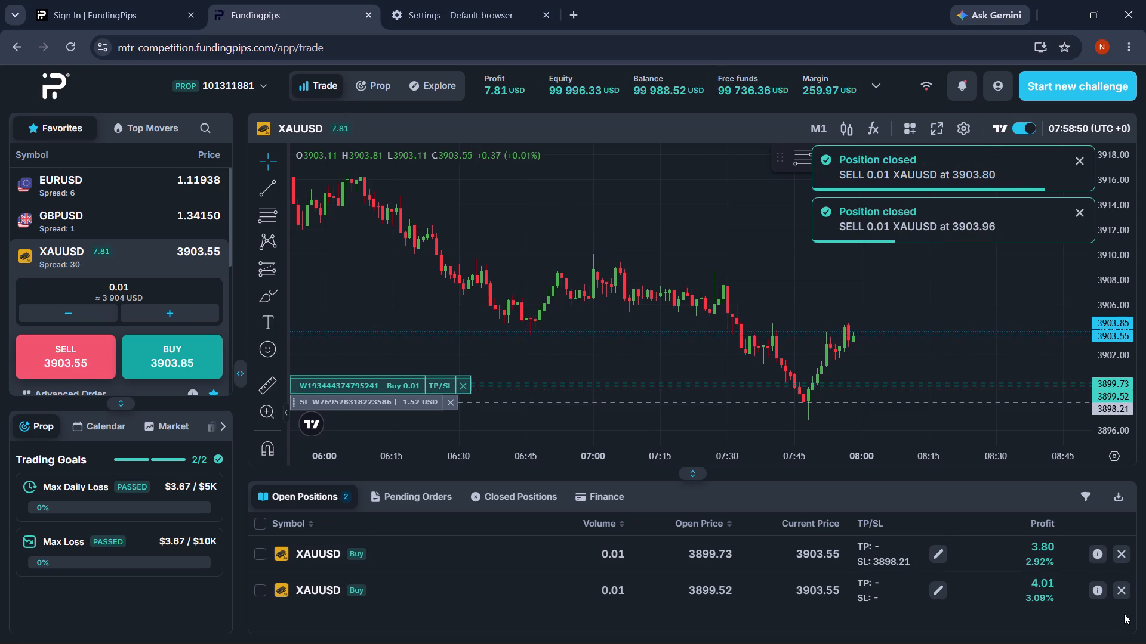
Examine the recent XAUUSD one-minute price action around the open buys and the earlier morning highs and decline.
left_click_drag(877, 328, 860, 323)
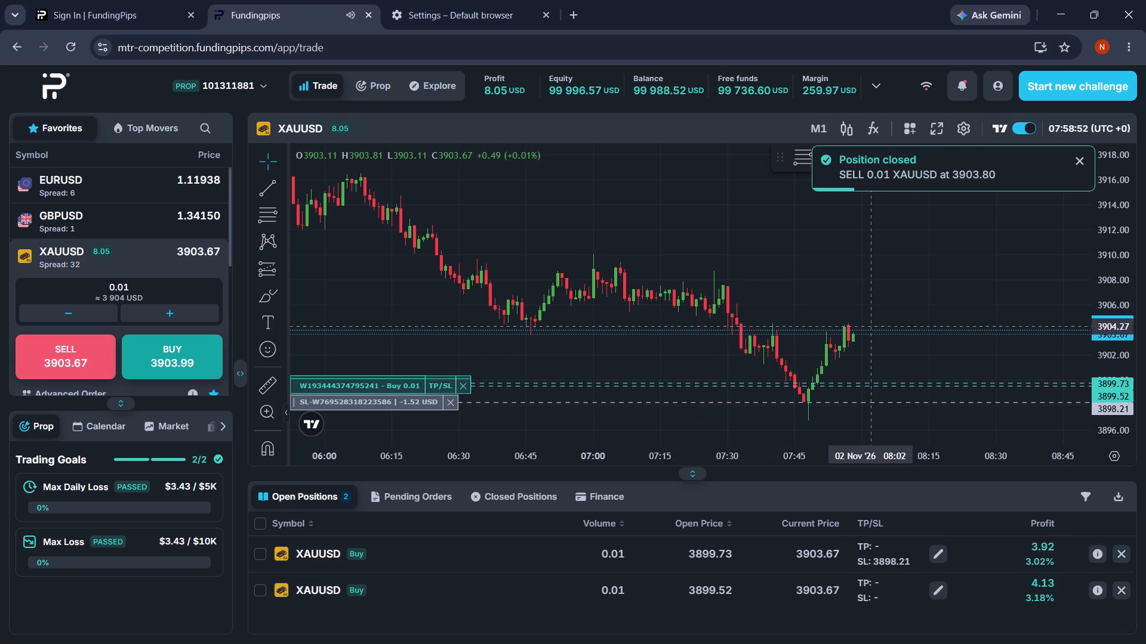
left_click_drag(860, 323, 704, 301)
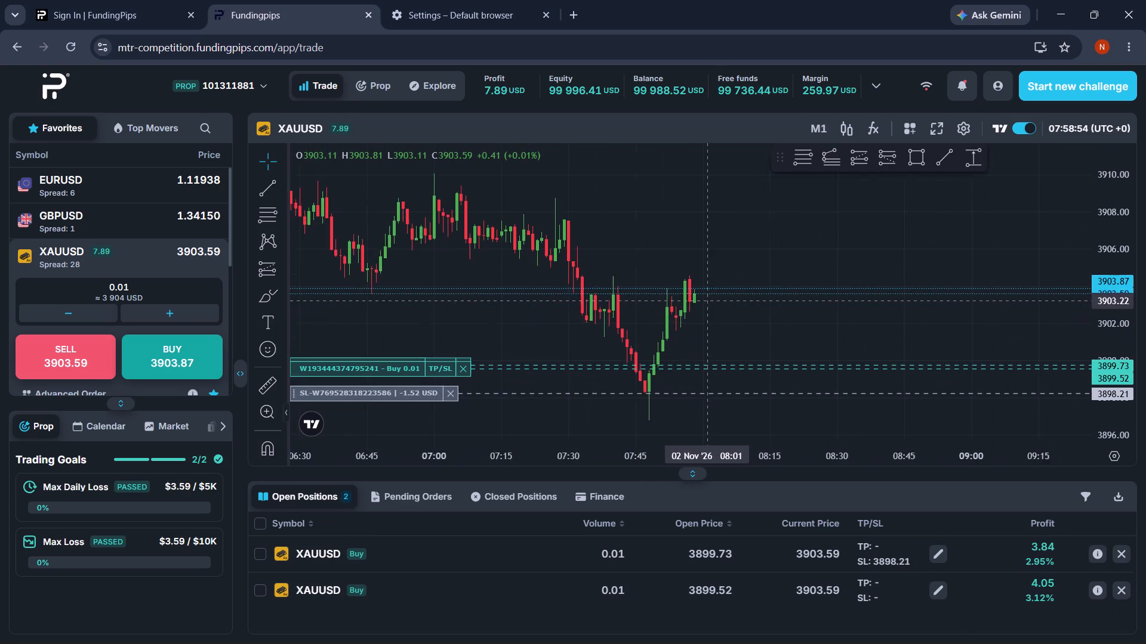
left_click_drag(704, 301, 690, 299)
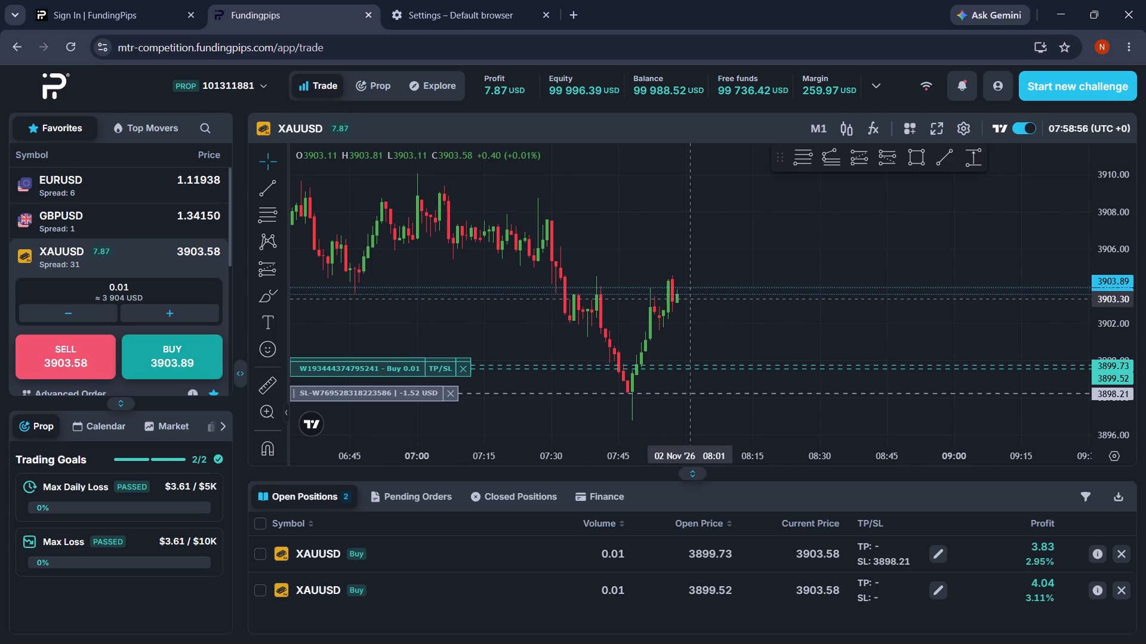
left_click_drag(1119, 227, 1115, 286)
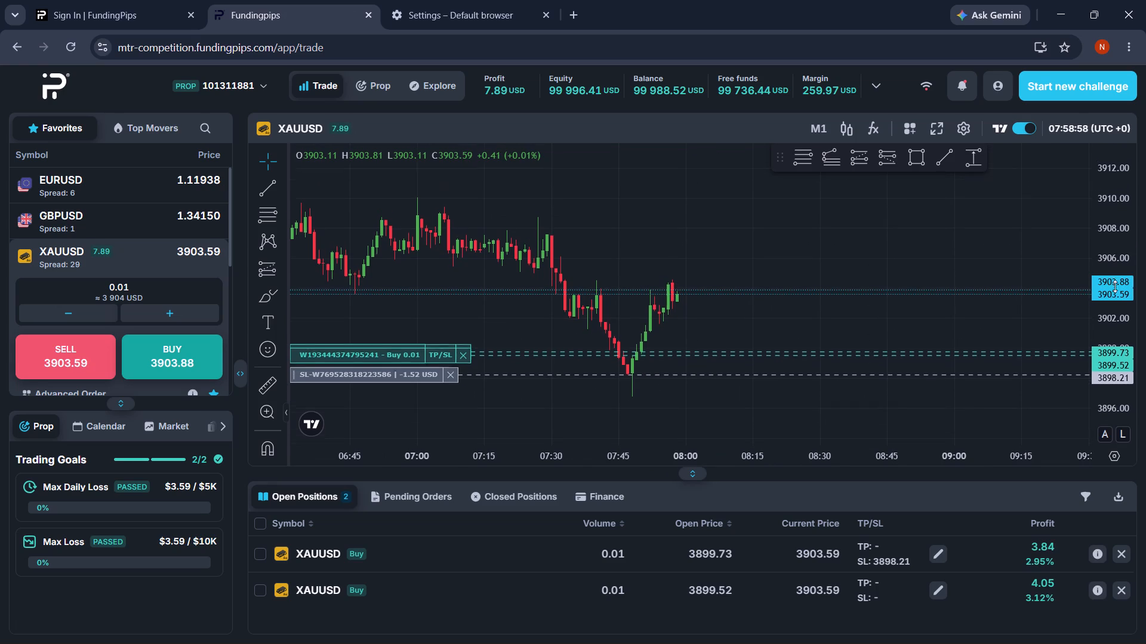
left_click_drag(1115, 286, 1110, 309)
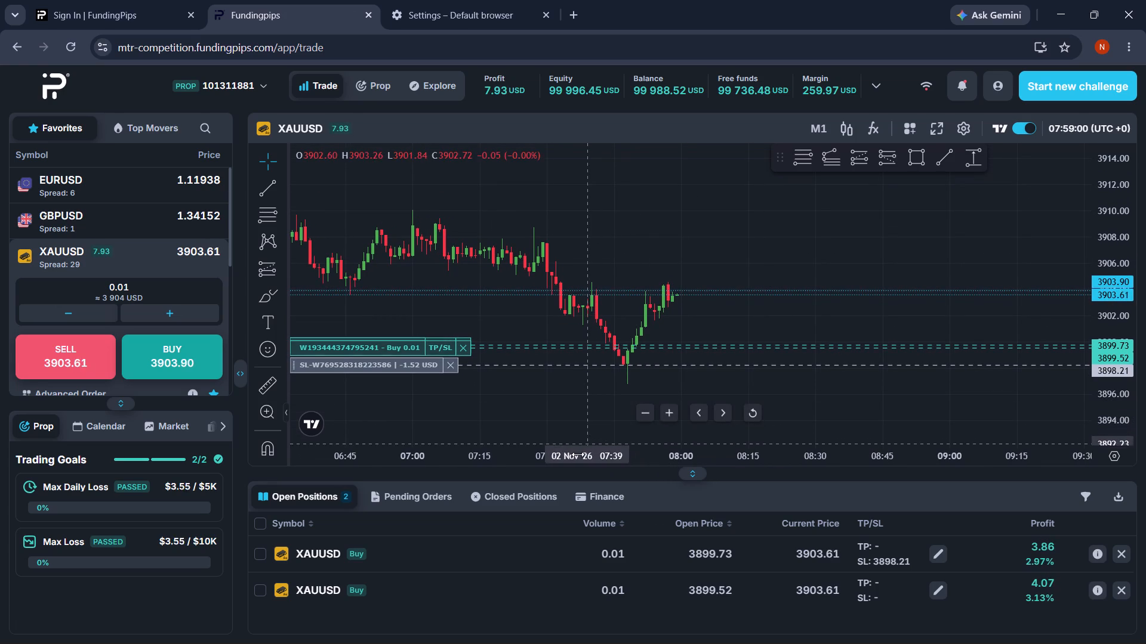
left_click_drag(575, 460, 712, 449)
left_click_drag(962, 204, 917, 304)
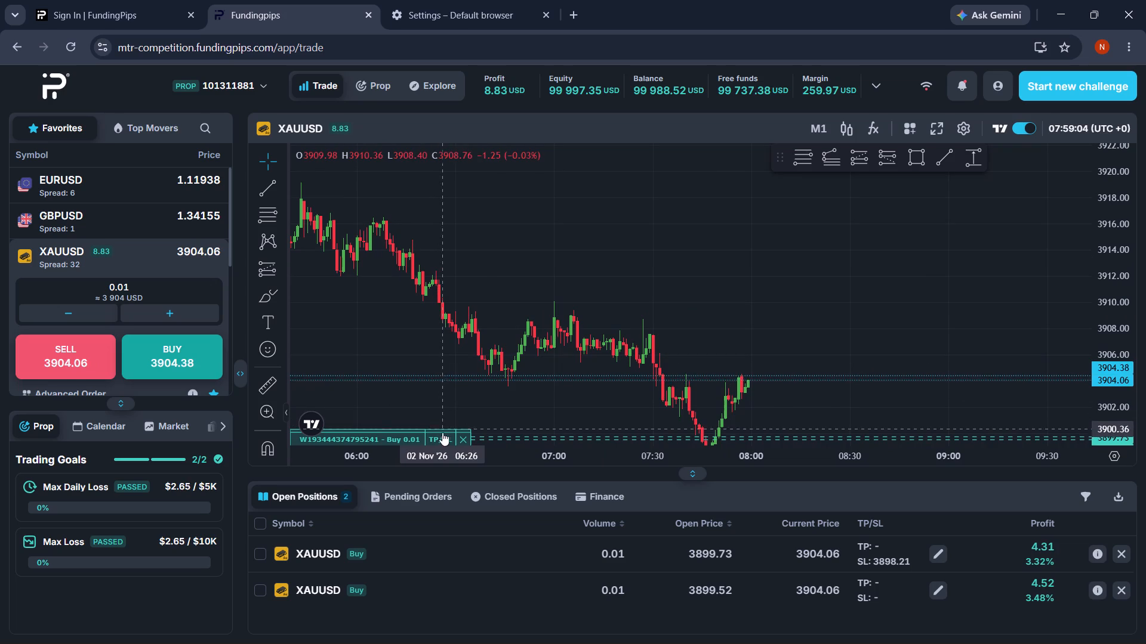
left_click_drag(733, 277, 731, 362)
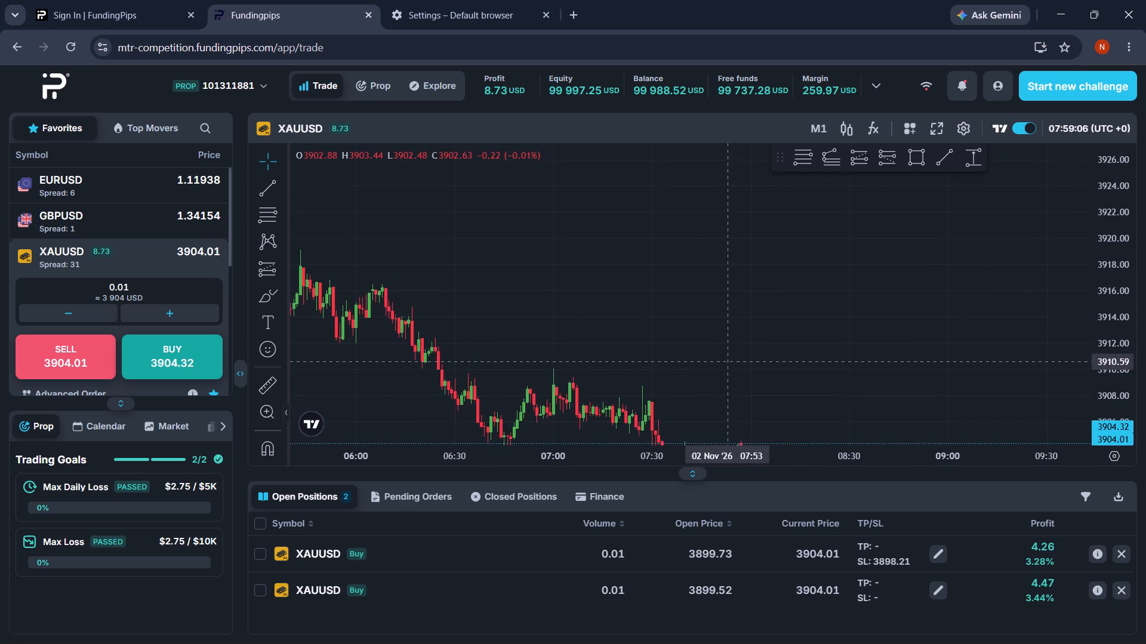
left_click_drag(731, 362, 815, 325)
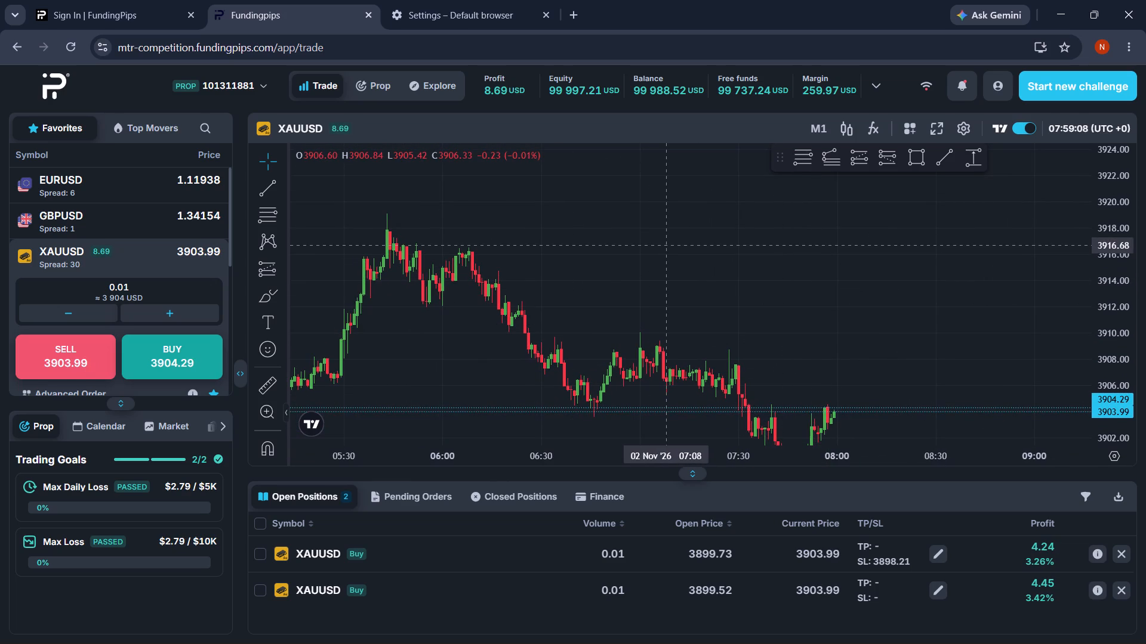
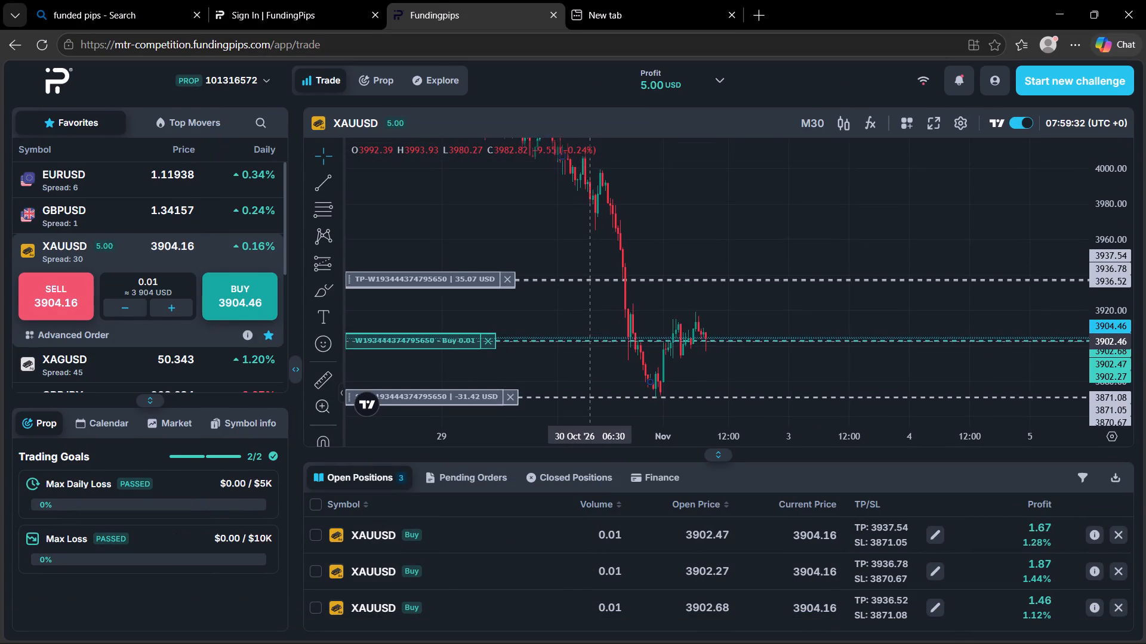
Examine XAUUSD price action on the M1 timeframe, and return the chart to the M30 timeframe.
left_click_drag(590, 343, 586, 348)
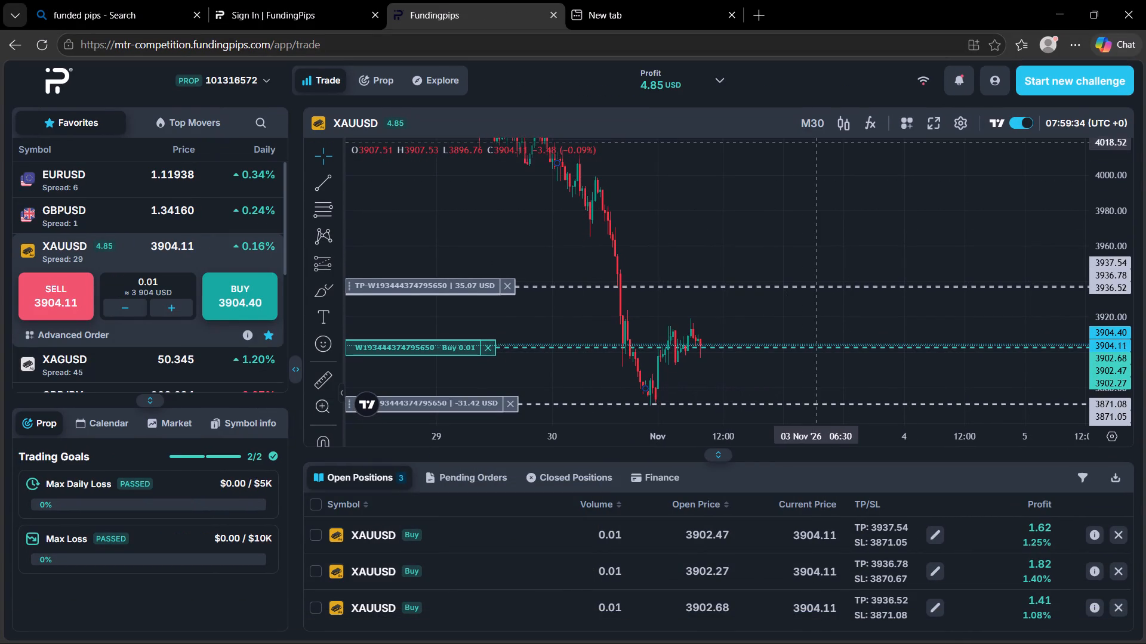
left_click_drag(805, 103, 811, 118)
left_click(811, 118)
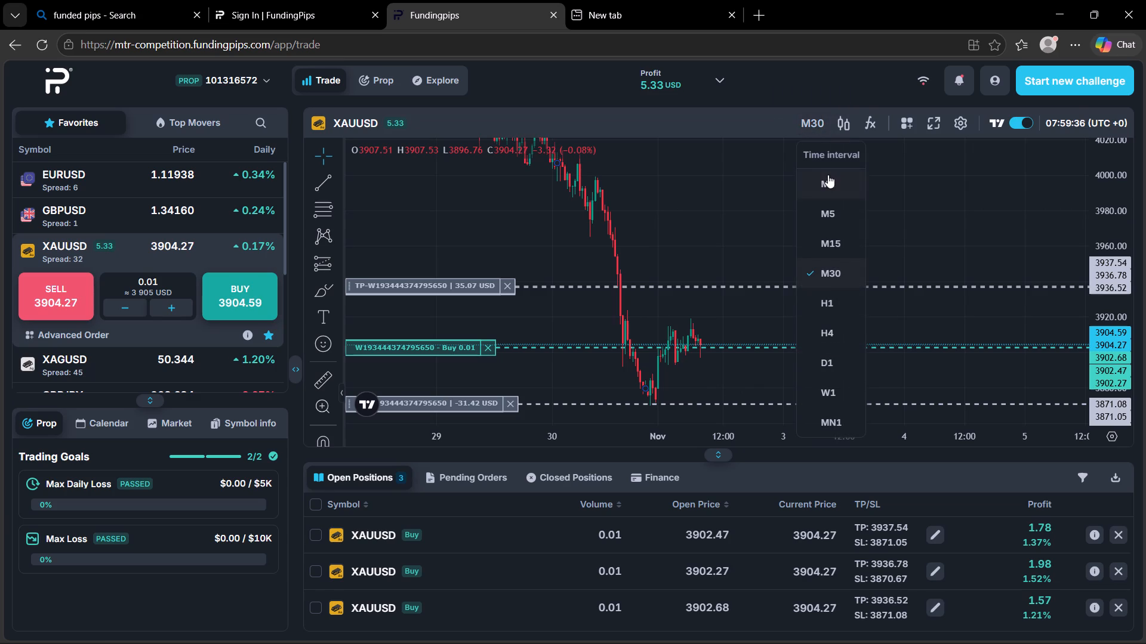
left_click(828, 175)
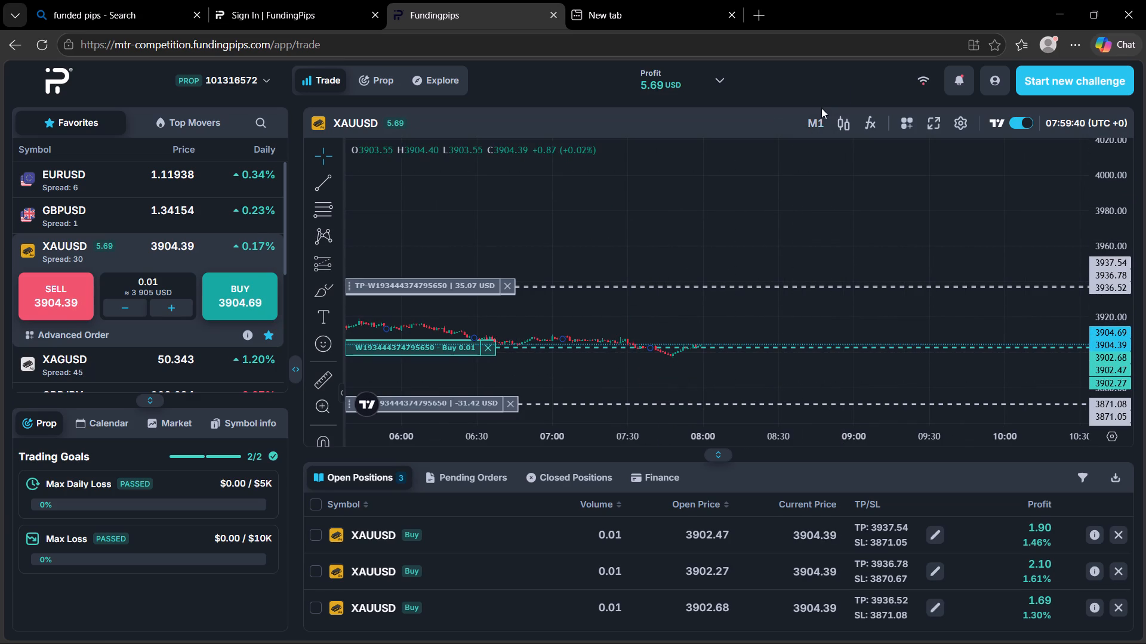
left_click(808, 124)
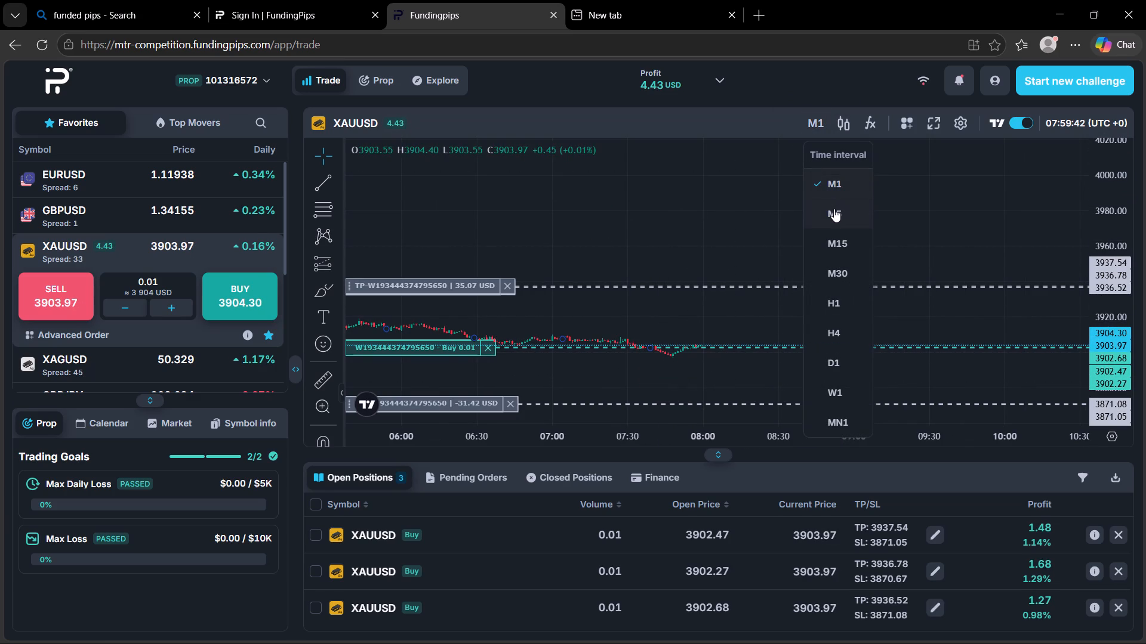
left_click(837, 272)
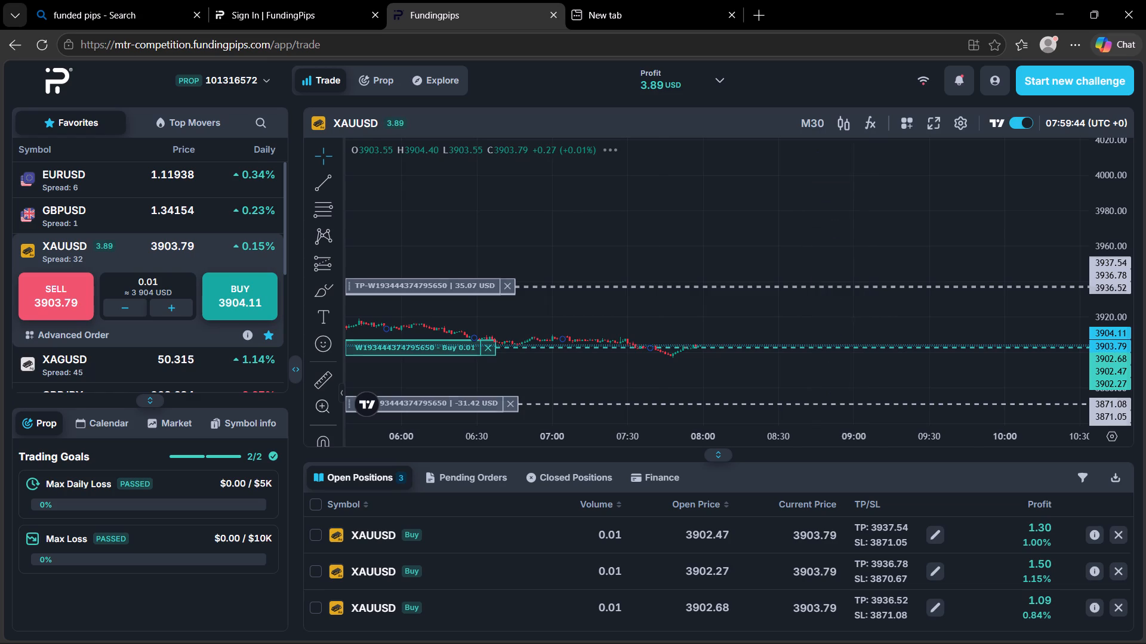
left_click_drag(818, 293, 766, 275)
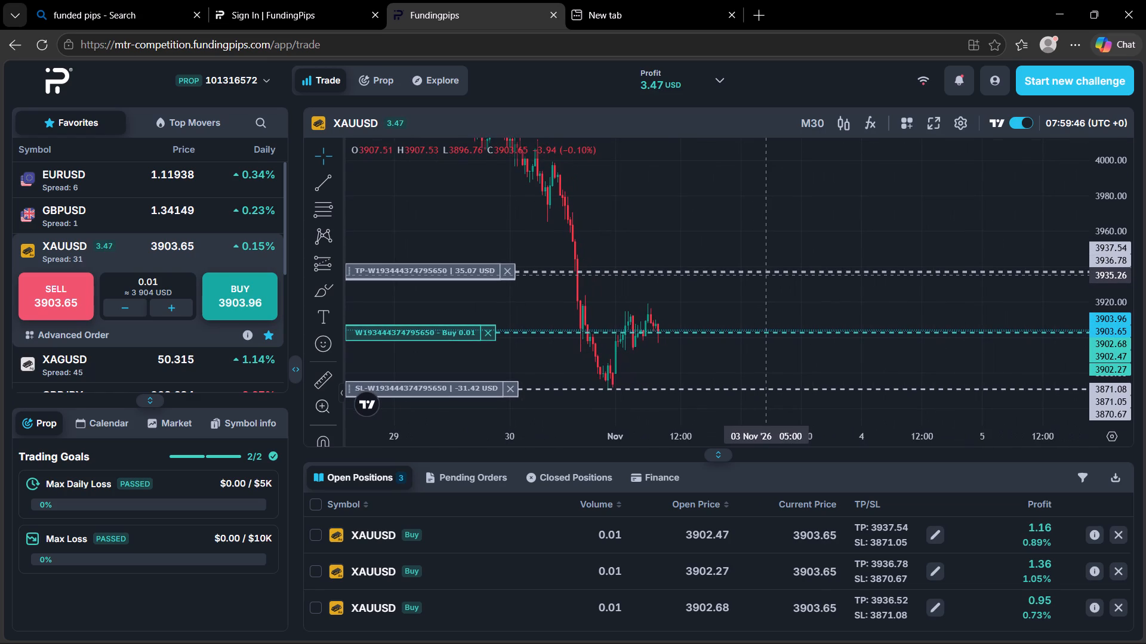
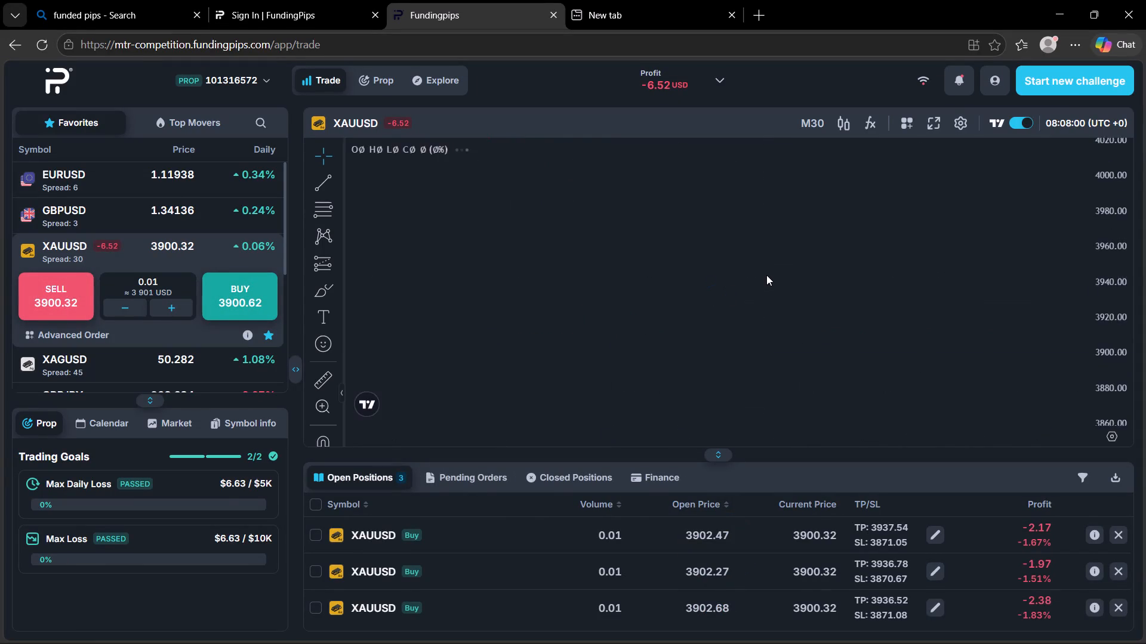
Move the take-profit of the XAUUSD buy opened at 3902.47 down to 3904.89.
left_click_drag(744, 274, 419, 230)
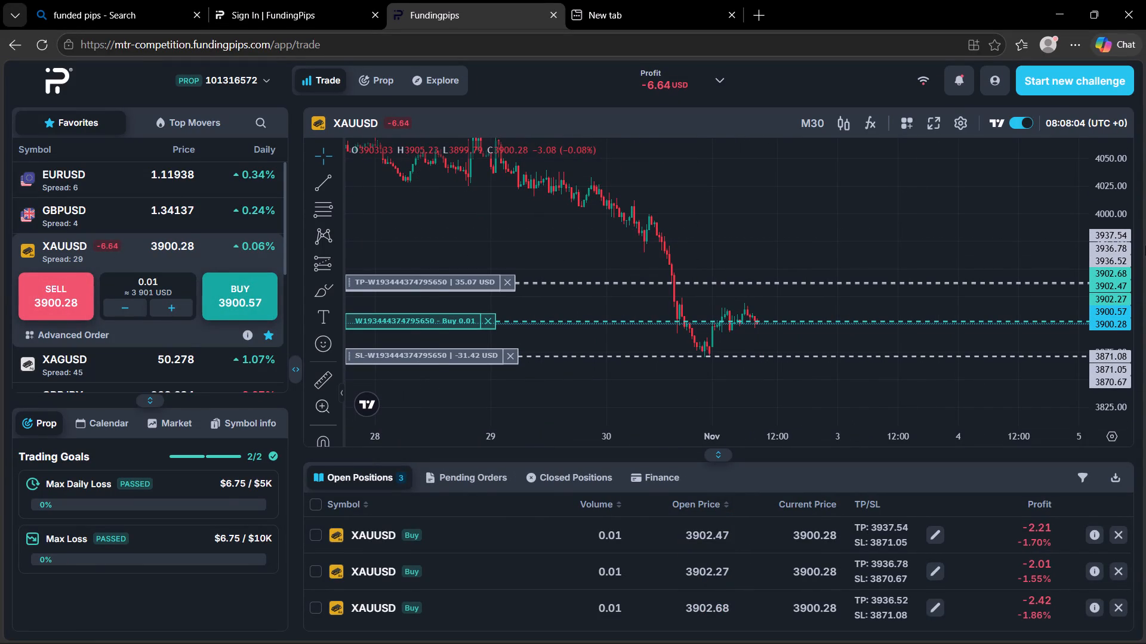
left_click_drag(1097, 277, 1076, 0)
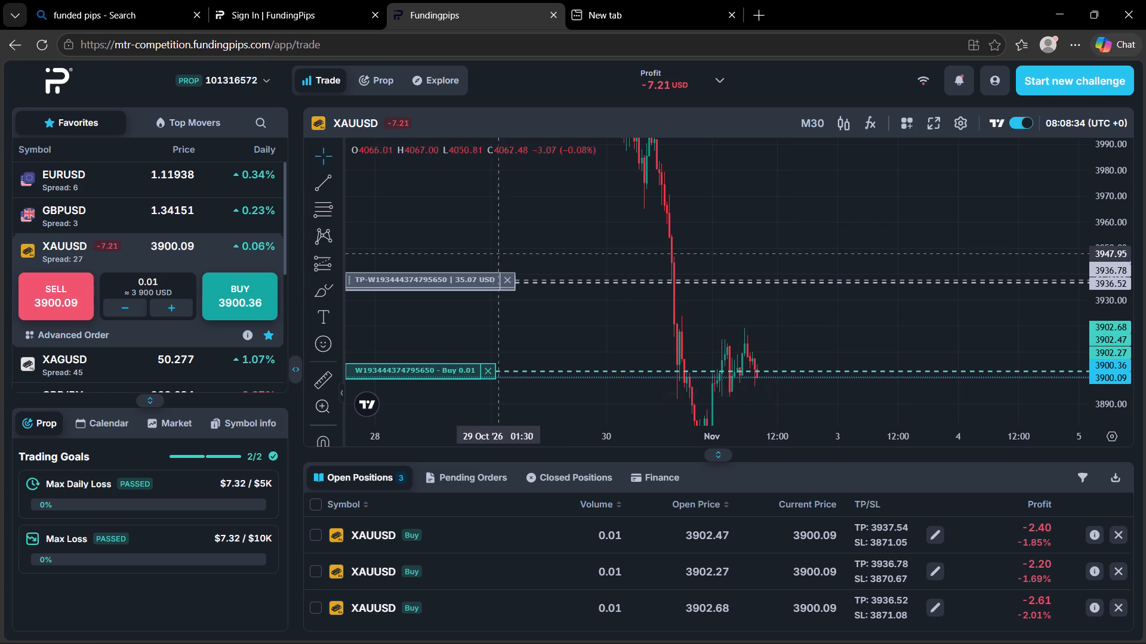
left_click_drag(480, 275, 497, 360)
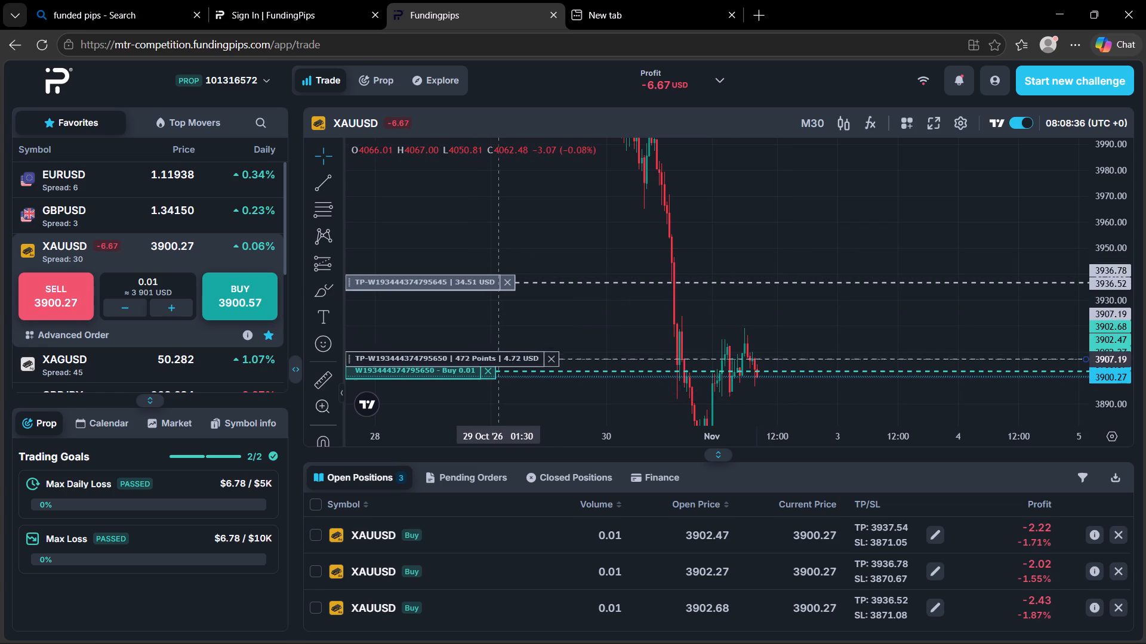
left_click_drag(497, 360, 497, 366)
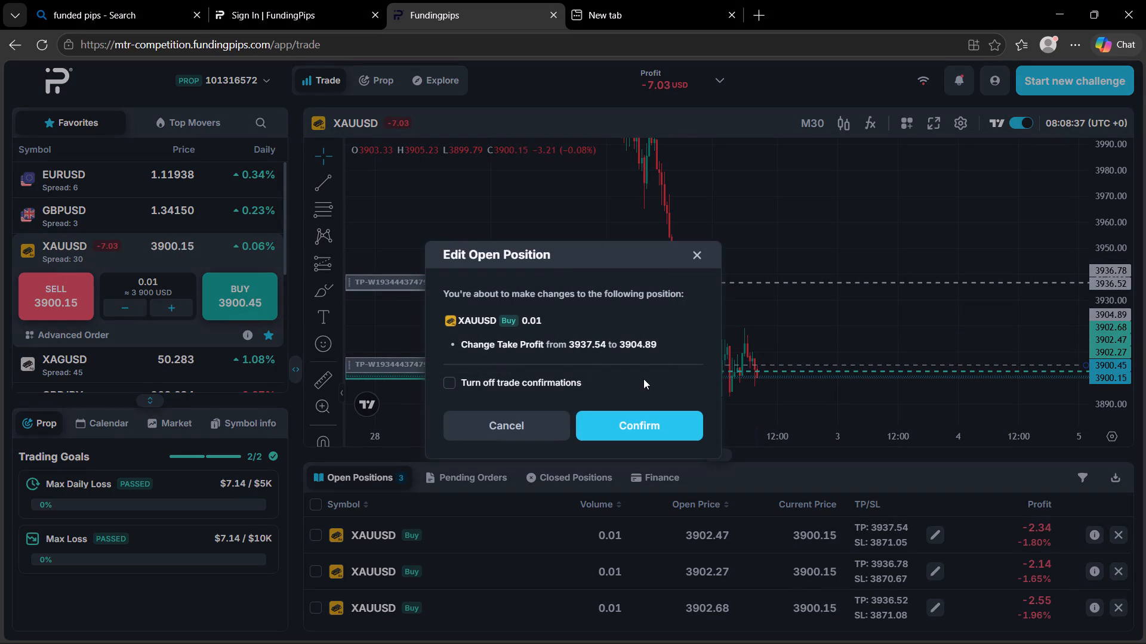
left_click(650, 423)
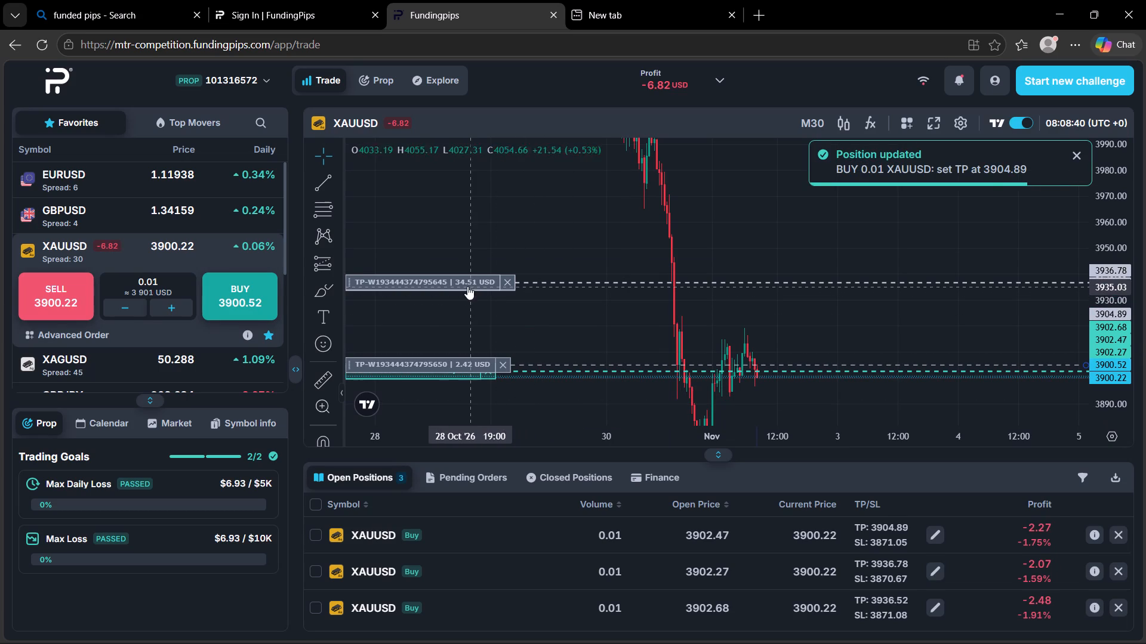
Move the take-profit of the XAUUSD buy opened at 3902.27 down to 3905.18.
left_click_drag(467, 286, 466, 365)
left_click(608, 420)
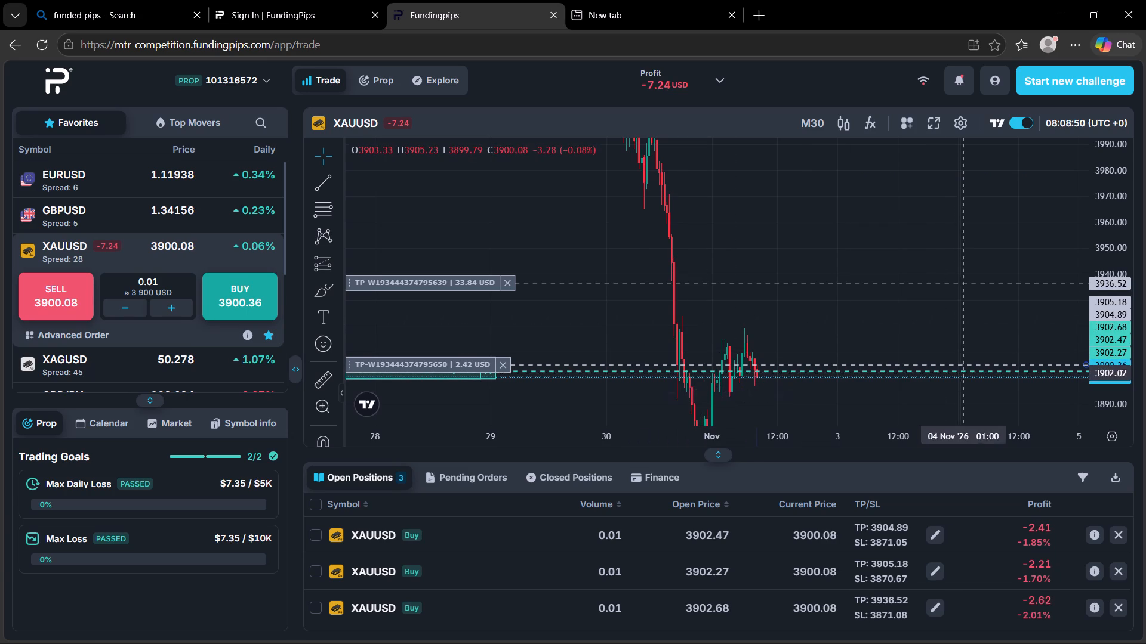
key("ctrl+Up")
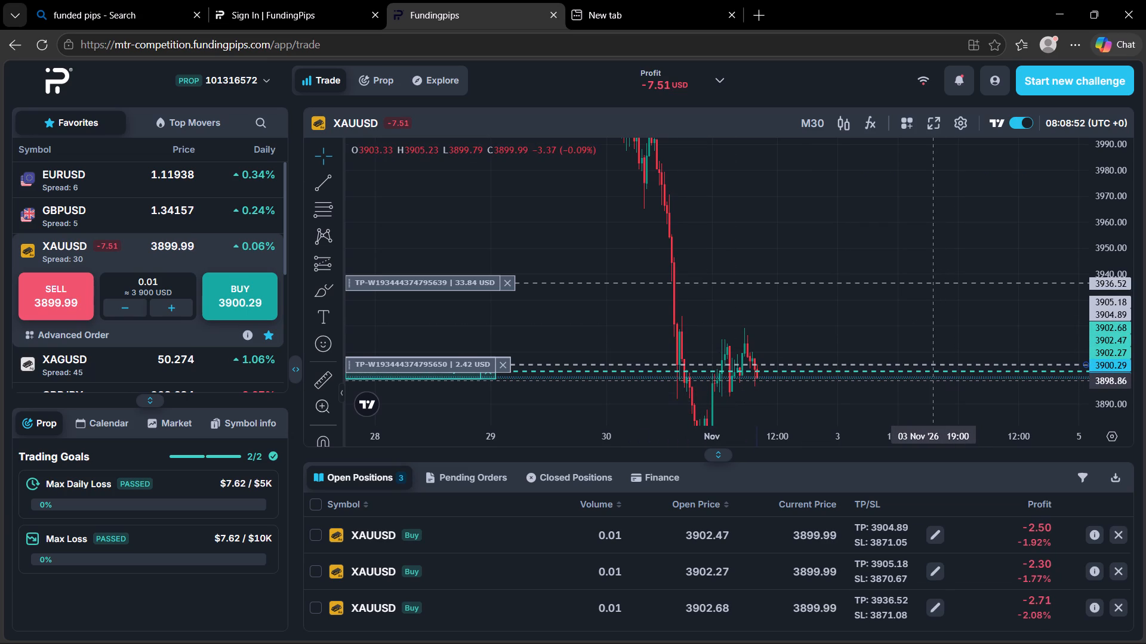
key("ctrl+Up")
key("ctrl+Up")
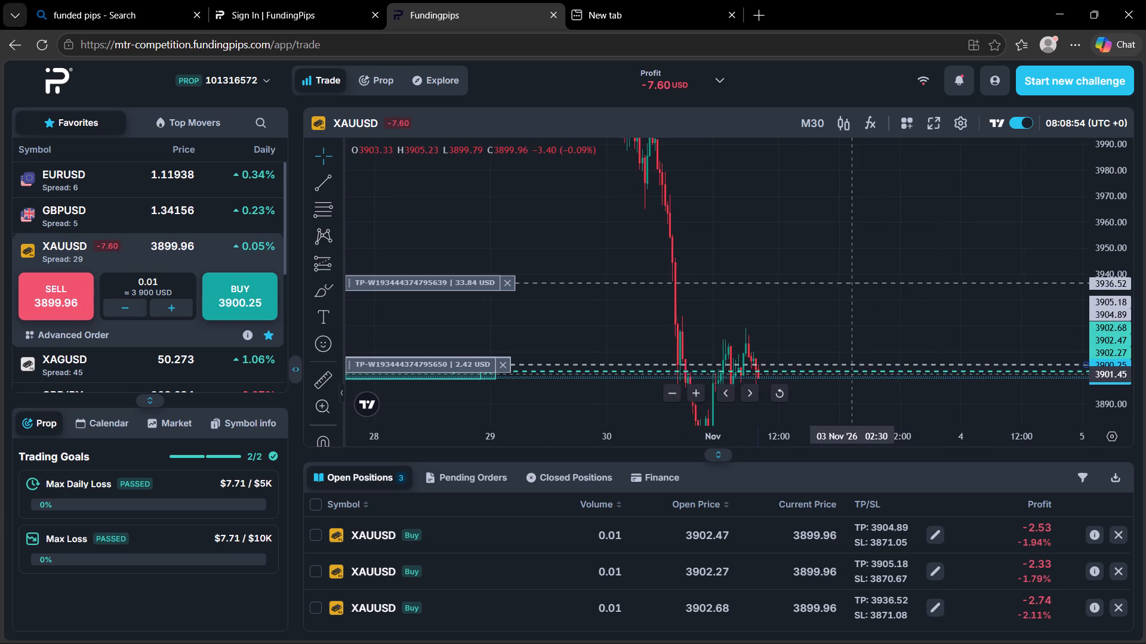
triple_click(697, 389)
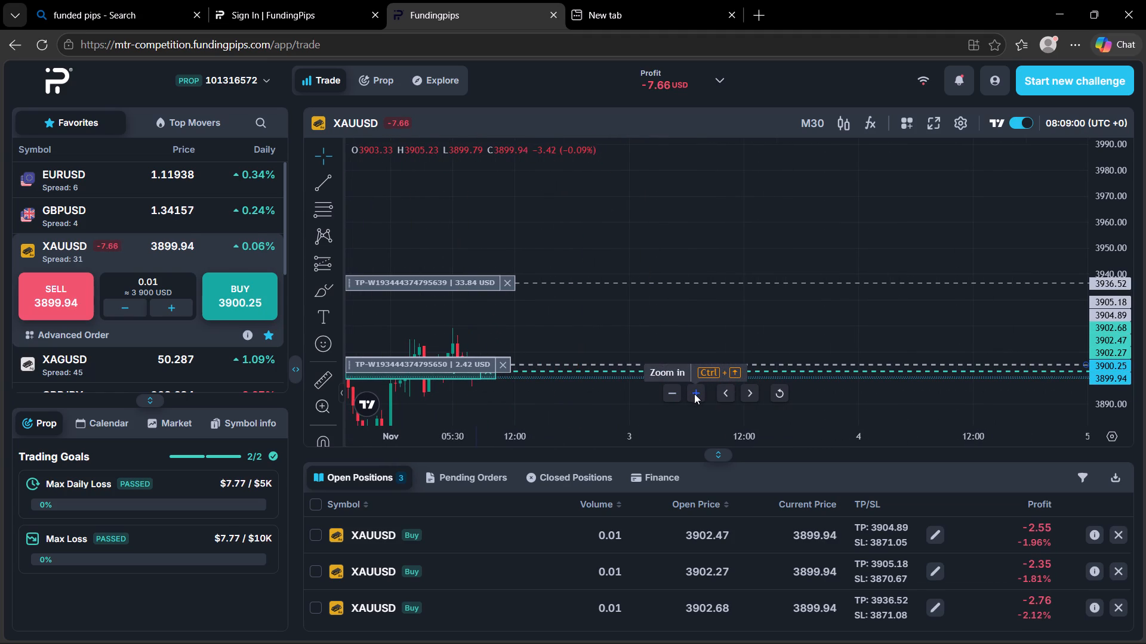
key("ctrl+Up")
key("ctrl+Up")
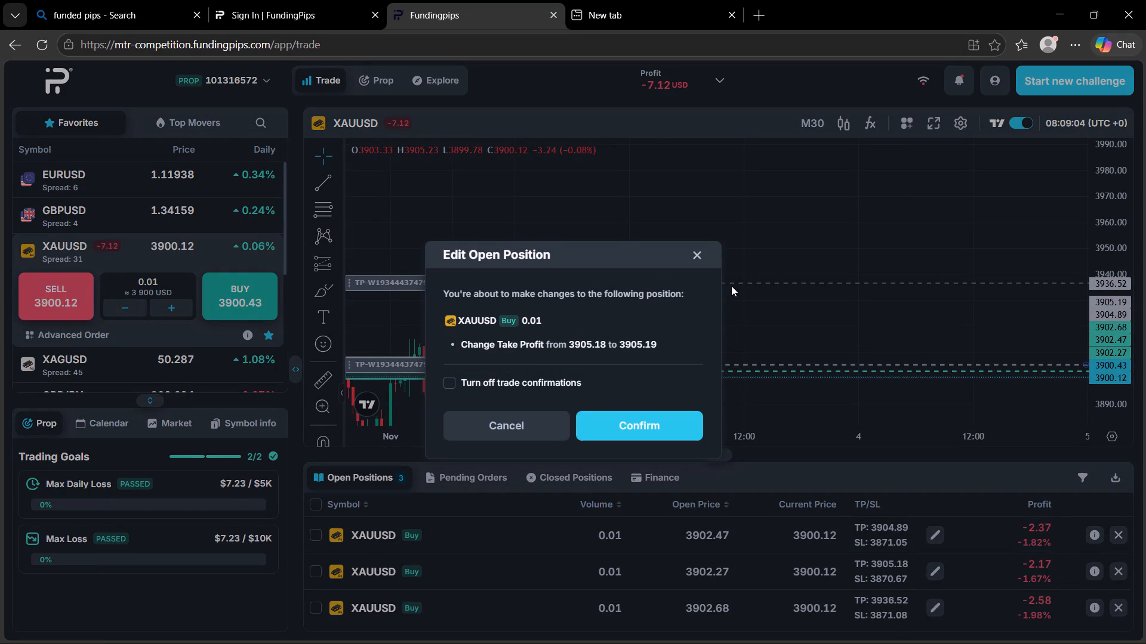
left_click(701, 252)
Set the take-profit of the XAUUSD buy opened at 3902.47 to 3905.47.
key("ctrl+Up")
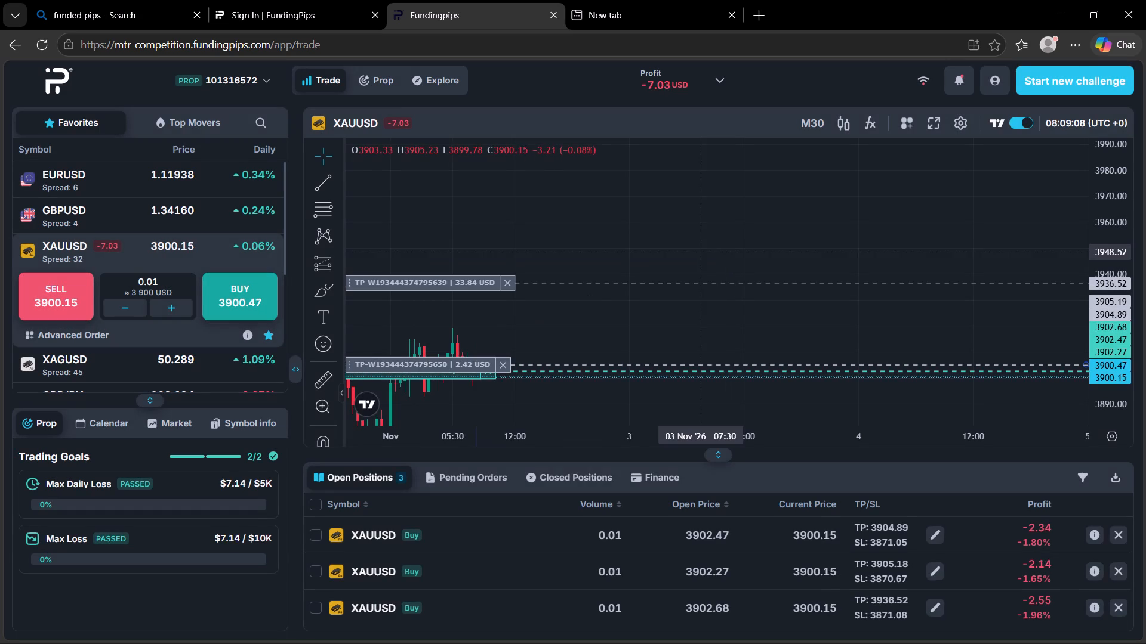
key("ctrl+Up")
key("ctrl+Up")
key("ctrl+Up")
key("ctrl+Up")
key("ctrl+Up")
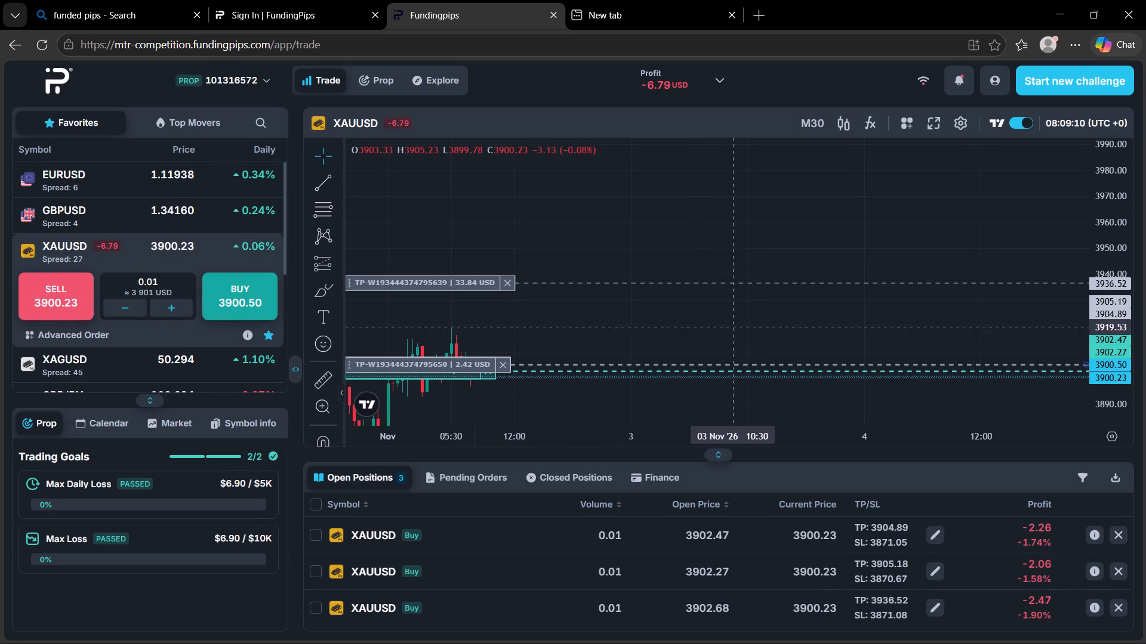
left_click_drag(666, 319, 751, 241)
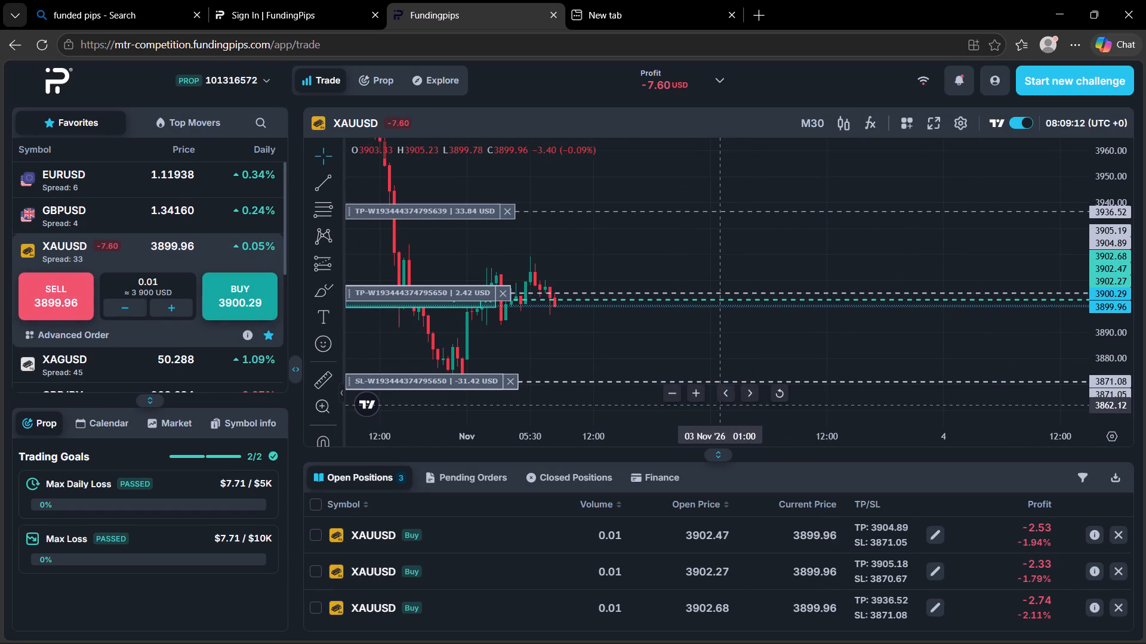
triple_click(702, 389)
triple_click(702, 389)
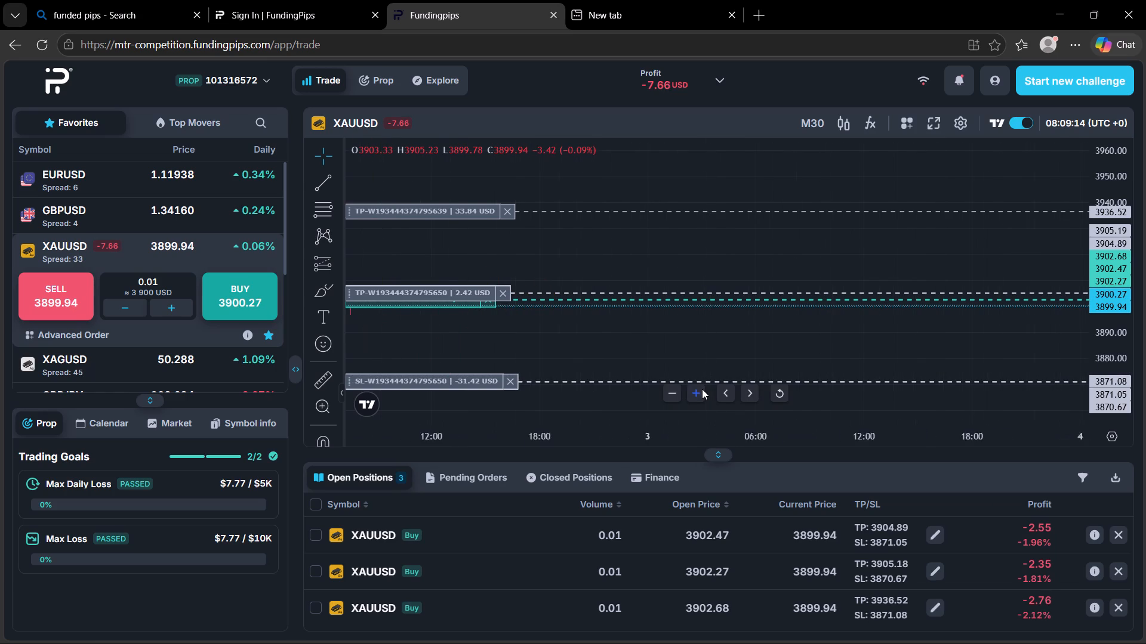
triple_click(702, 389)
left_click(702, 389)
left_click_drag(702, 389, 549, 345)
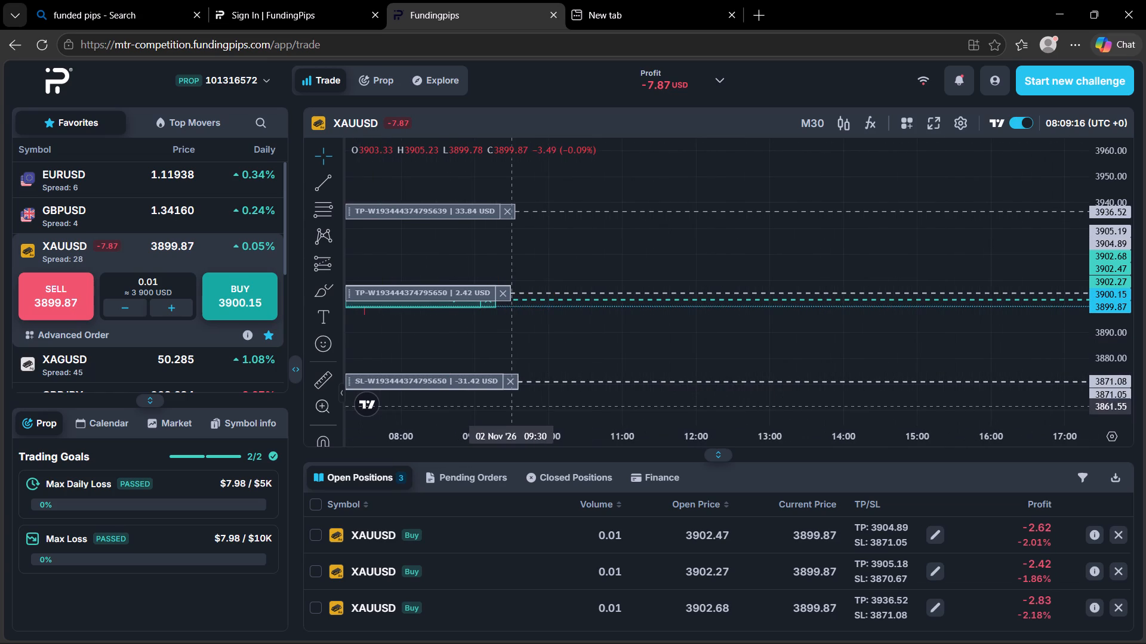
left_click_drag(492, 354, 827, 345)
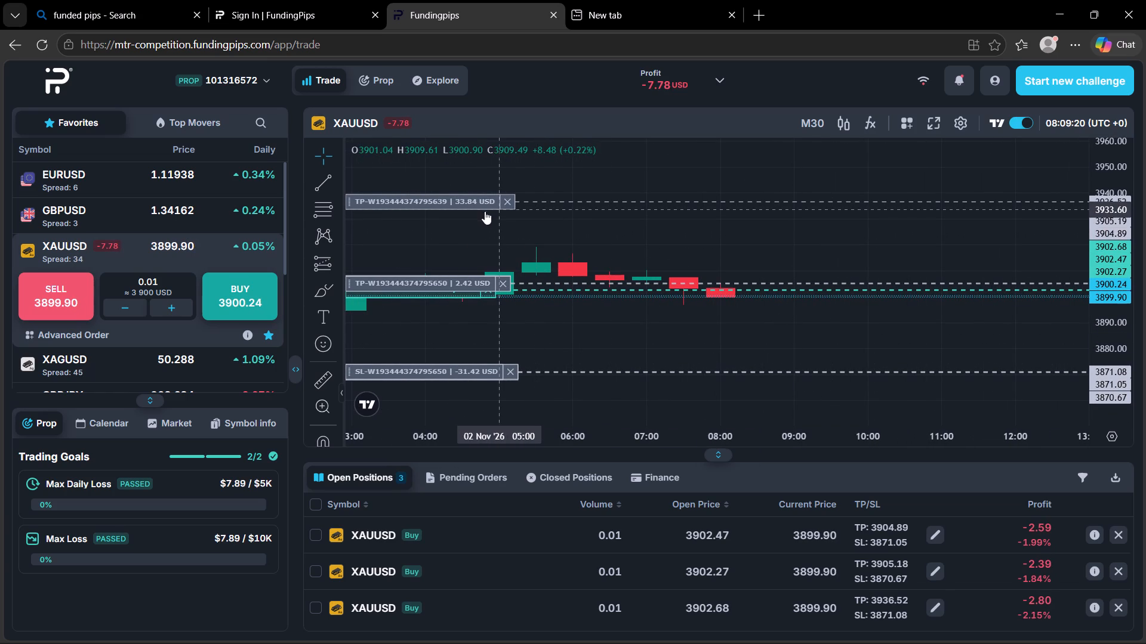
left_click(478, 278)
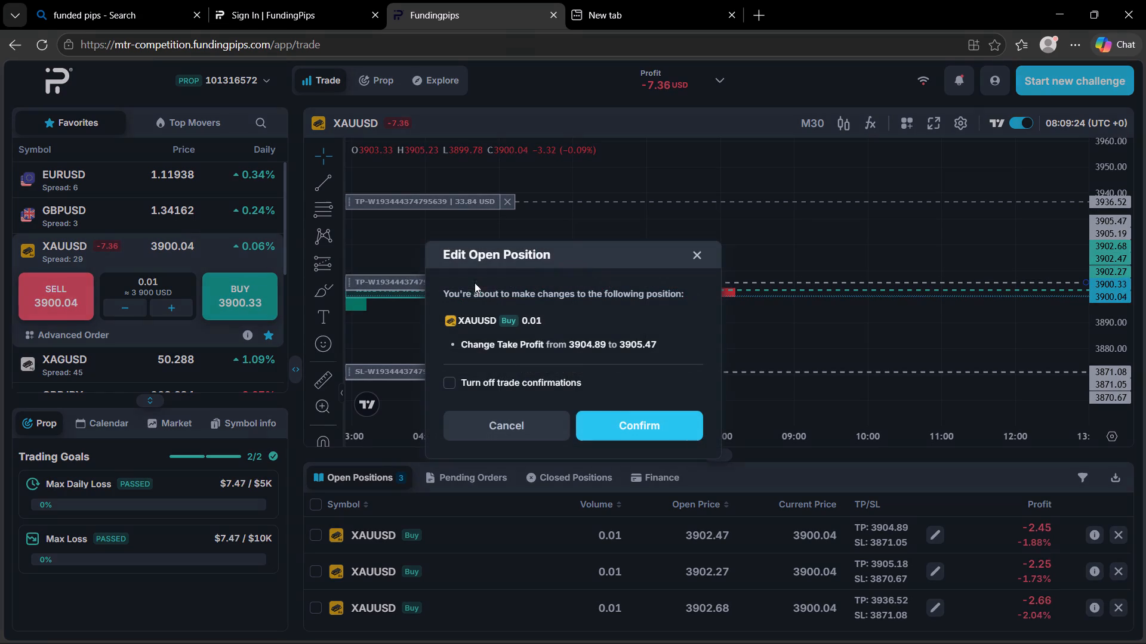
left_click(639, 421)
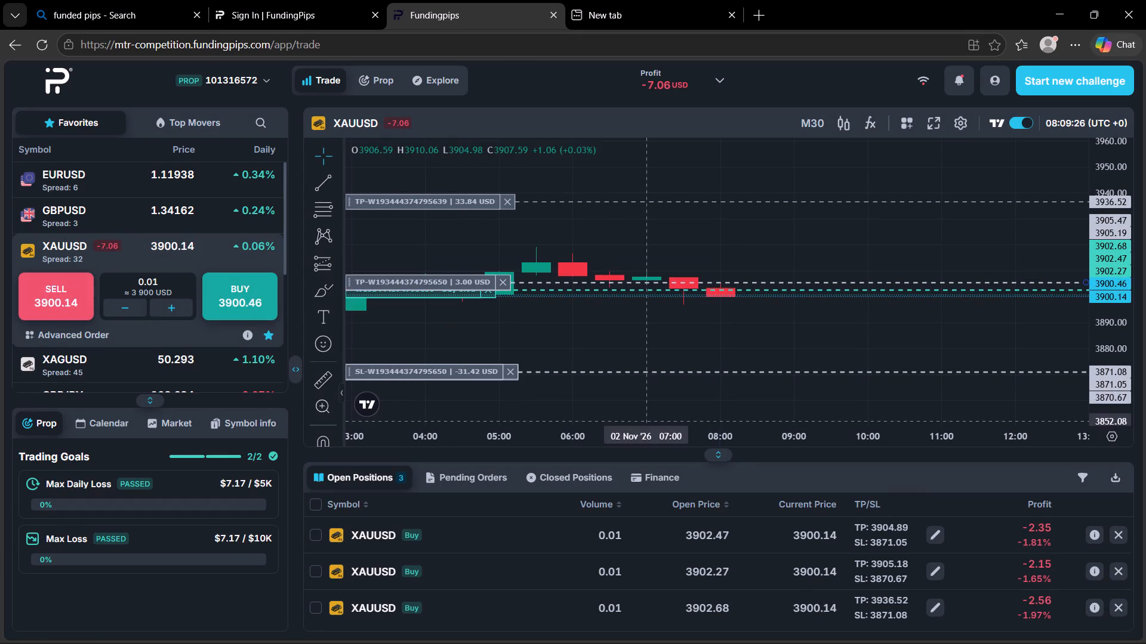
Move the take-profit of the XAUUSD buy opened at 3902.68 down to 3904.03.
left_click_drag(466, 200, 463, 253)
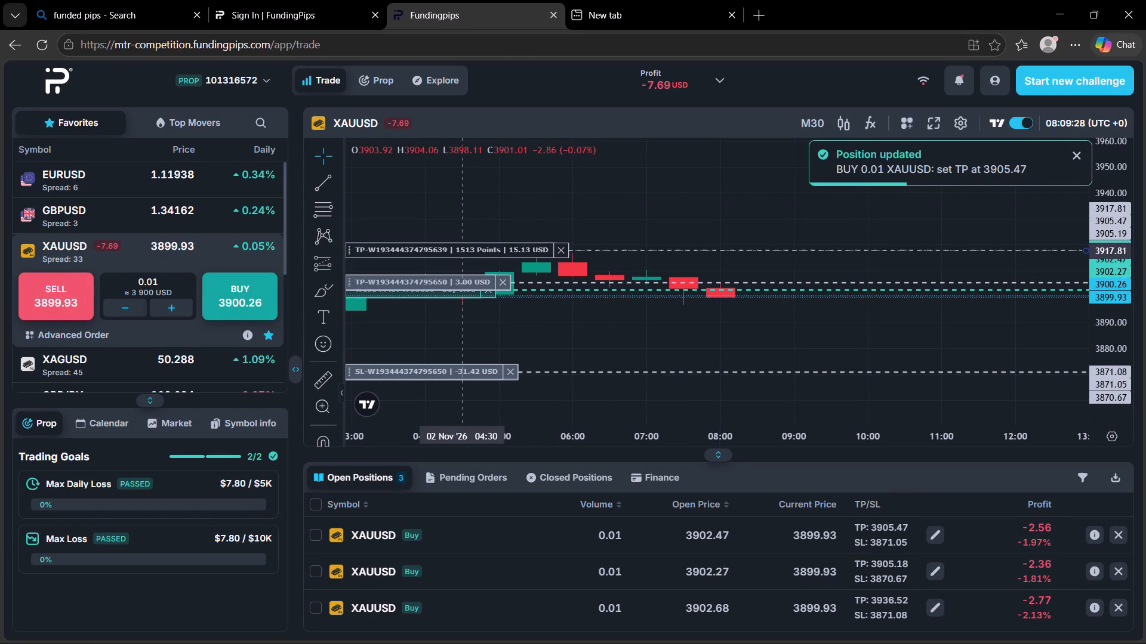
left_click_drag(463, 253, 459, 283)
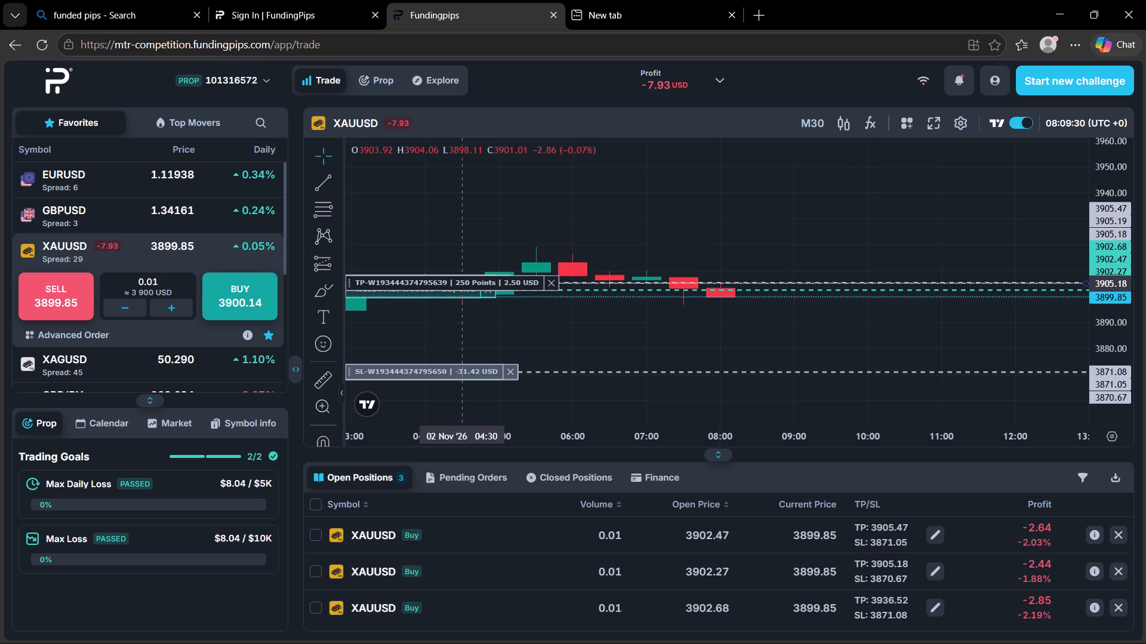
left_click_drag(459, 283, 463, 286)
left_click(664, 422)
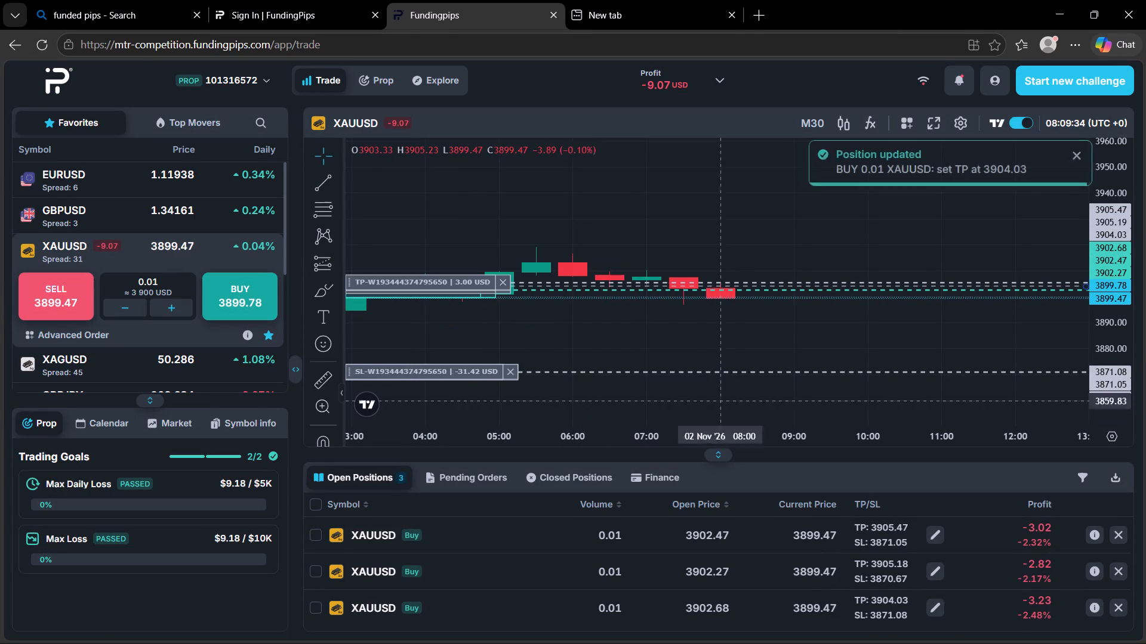
Lower the take-profit of the XAUUSD buy opened at 3902.68 to 3903.32.
left_click_drag(1116, 330, 1111, 134)
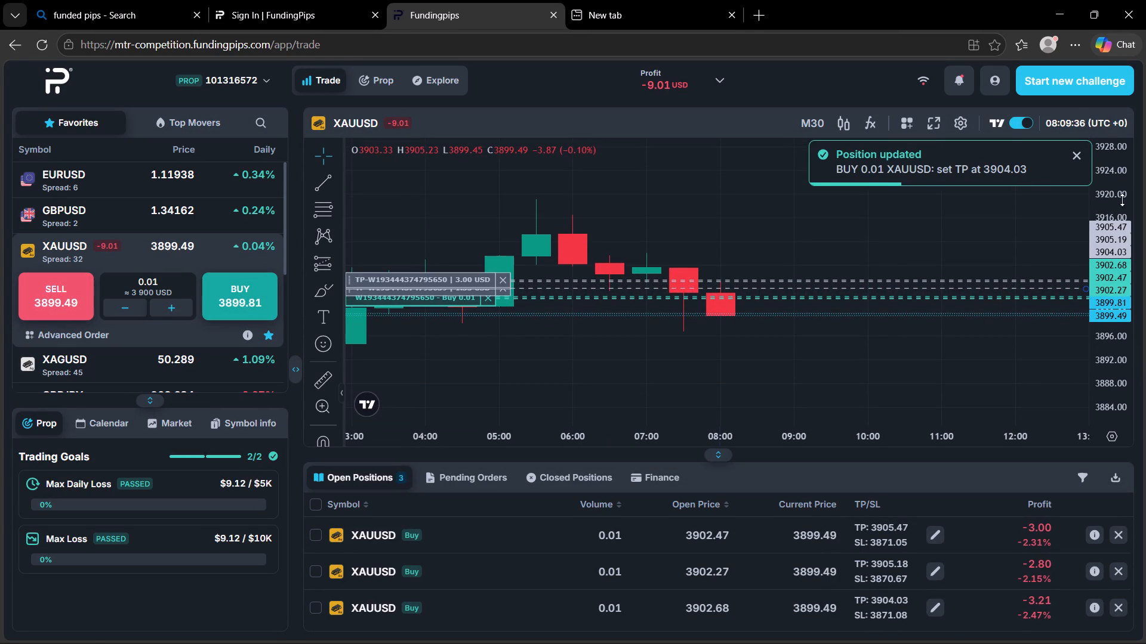
left_click_drag(1105, 402, 1114, 215)
left_click_drag(1115, 348, 1103, 232)
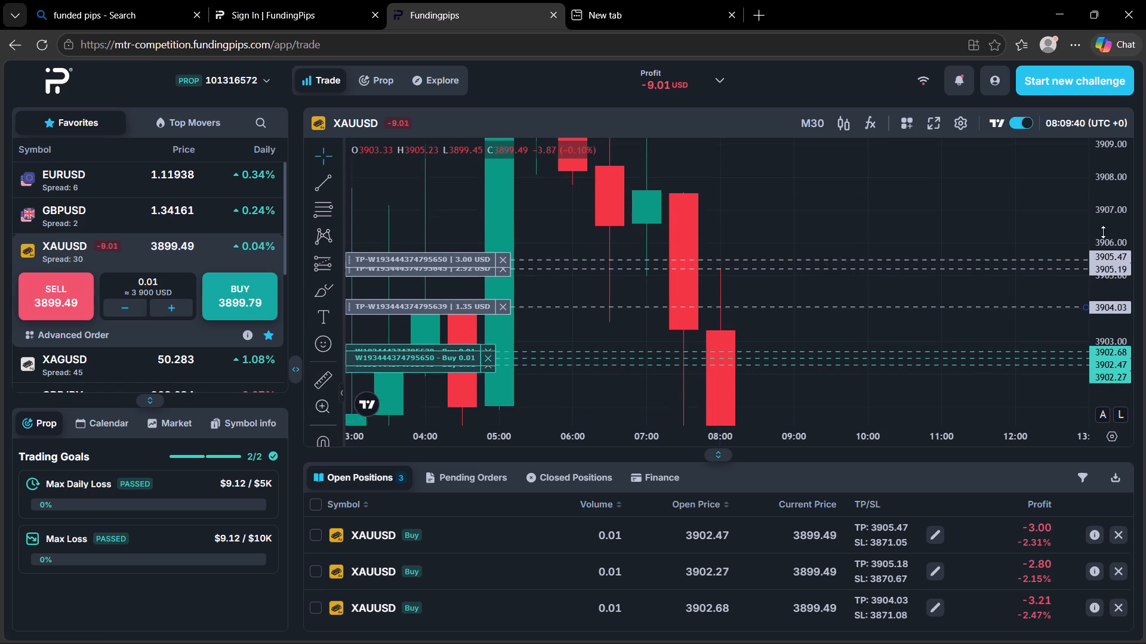
left_click_drag(1103, 232, 1105, 186)
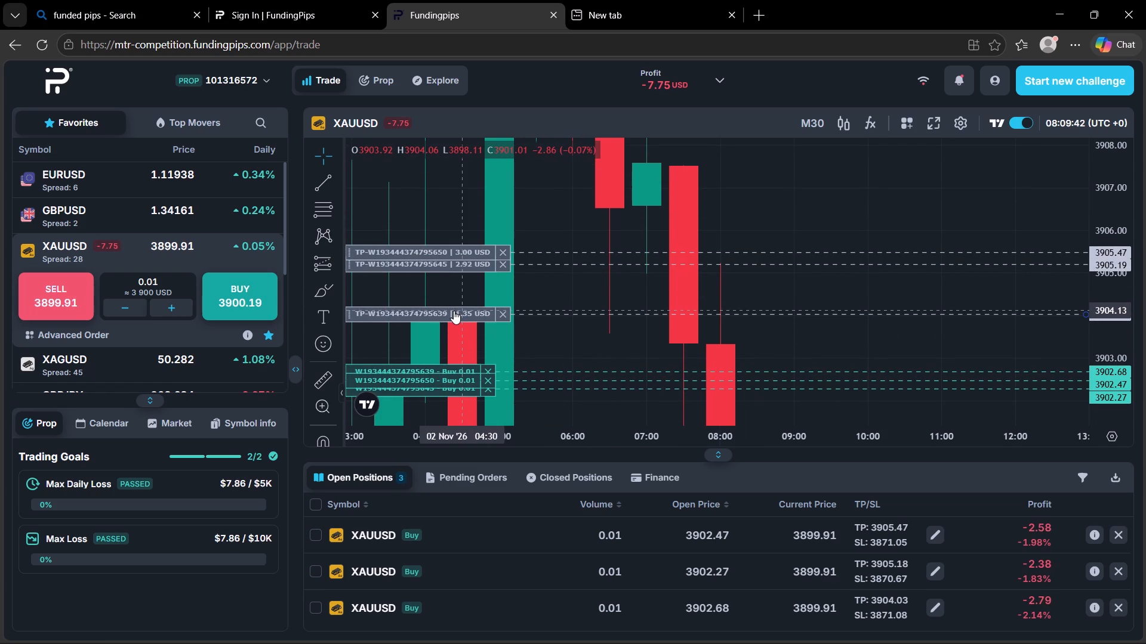
left_click_drag(454, 311, 451, 345)
left_click(660, 435)
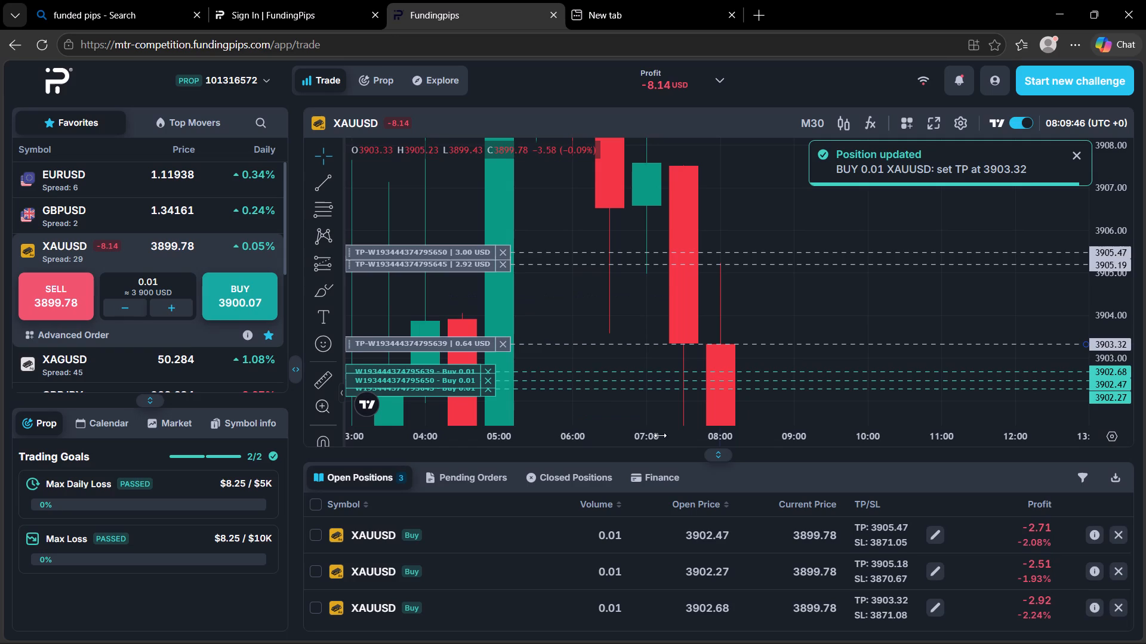
Lower the take-profit of the XAUUSD buy opened at 3902.27 to 3903.22.
left_click_drag(475, 265, 470, 322)
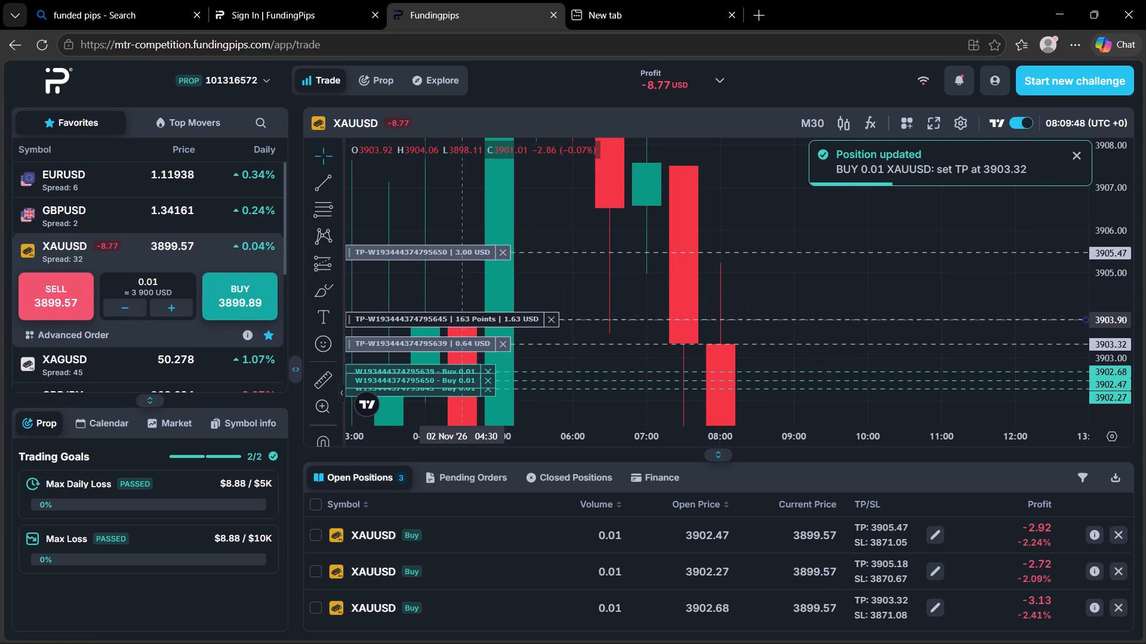
left_click_drag(470, 322, 453, 344)
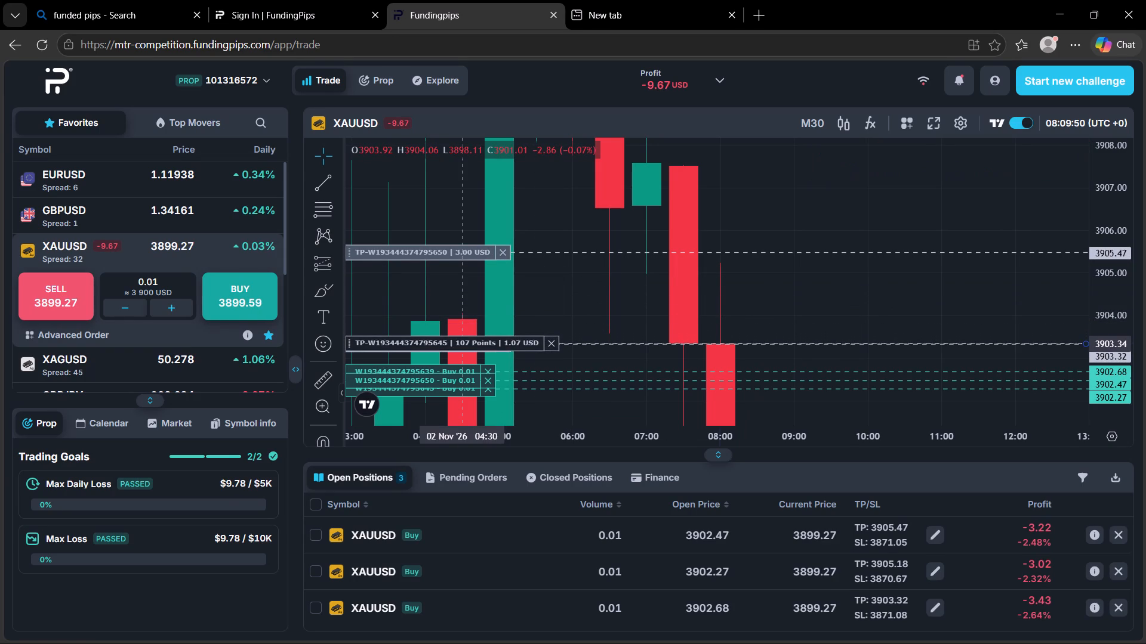
left_click_drag(453, 344, 452, 349)
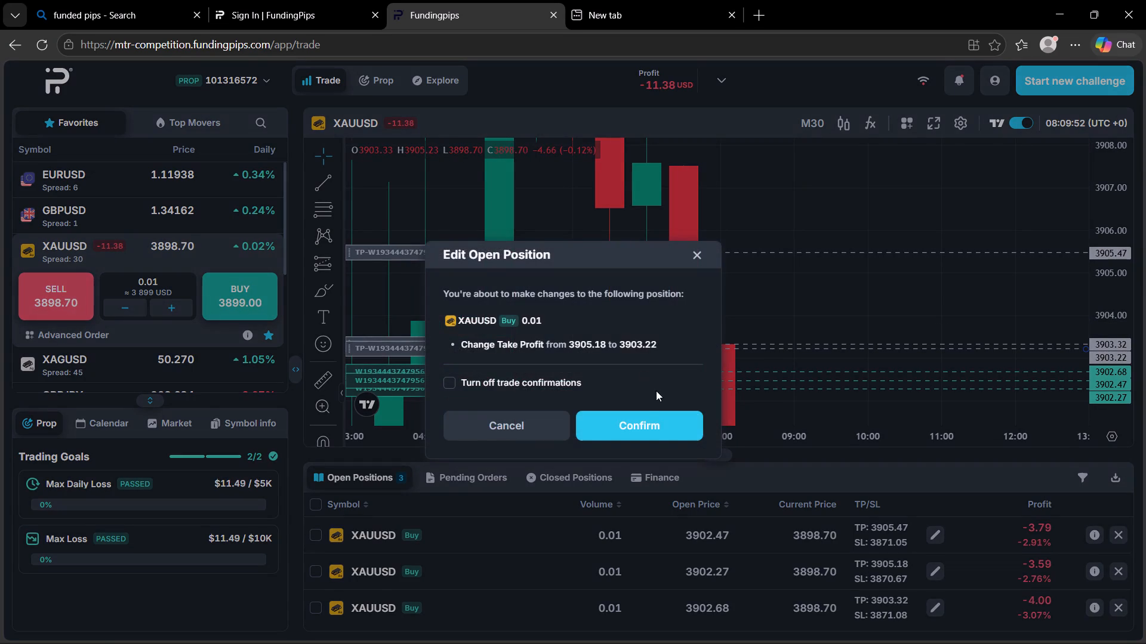
left_click(644, 419)
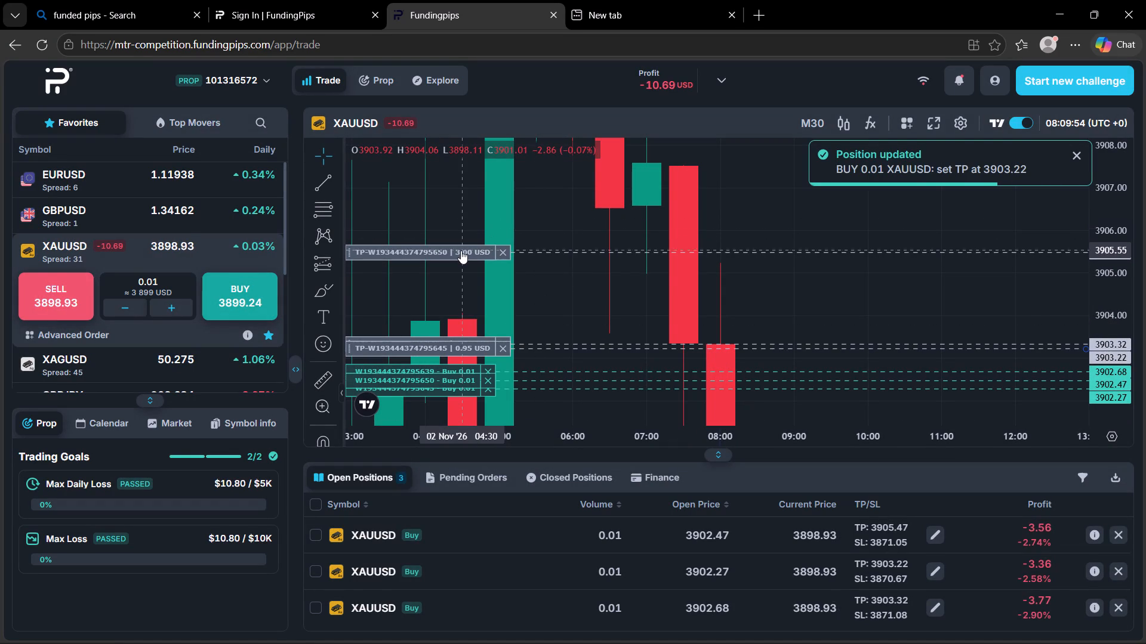
Lower the take-profit of the XAUUSD buy opened at 3902.47 to 3903.18.
left_click_drag(461, 250, 463, 351)
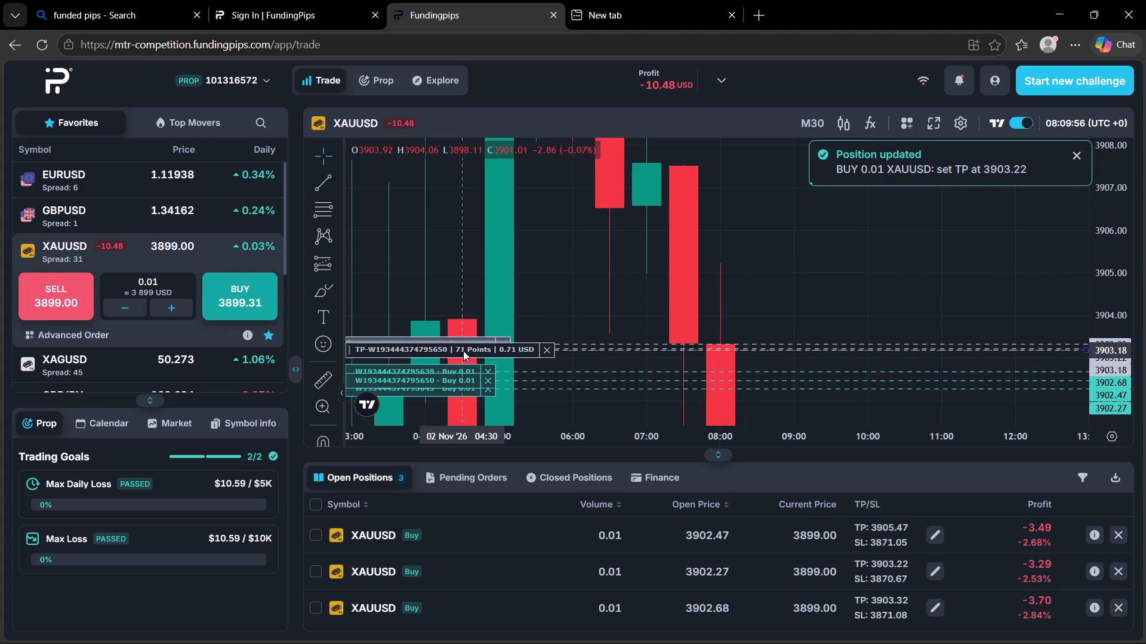
left_click(636, 425)
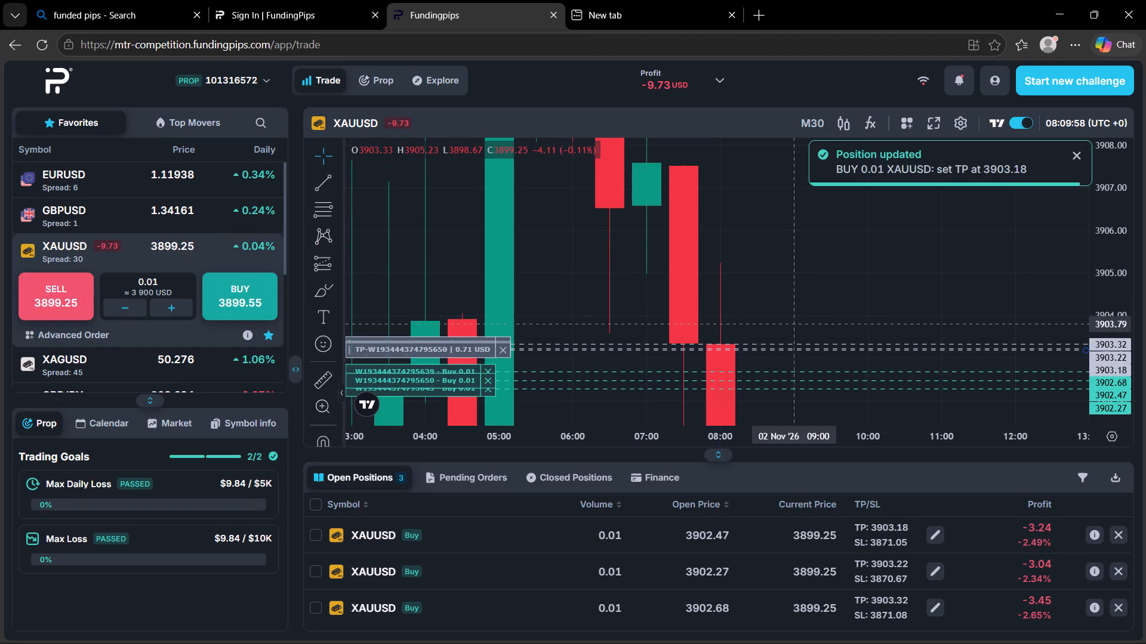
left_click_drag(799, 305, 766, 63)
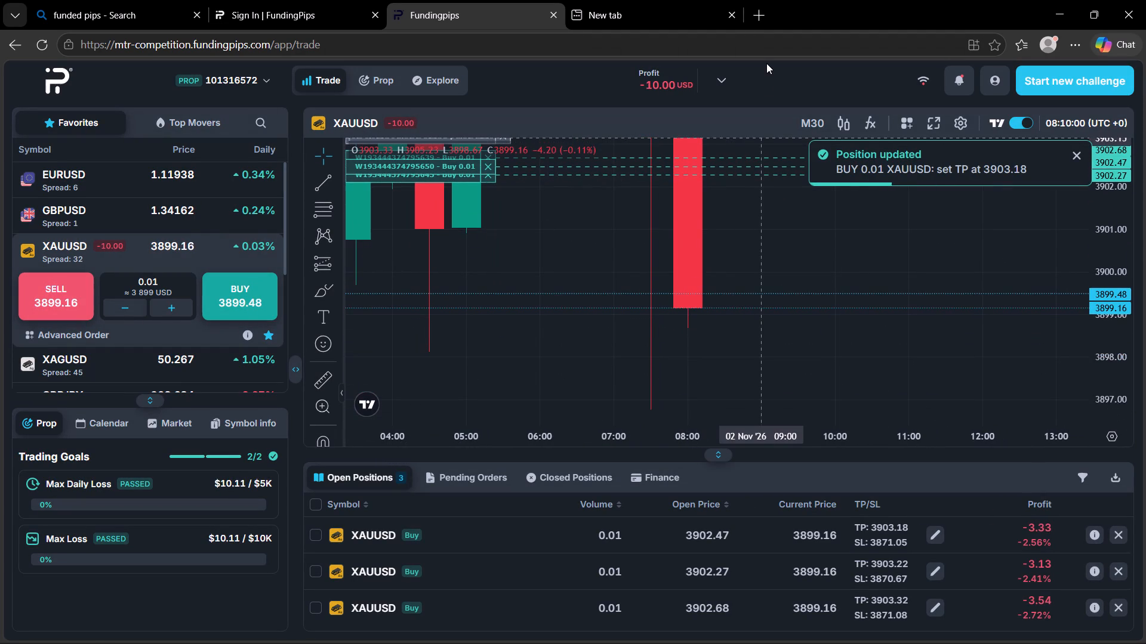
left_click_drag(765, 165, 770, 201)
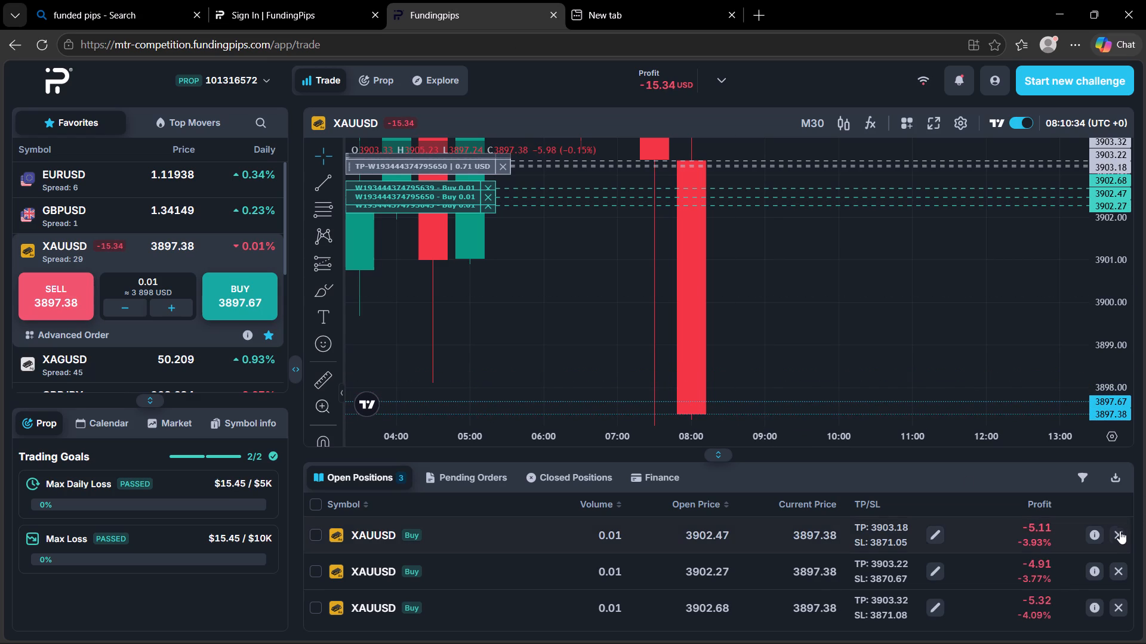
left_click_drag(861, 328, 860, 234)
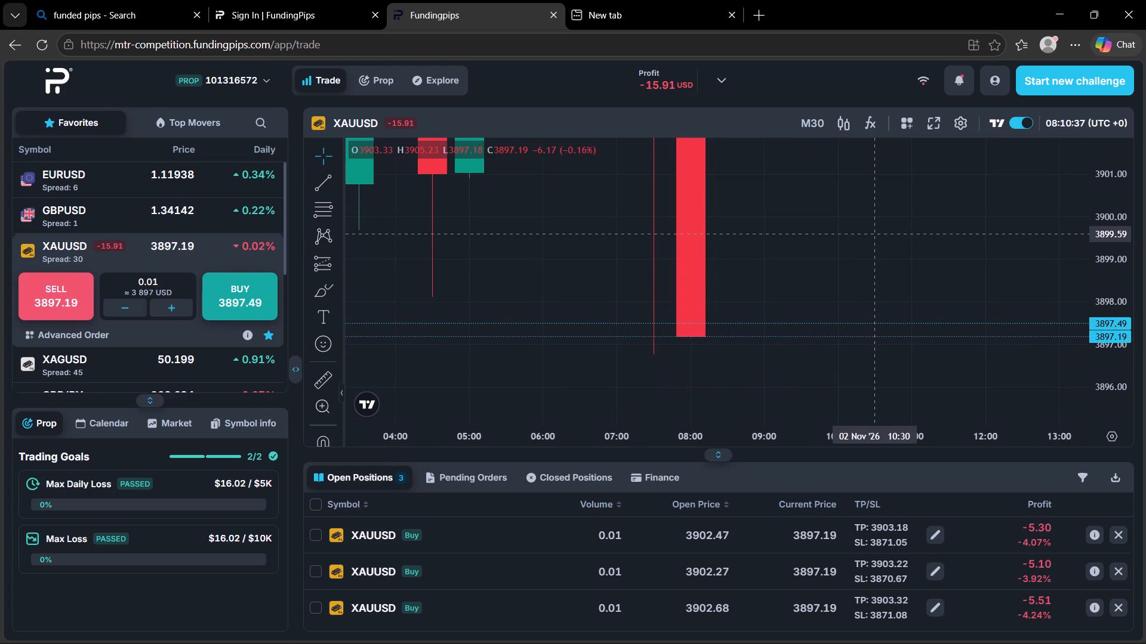
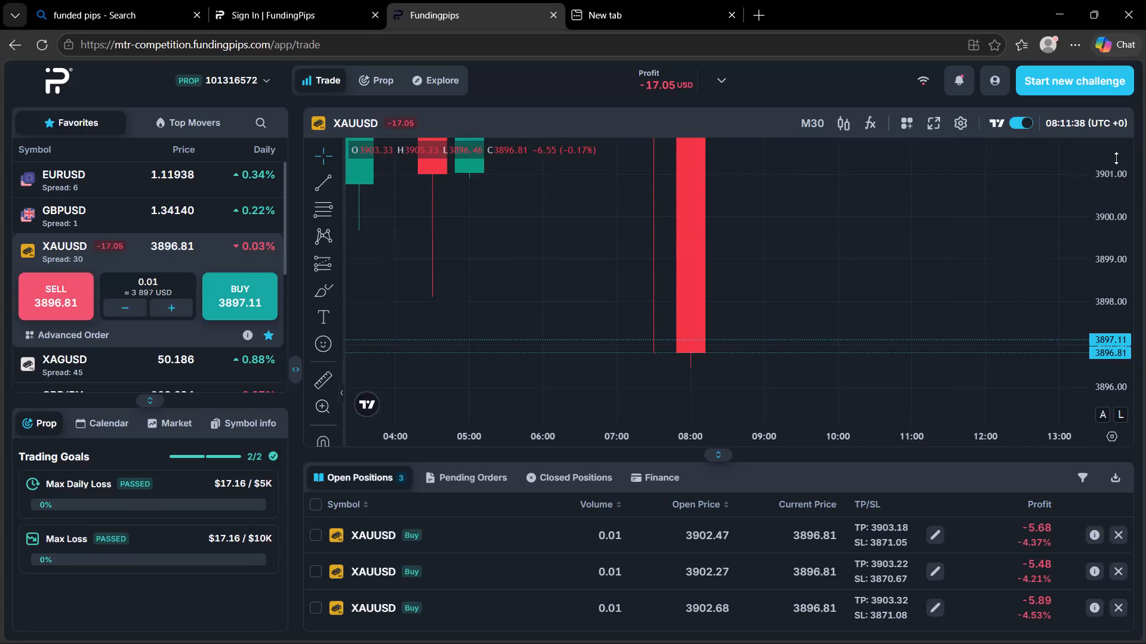
Switch the XAUUSD chart from M30 to H1 and examine recent candles against the open buys' take-profit and stop-loss levels.
left_click_drag(1116, 158, 1120, 400)
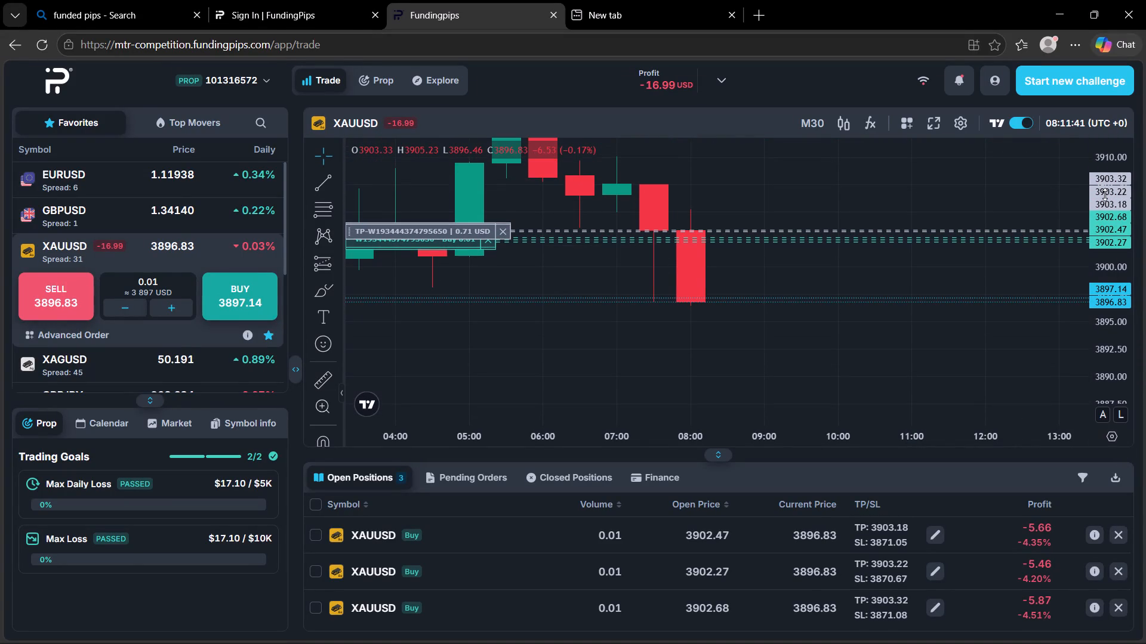
left_click_drag(1105, 194, 1108, 295)
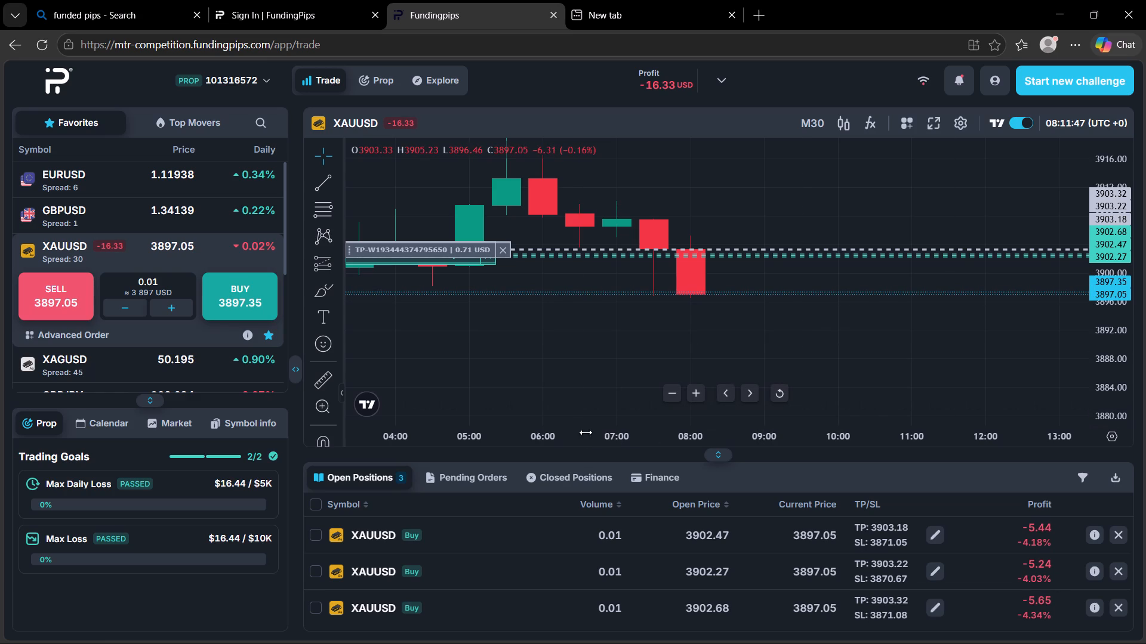
left_click_drag(586, 445, 824, 431)
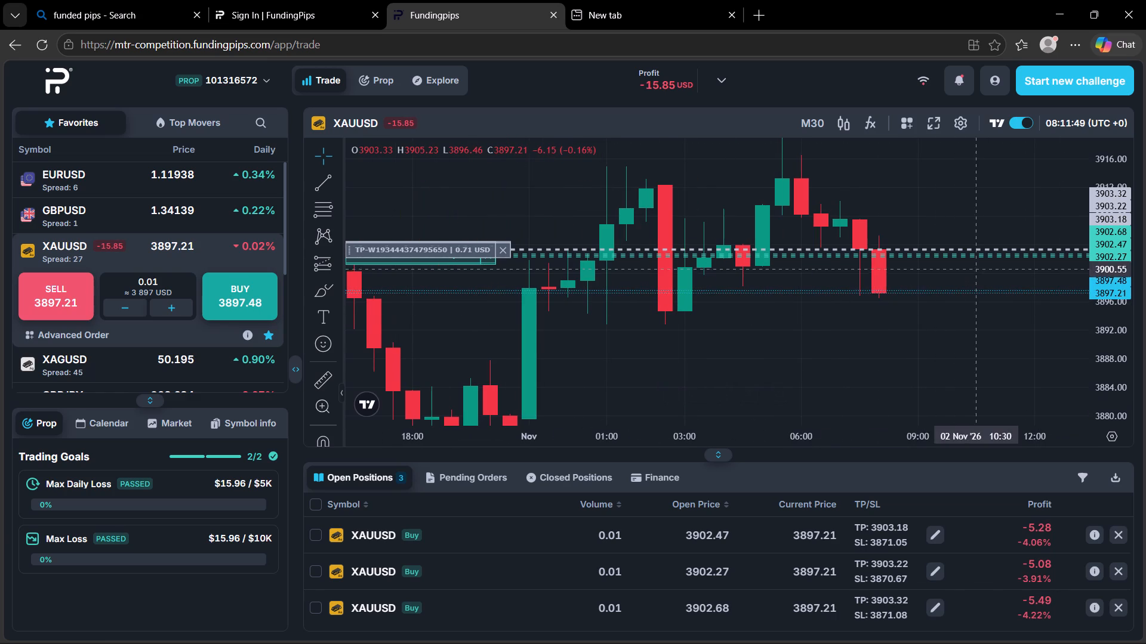
left_click(815, 128)
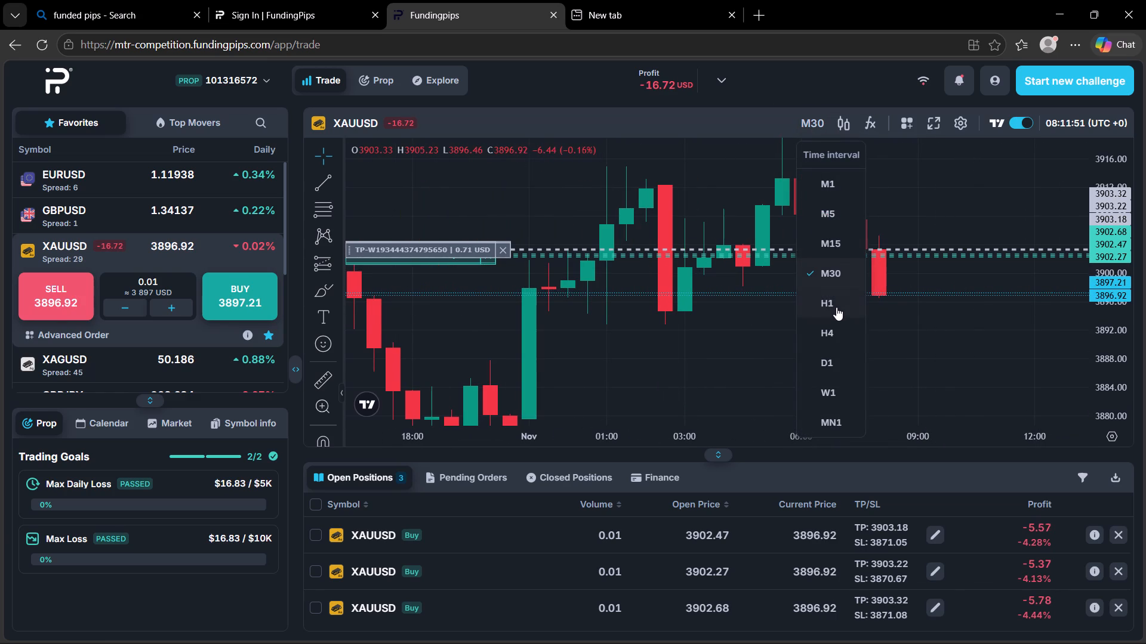
left_click(836, 307)
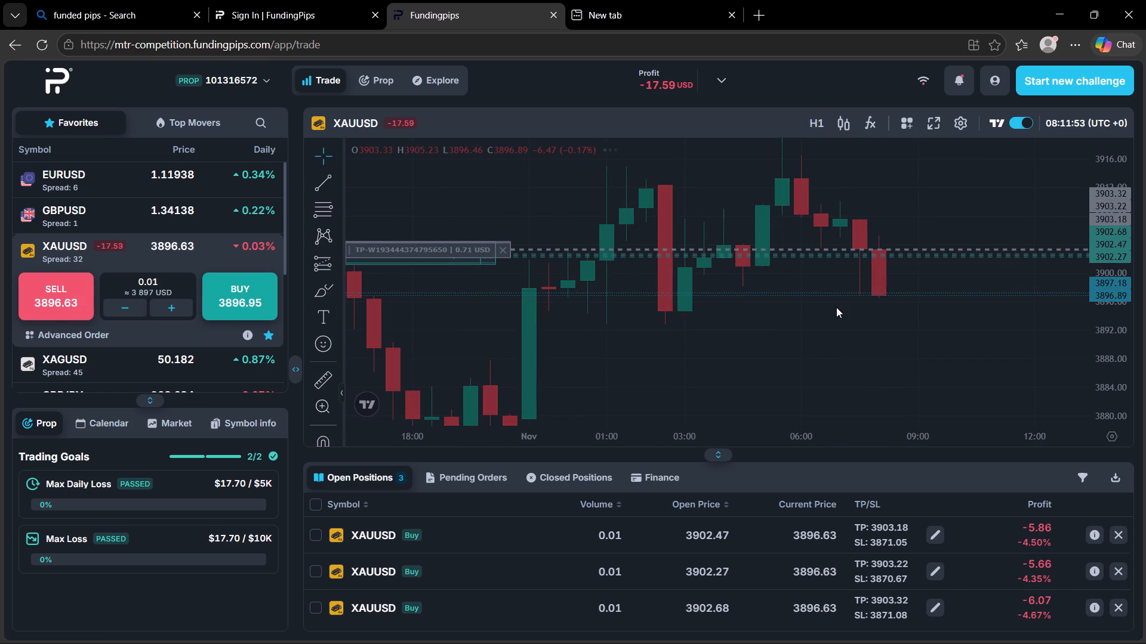
left_click_drag(936, 329, 819, 360)
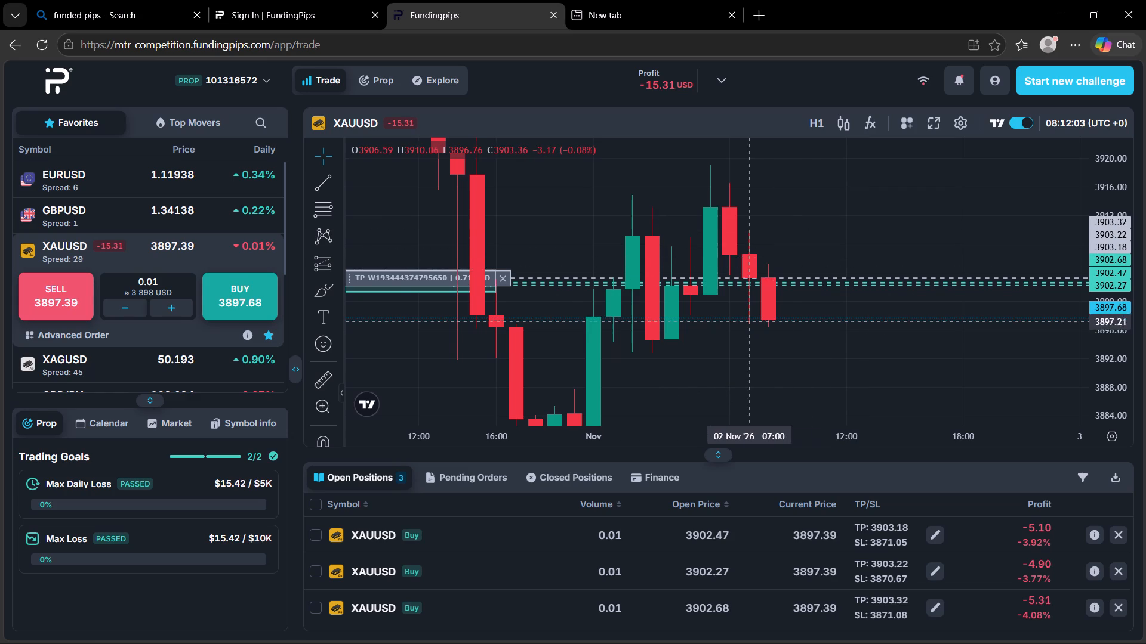
left_click_drag(741, 343, 733, 178)
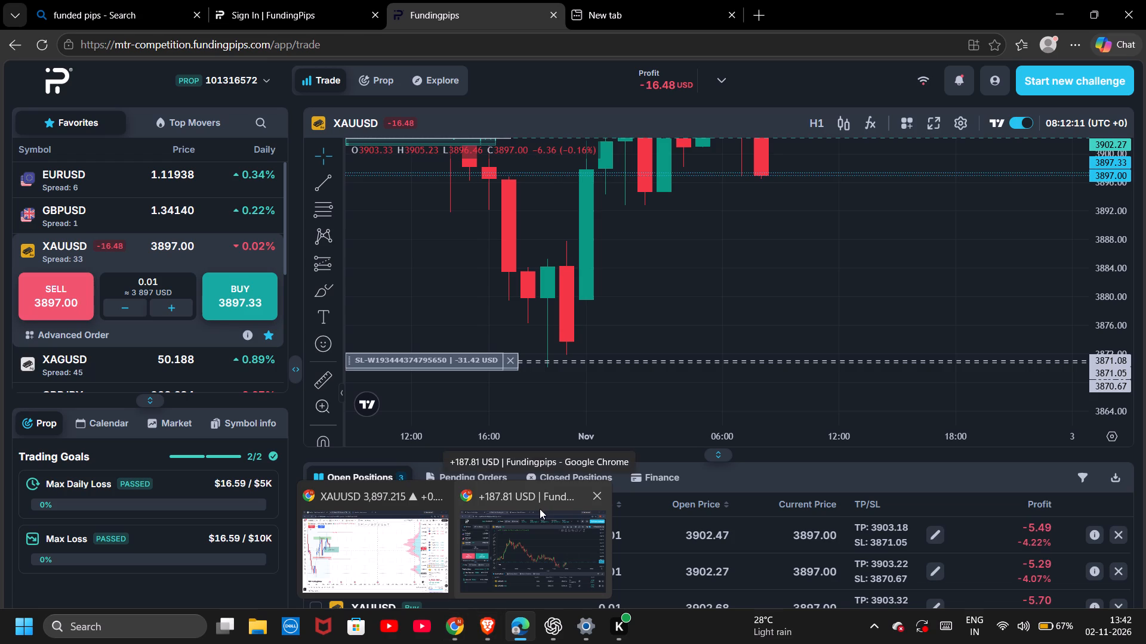
Switch to the TradingView XAUUSD chart in Chrome and extend the red resistence zone past the latest candle.
left_click(384, 517)
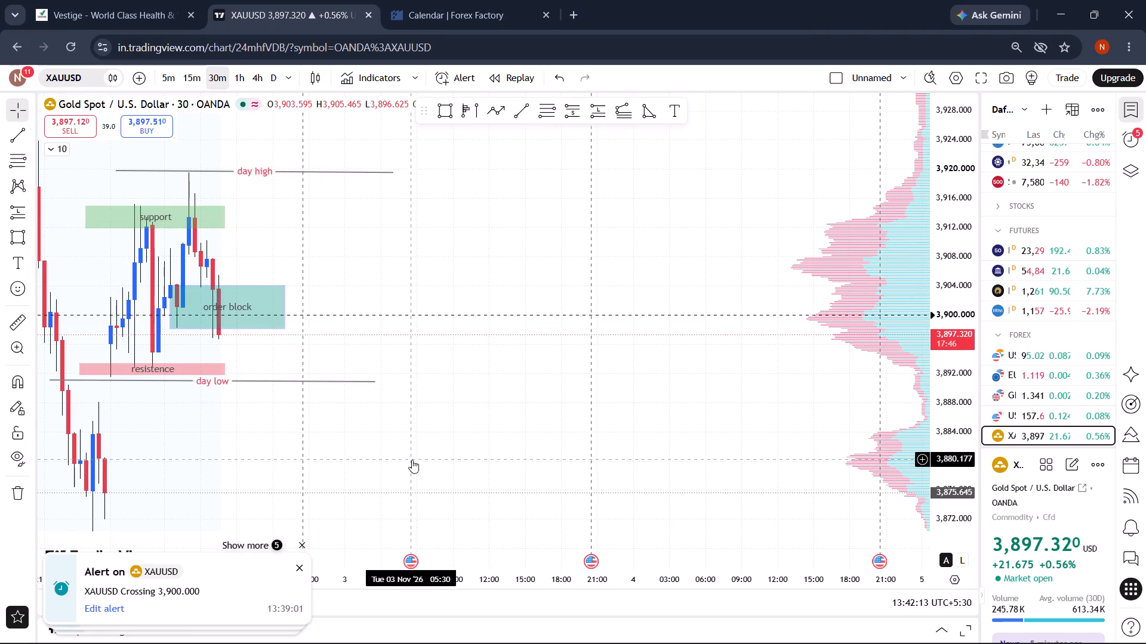
left_click_drag(412, 460, 458, 408)
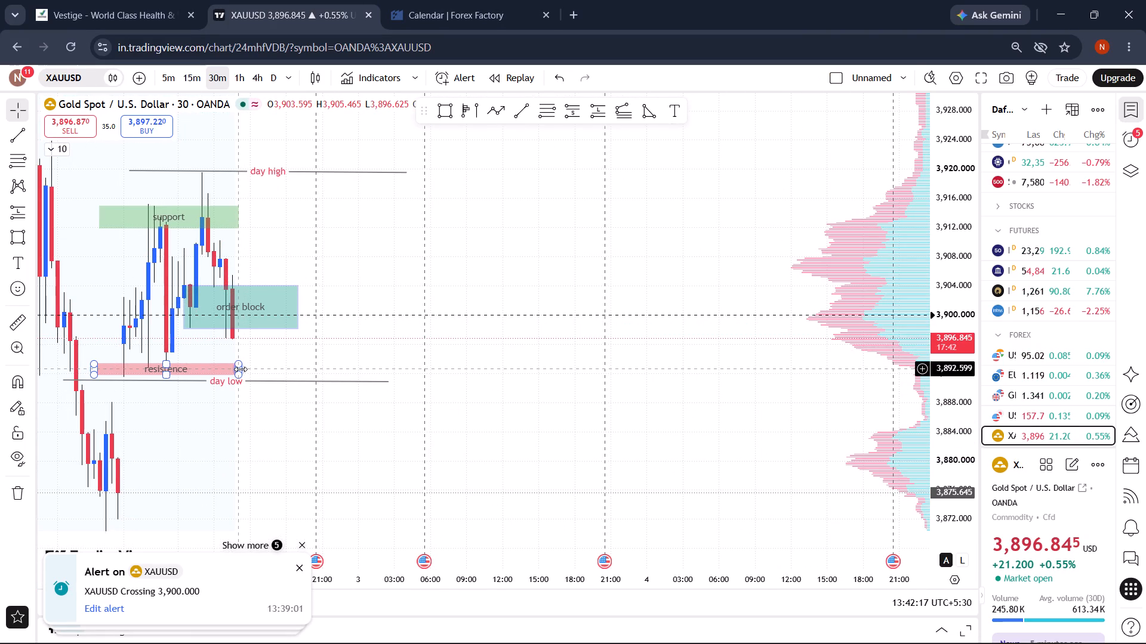
left_click_drag(241, 369, 270, 369)
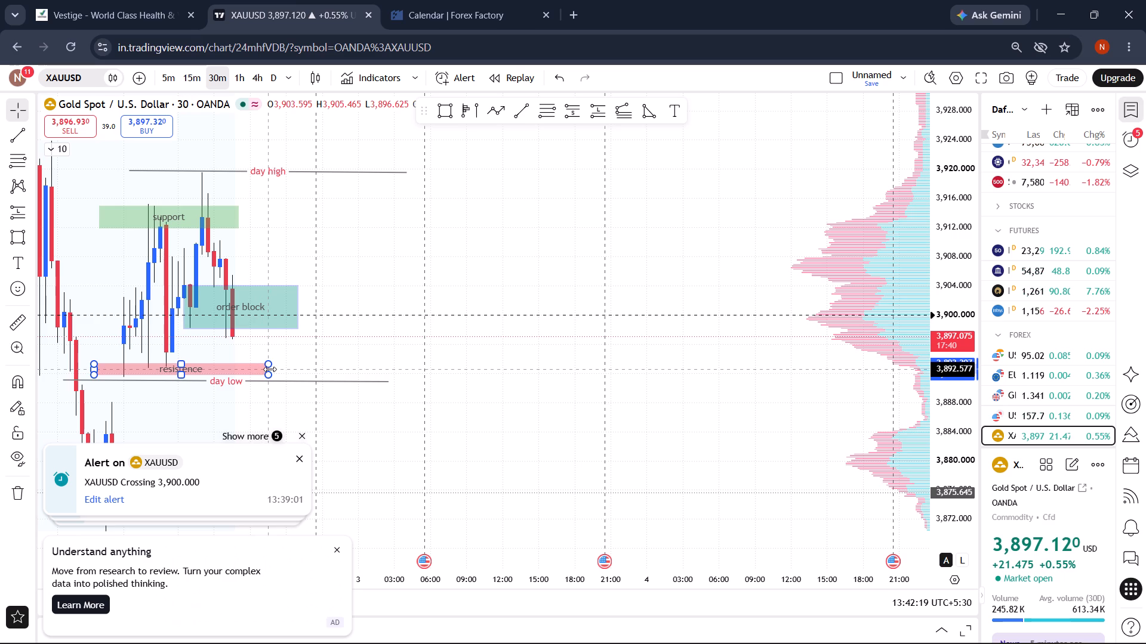
left_click_drag(270, 369, 275, 371)
left_click(350, 347)
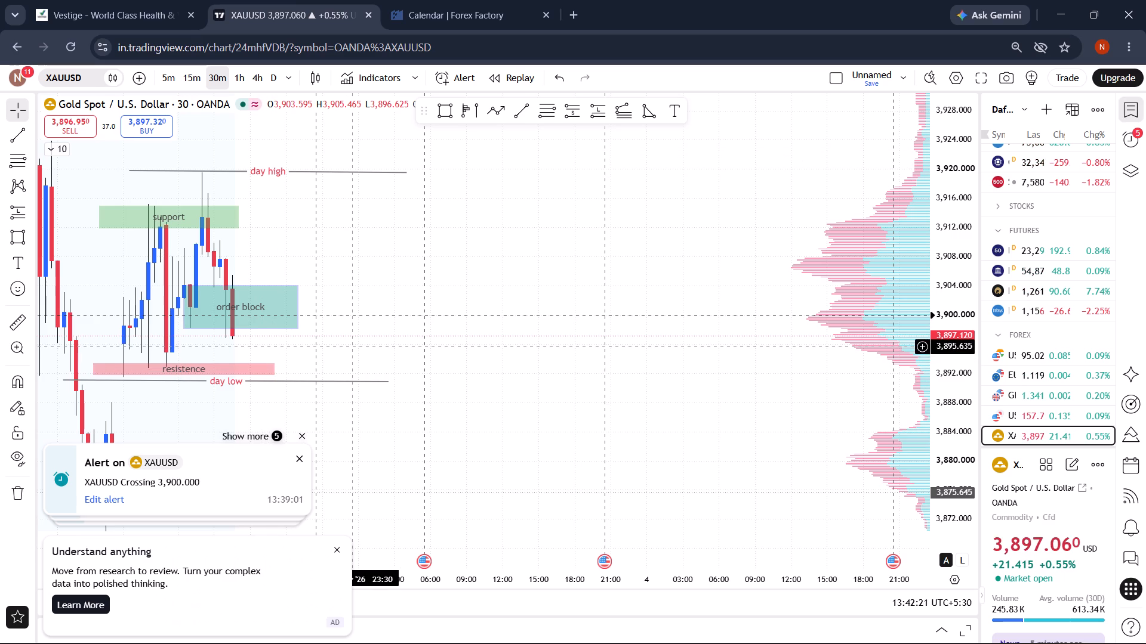
Delete the teal order block rectangle from the 30-minute XAUUSD chart.
left_click_drag(258, 311, 277, 246)
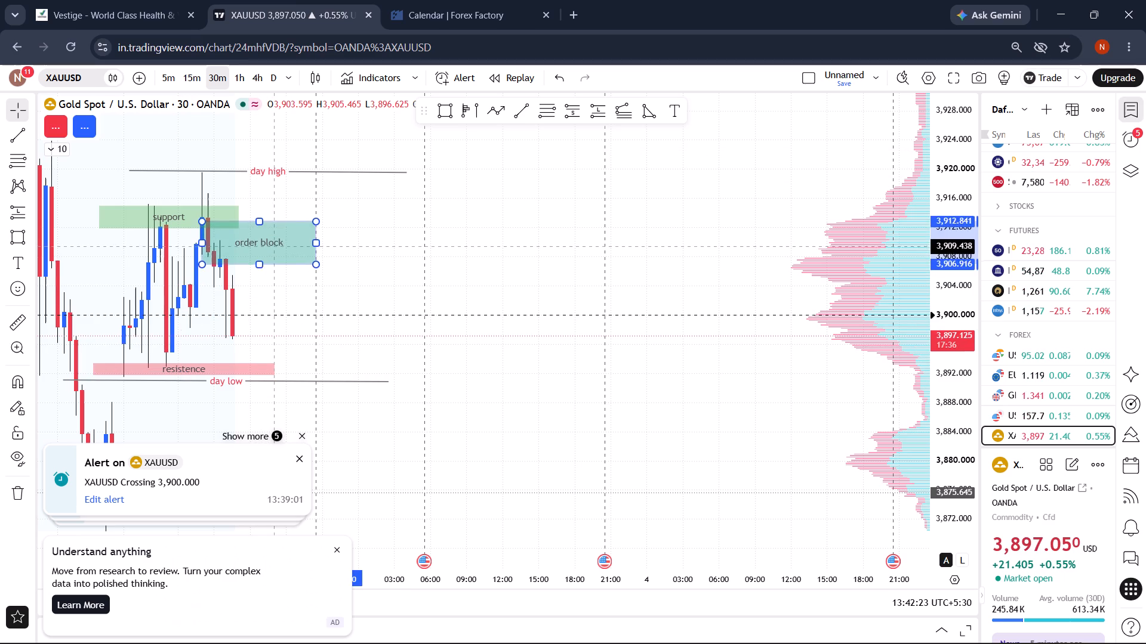
left_click_drag(277, 246, 273, 234)
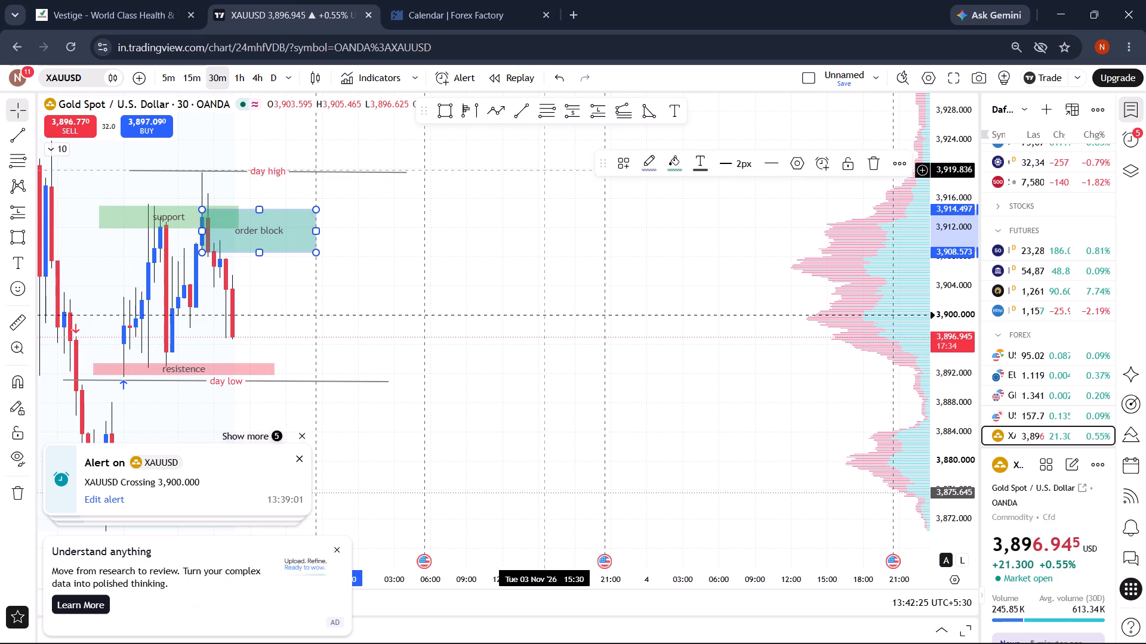
left_click(867, 156)
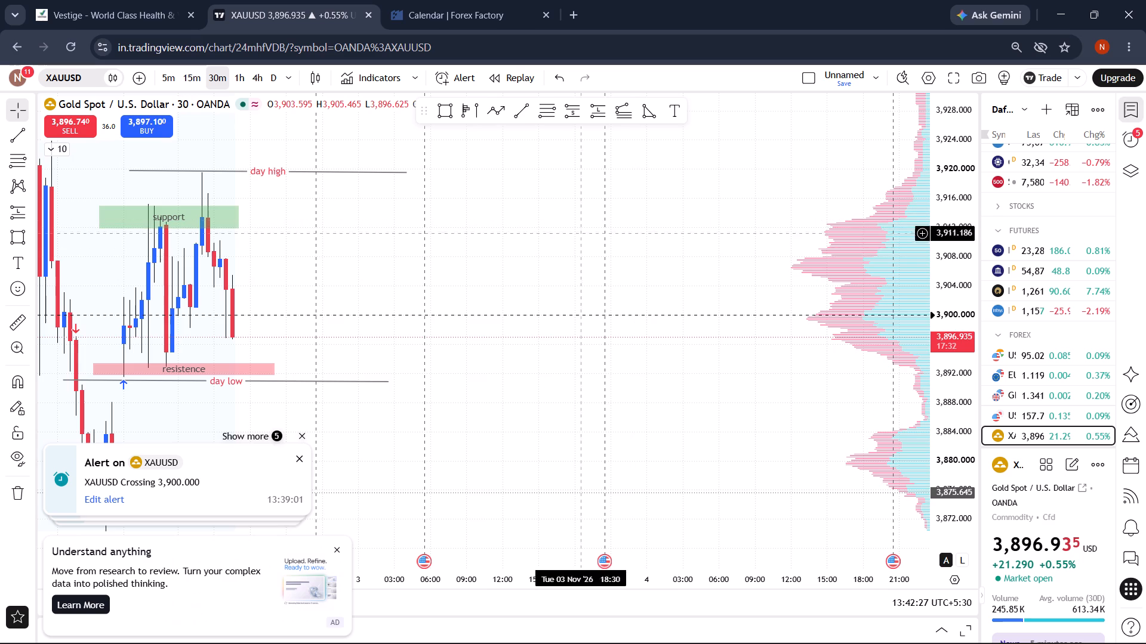
Turn off automatic price scaling on the 30-minute XAUUSD chart.
left_click_drag(500, 265, 531, 265)
left_click_drag(500, 276, 483, 258)
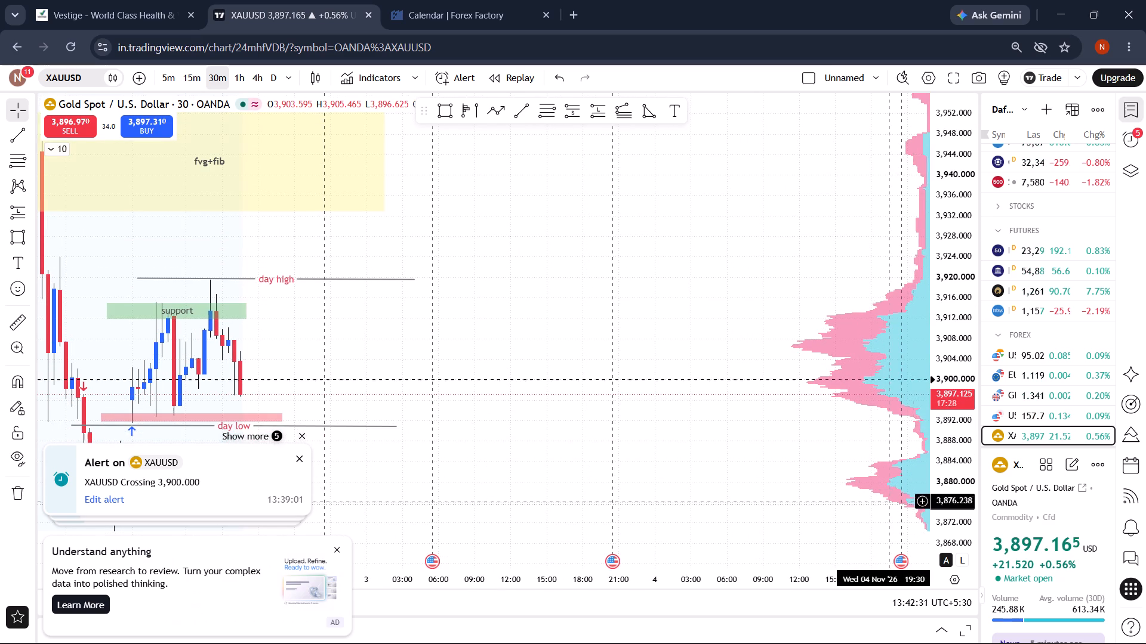
left_click(947, 556)
left_click_drag(611, 344, 795, 357)
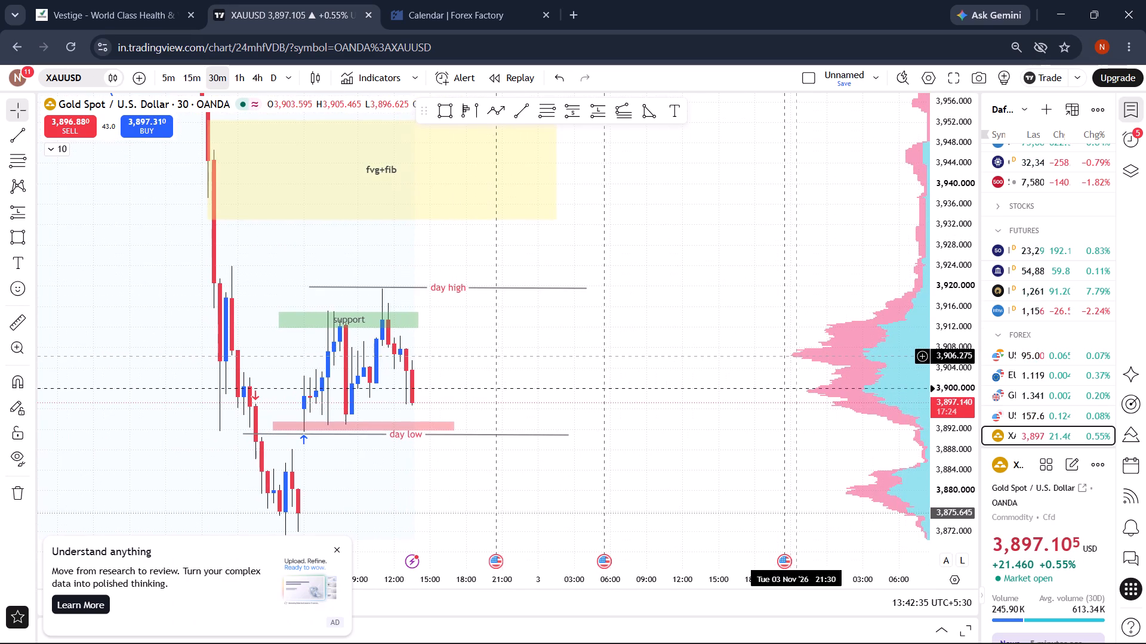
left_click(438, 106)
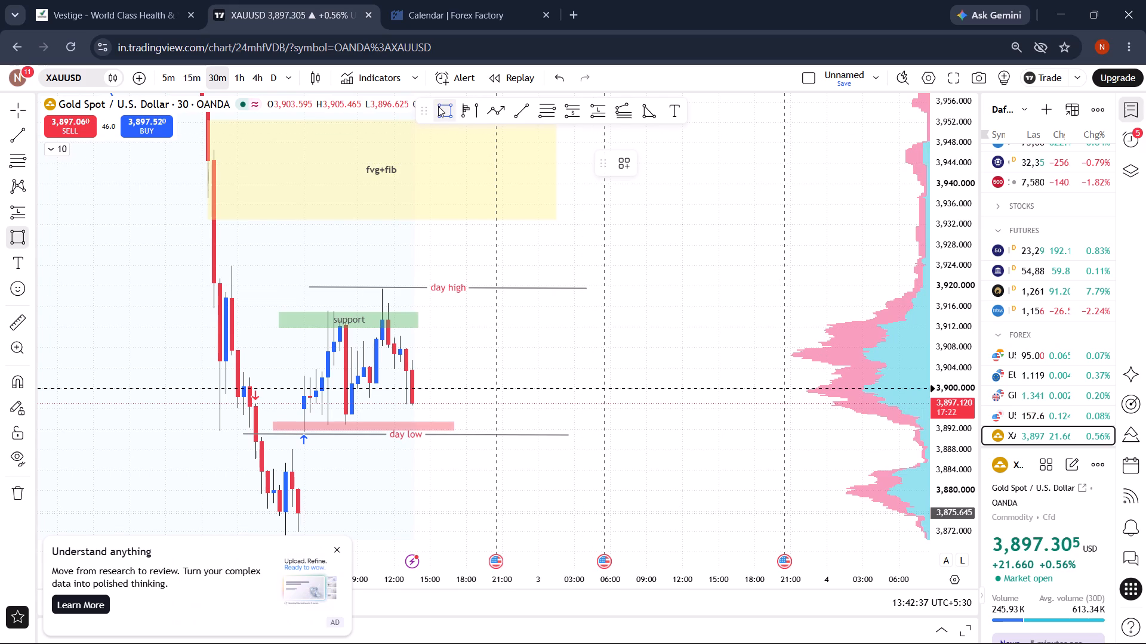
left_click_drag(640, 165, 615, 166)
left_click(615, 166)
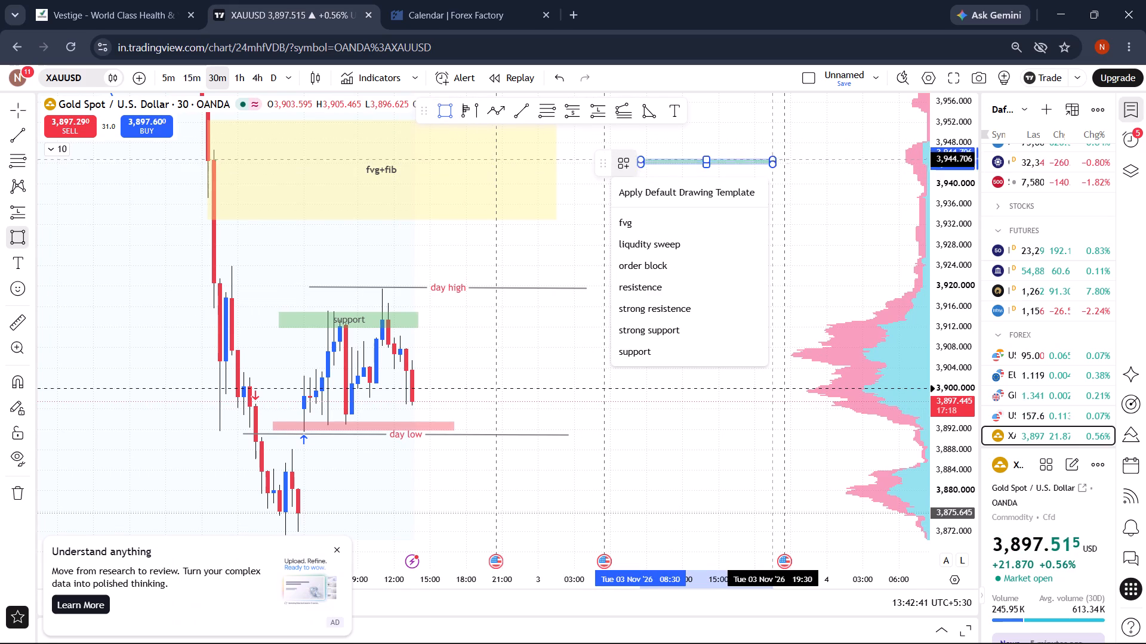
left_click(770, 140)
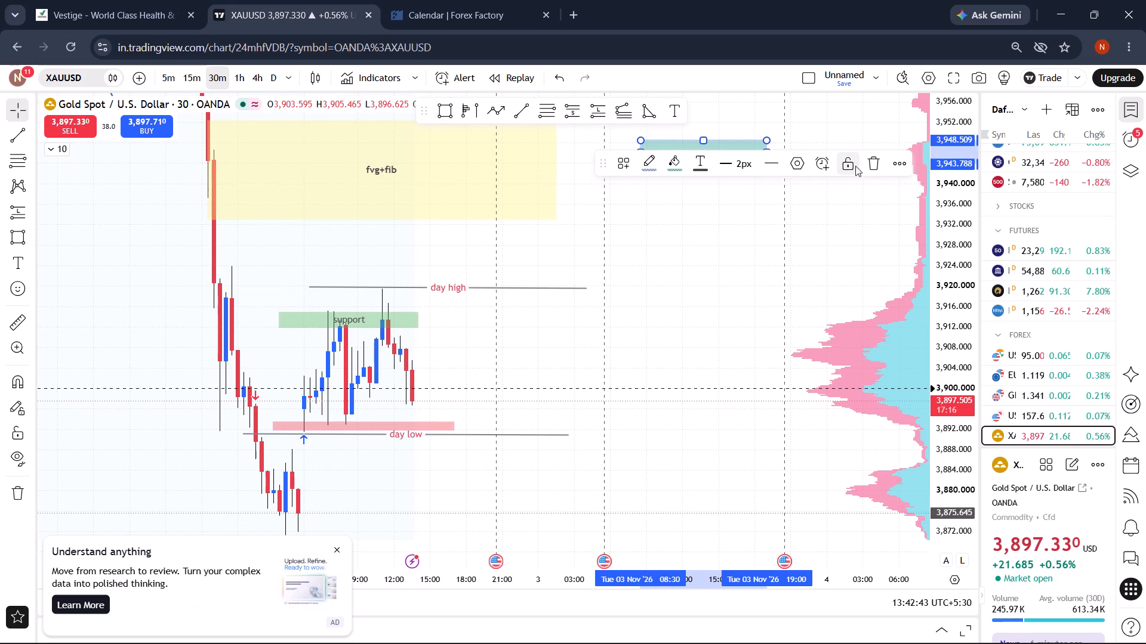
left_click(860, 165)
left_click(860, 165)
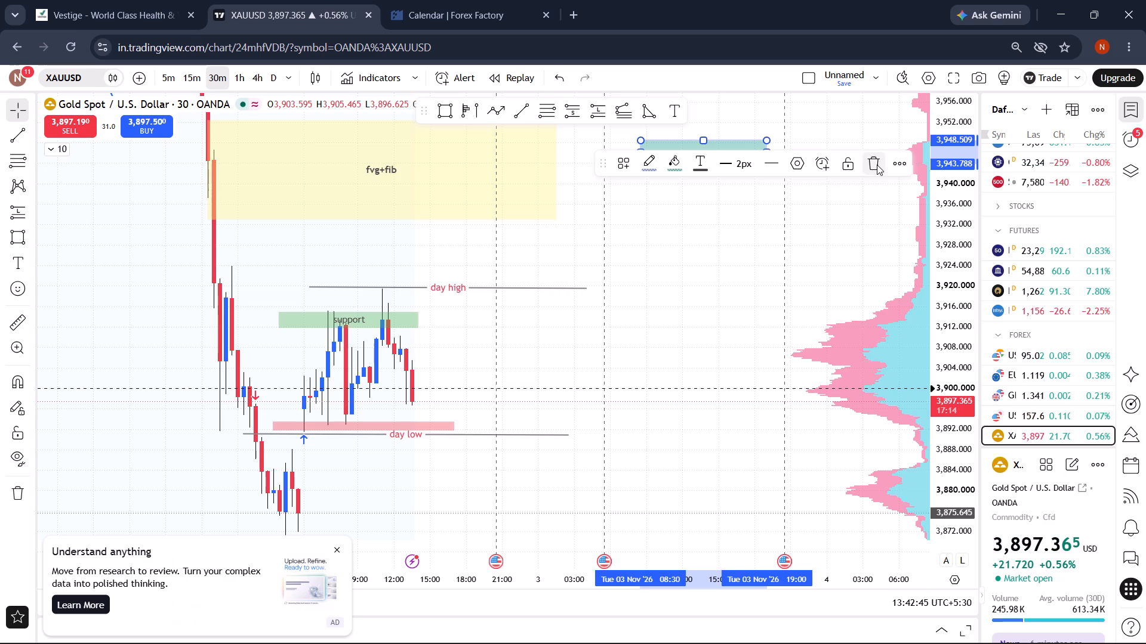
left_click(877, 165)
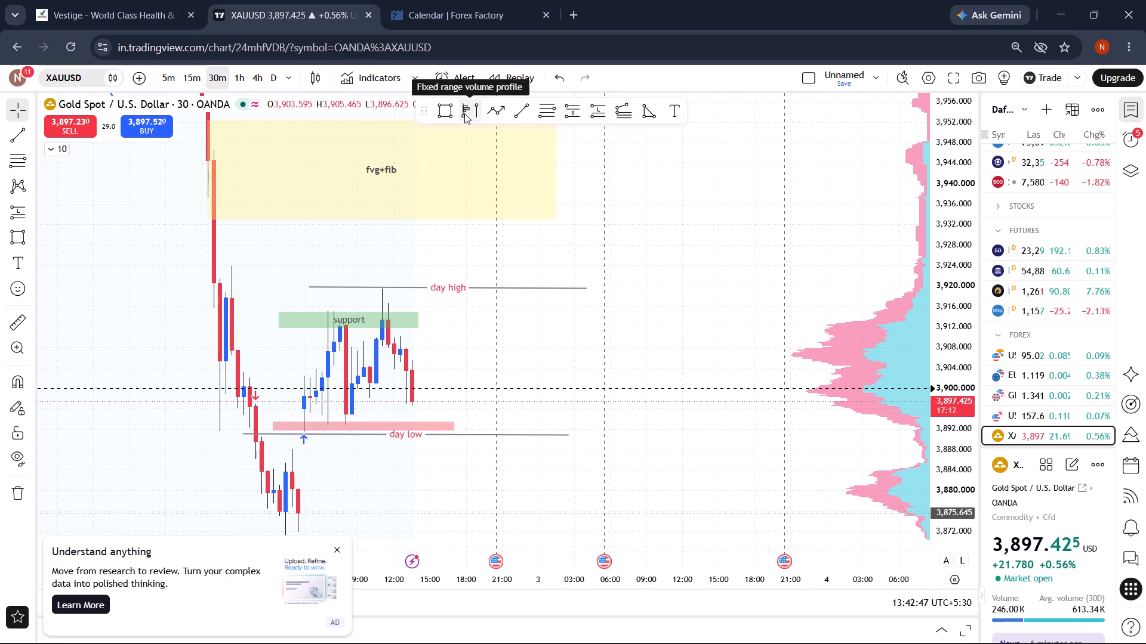
Draw a rectangle with the liqudity sweep template from about 3,913.5 up to the day high line near 3,919.5.
left_click(451, 114)
left_click(632, 157)
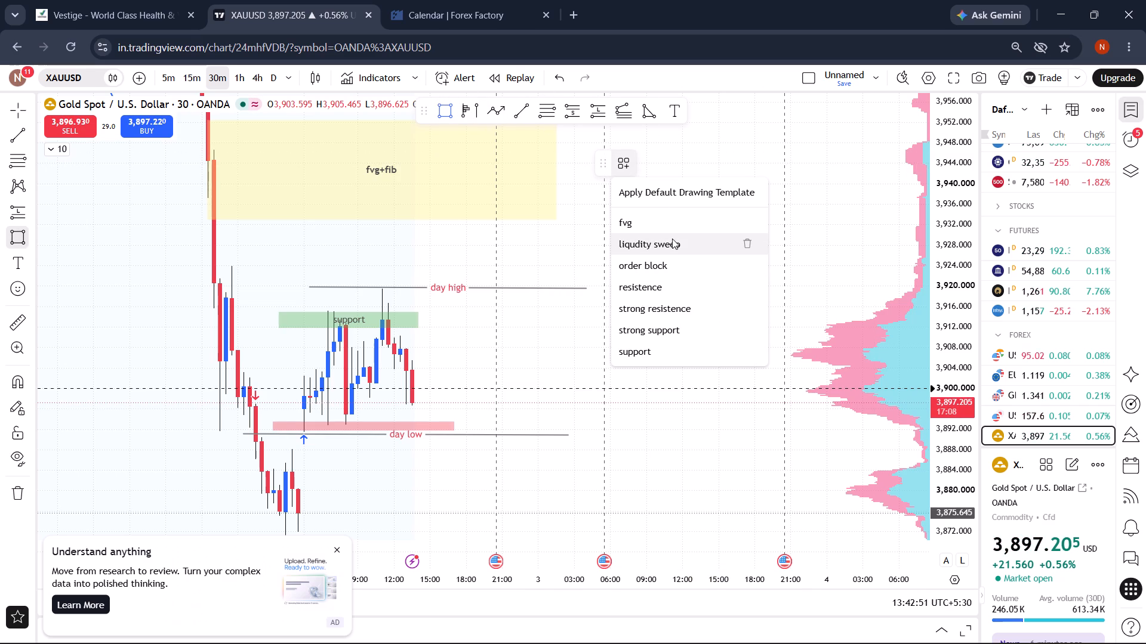
left_click(672, 239)
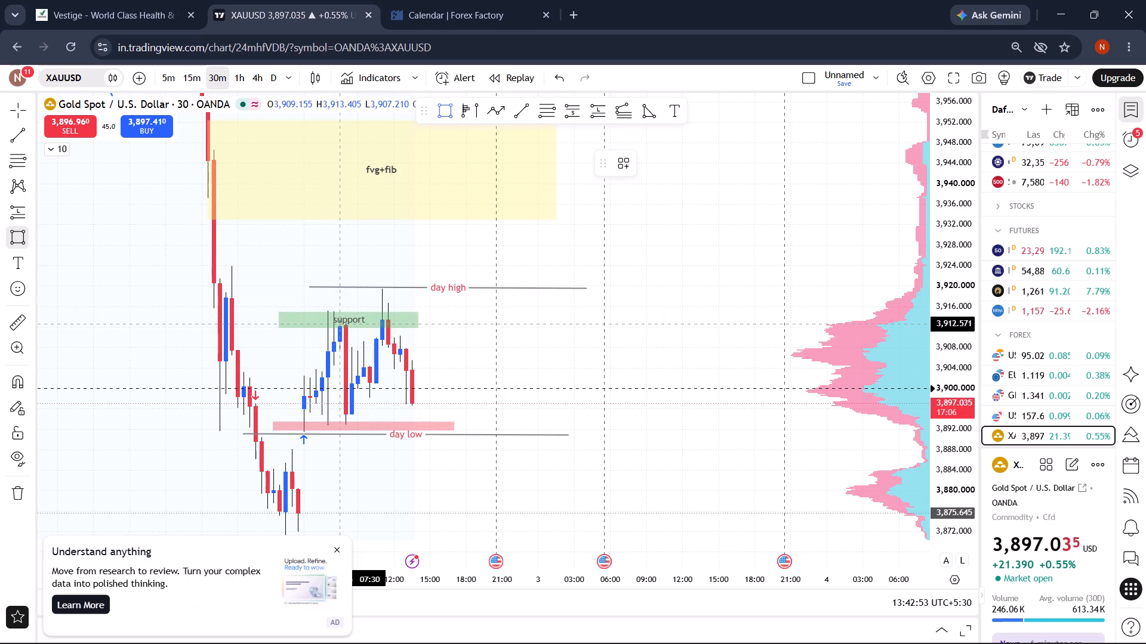
left_click(334, 320)
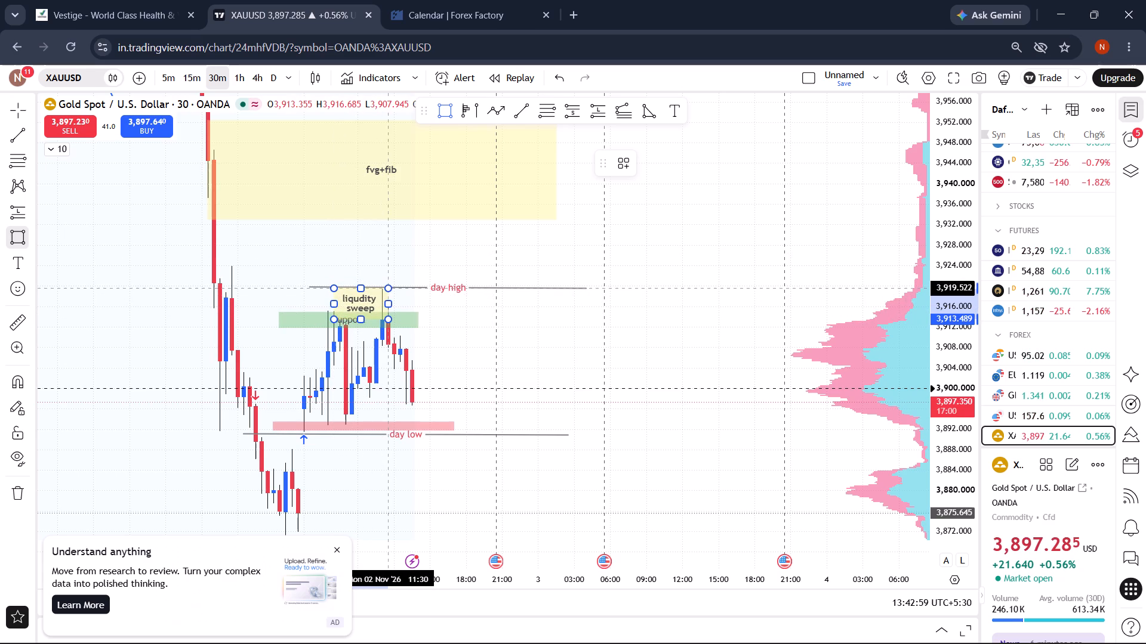
left_click(384, 289)
left_click(492, 348)
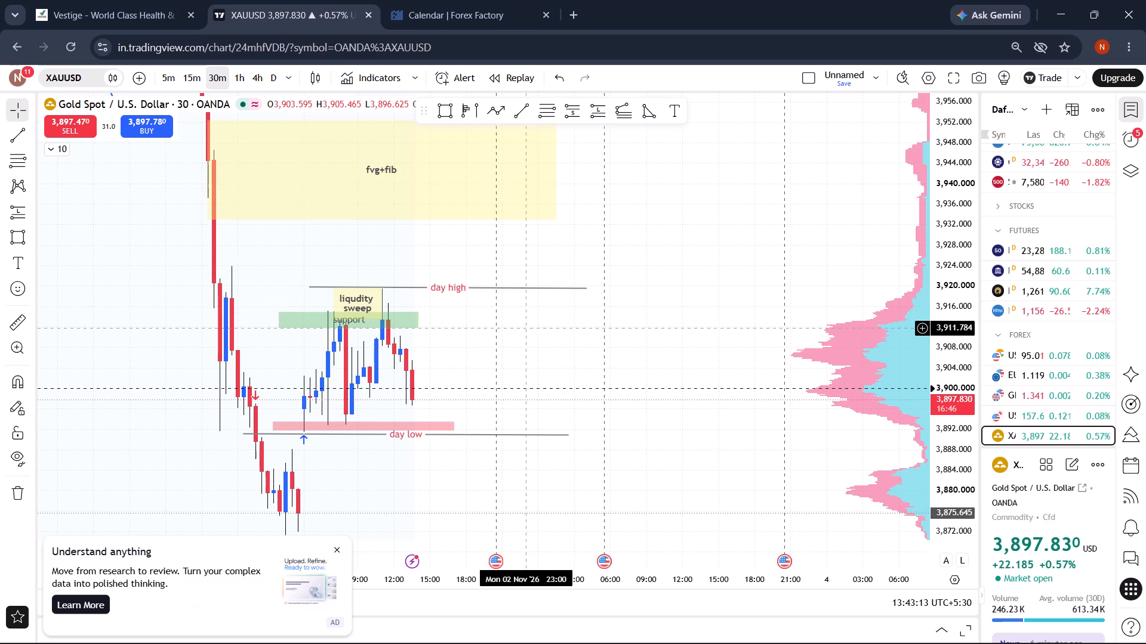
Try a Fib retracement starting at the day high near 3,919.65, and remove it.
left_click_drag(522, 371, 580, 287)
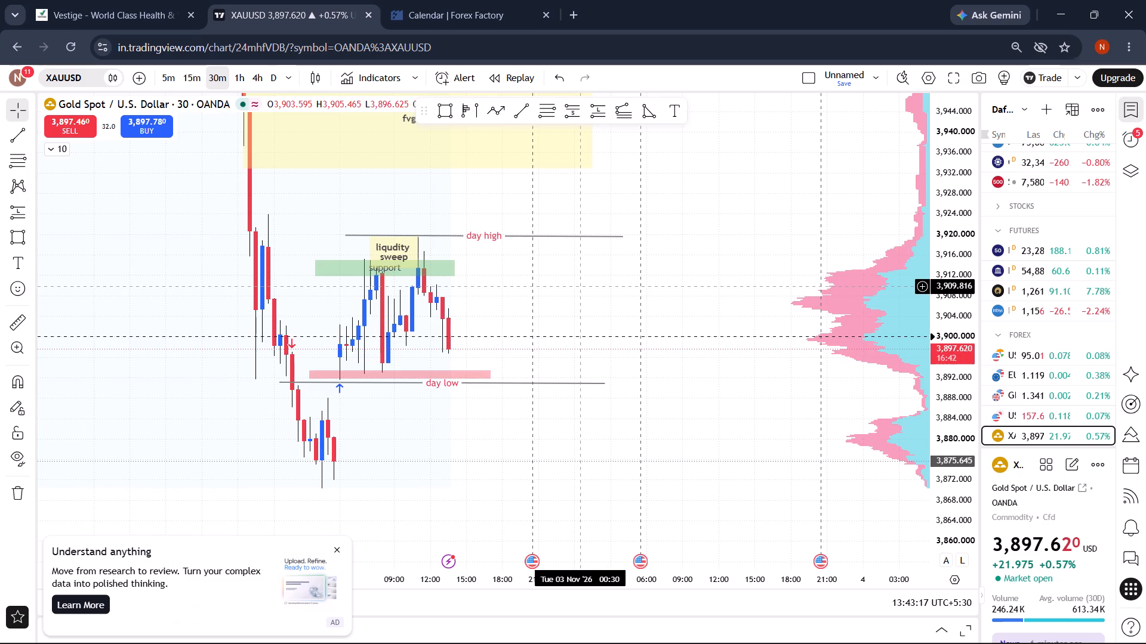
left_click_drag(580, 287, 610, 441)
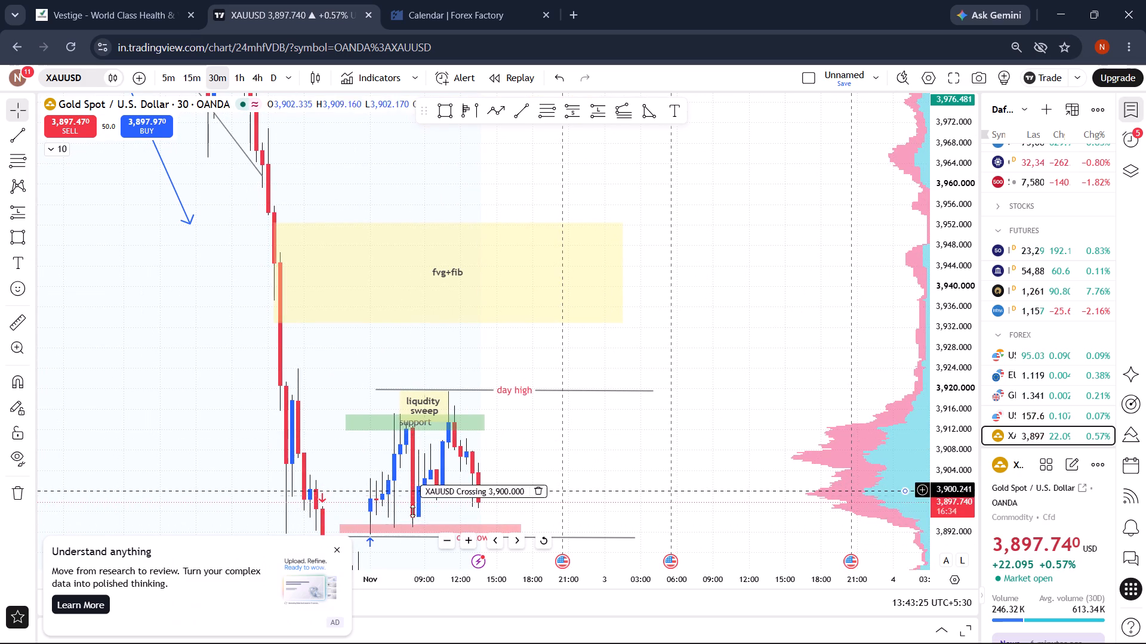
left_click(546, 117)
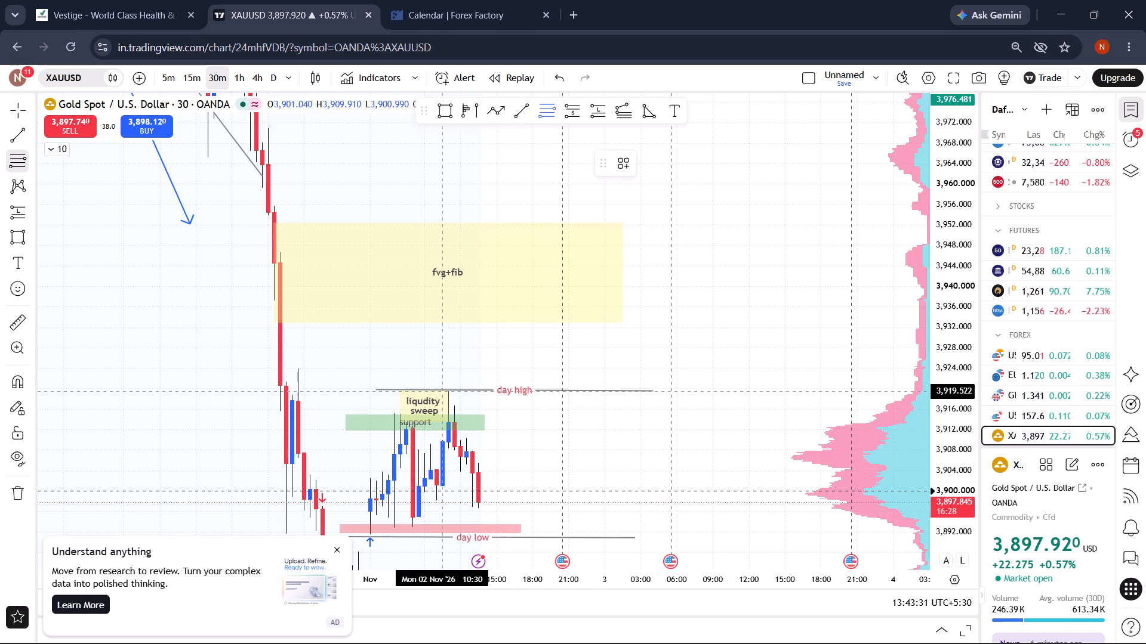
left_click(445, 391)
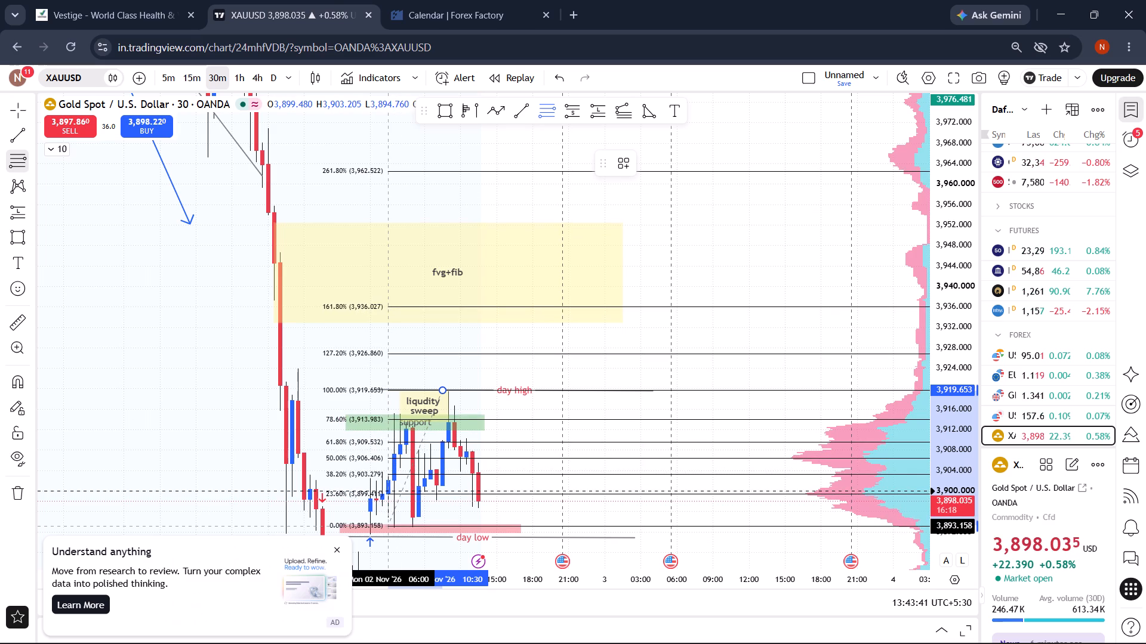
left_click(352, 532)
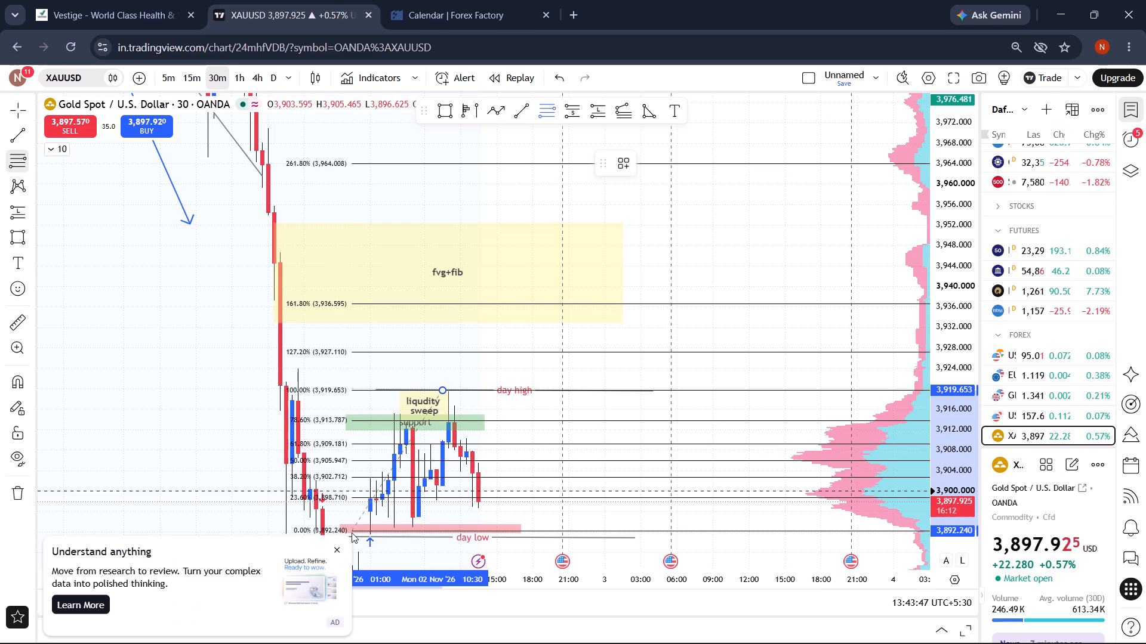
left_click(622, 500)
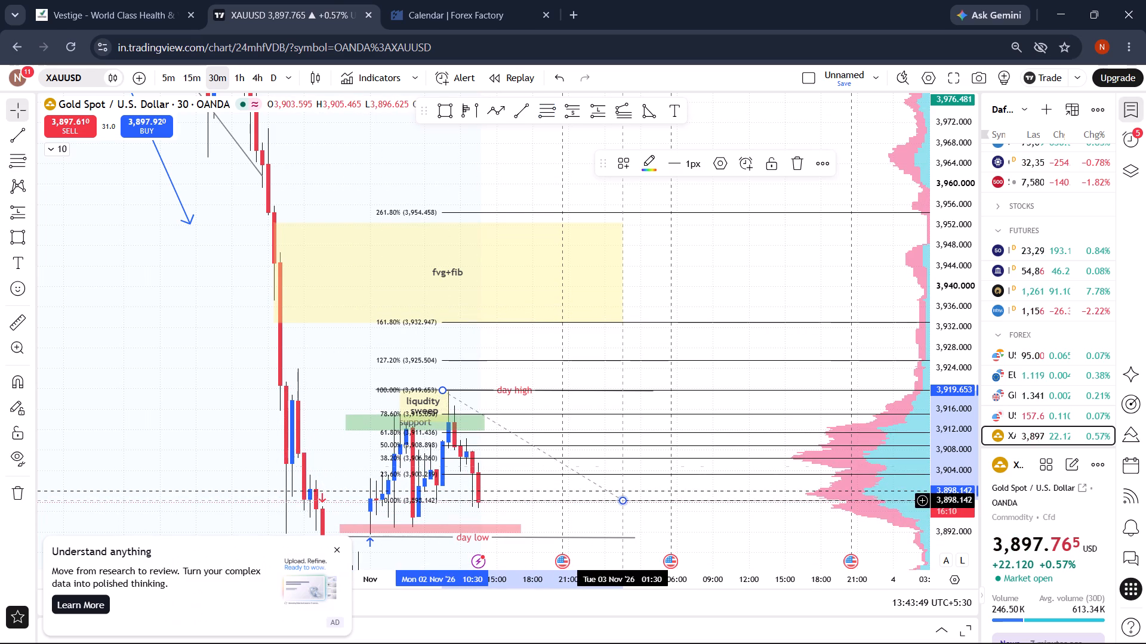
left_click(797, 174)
Draw a Fib retracement from the support zone's upper edge at about 3,915.06 down to the swing low at about 3,870.60.
left_click_drag(744, 271, 837, 100)
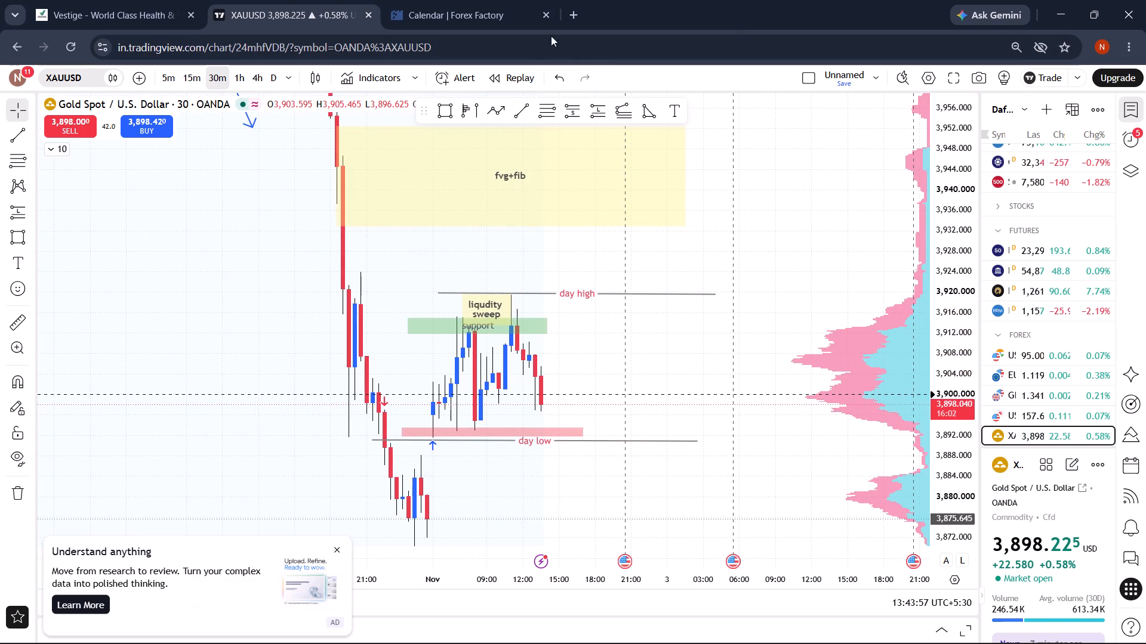
left_click(552, 107)
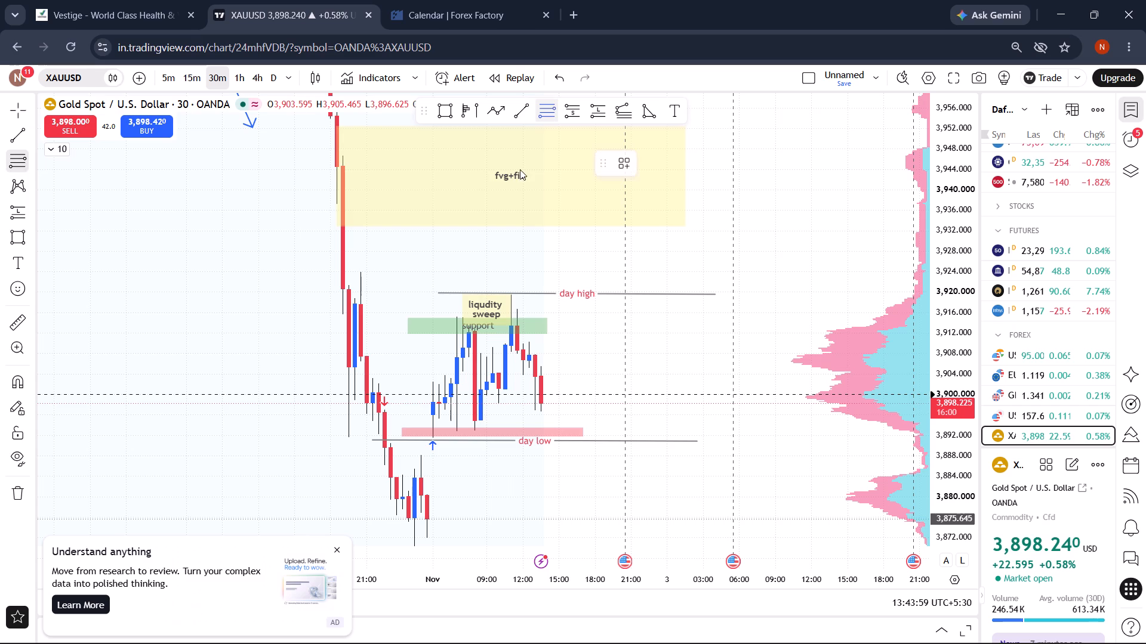
left_click(448, 317)
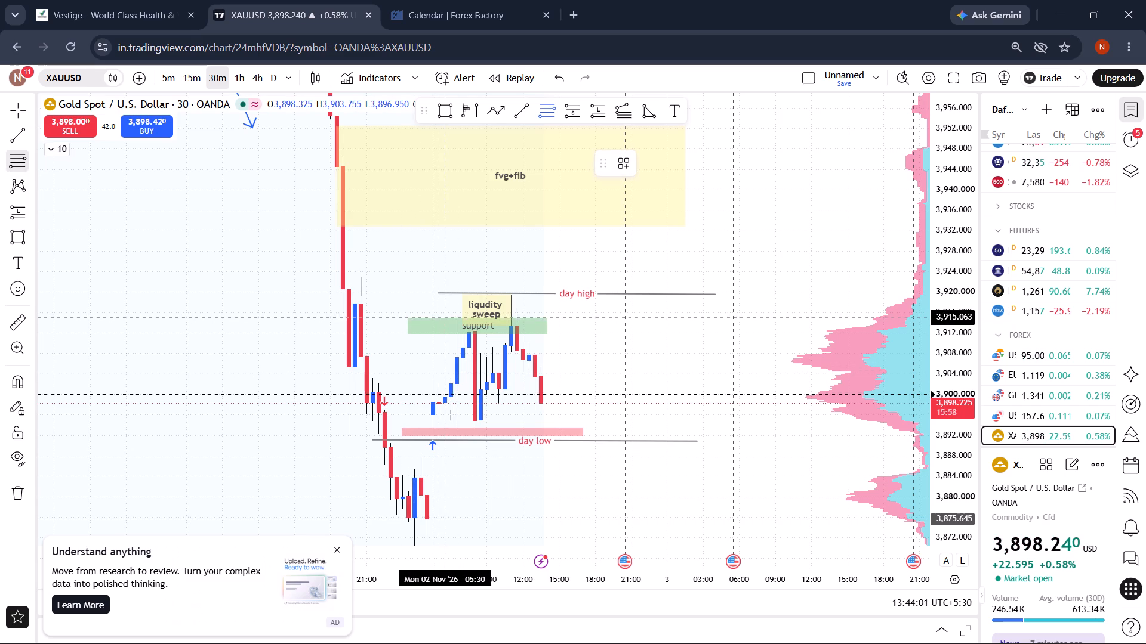
left_click(392, 545)
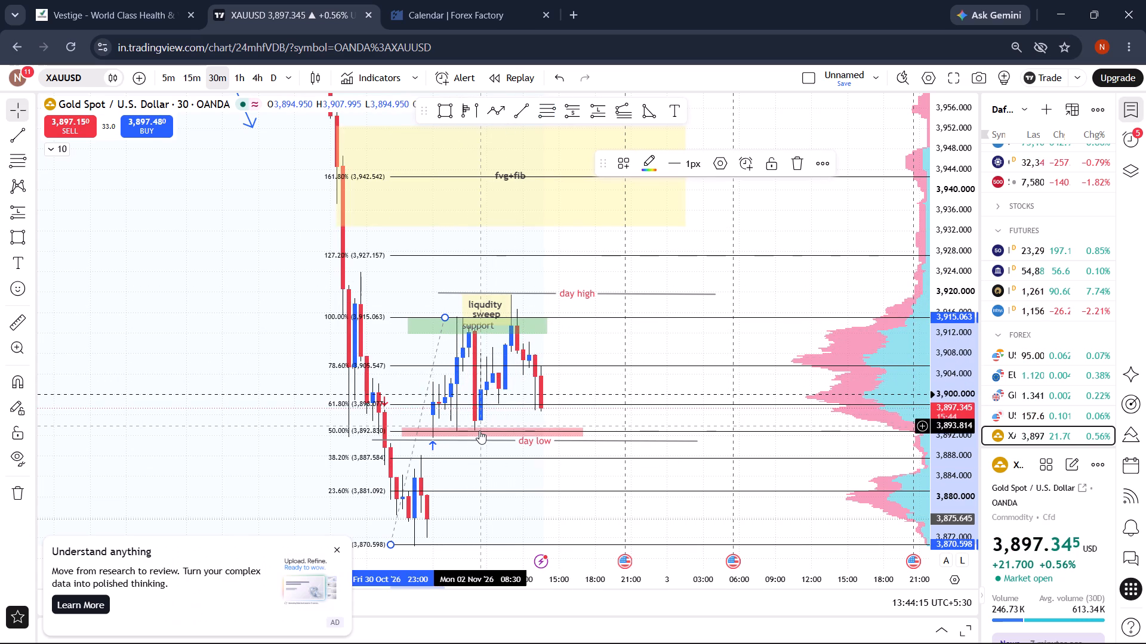
Delete the Fib retracement that runs from the support zone's upper edge down to the swing low.
left_click(445, 320)
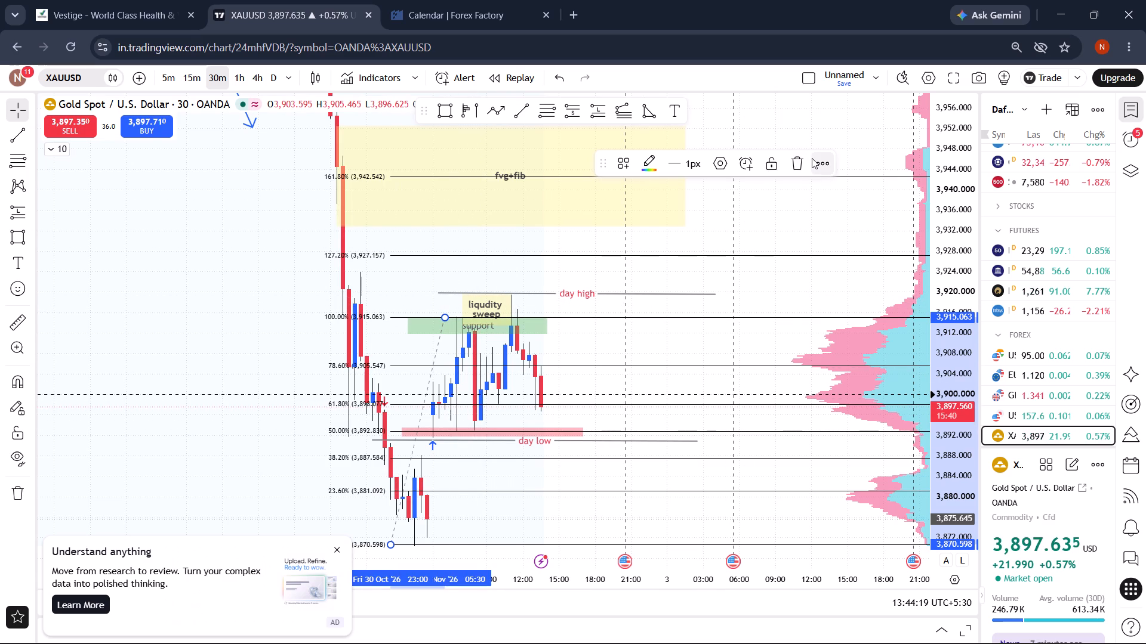
left_click(812, 158)
left_click(796, 163)
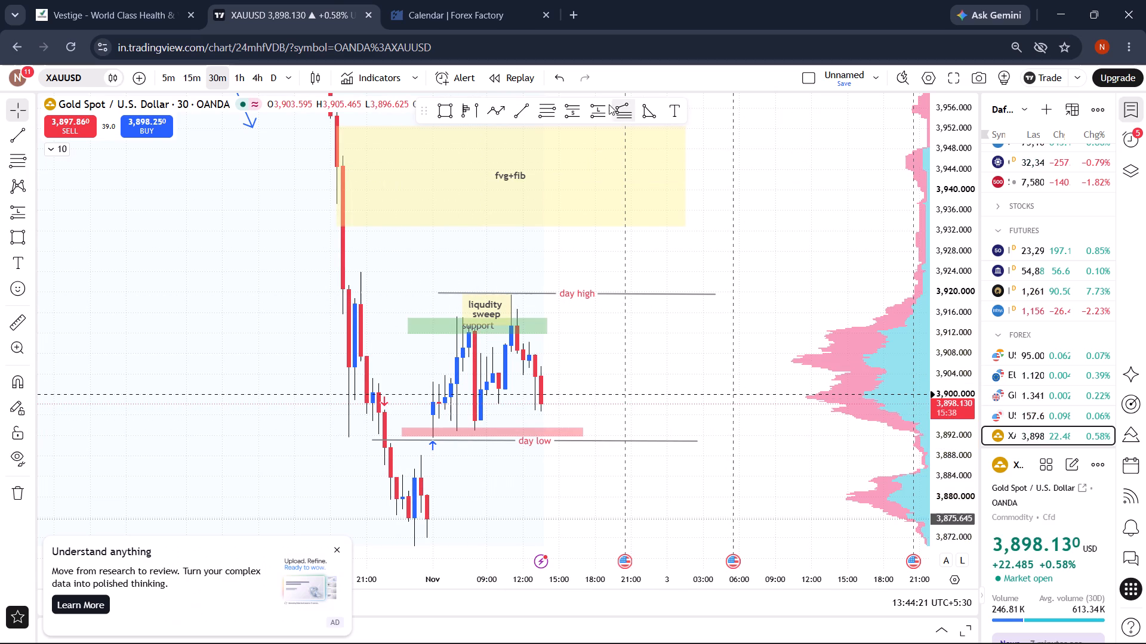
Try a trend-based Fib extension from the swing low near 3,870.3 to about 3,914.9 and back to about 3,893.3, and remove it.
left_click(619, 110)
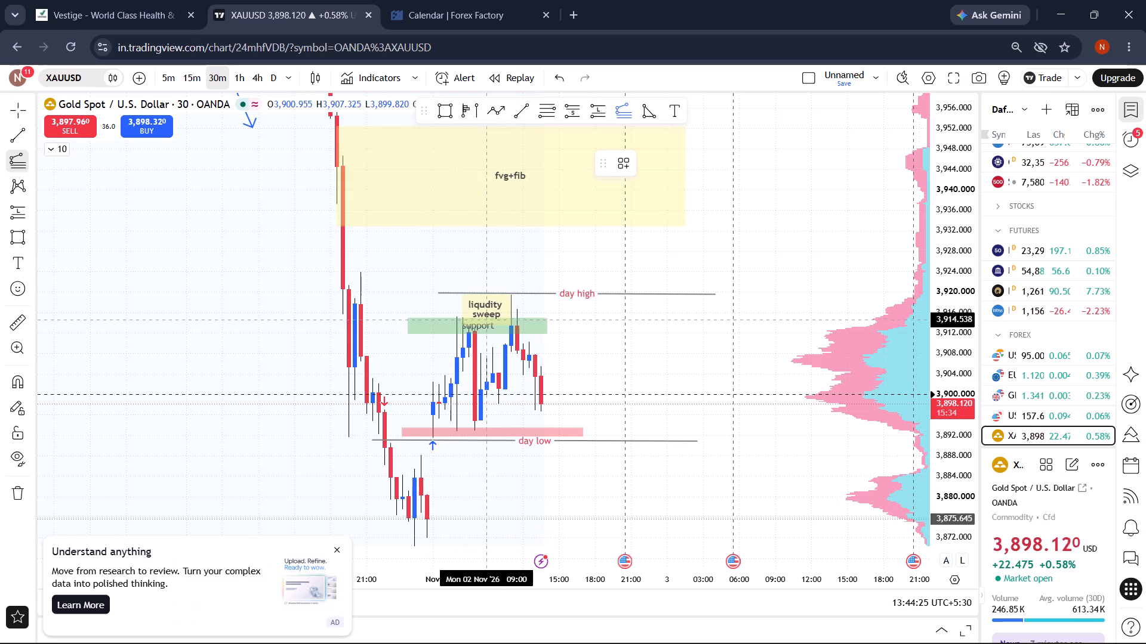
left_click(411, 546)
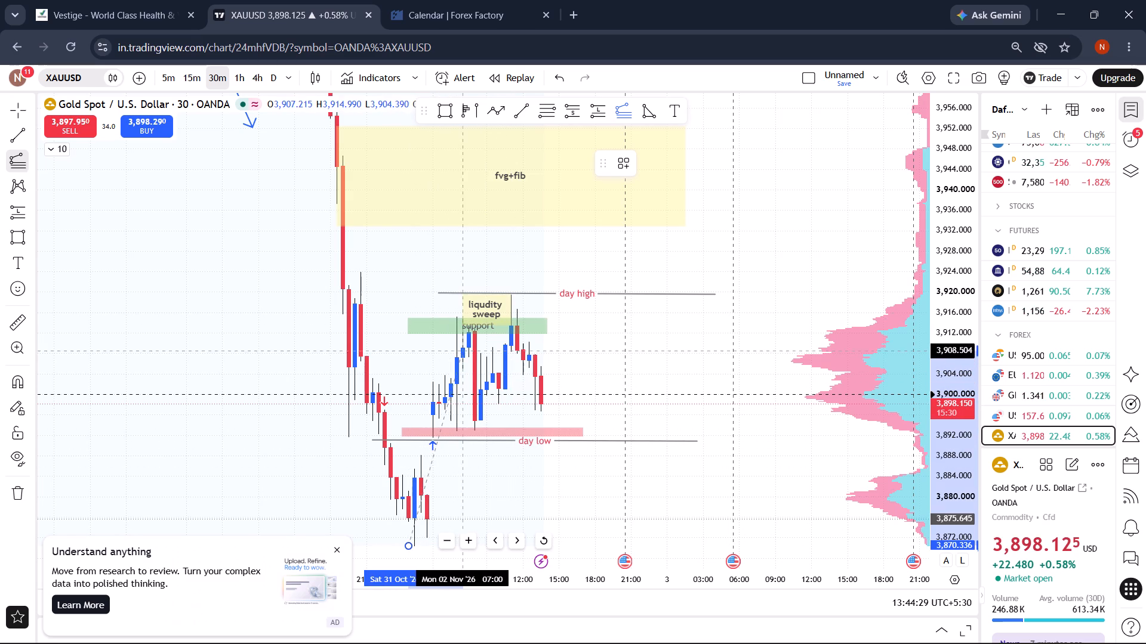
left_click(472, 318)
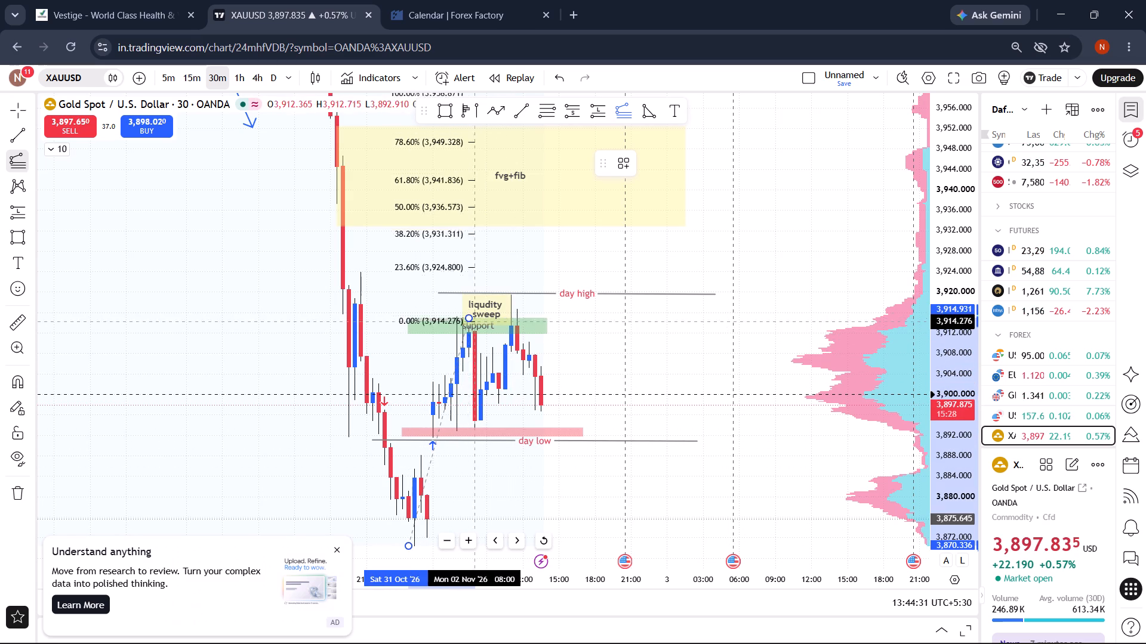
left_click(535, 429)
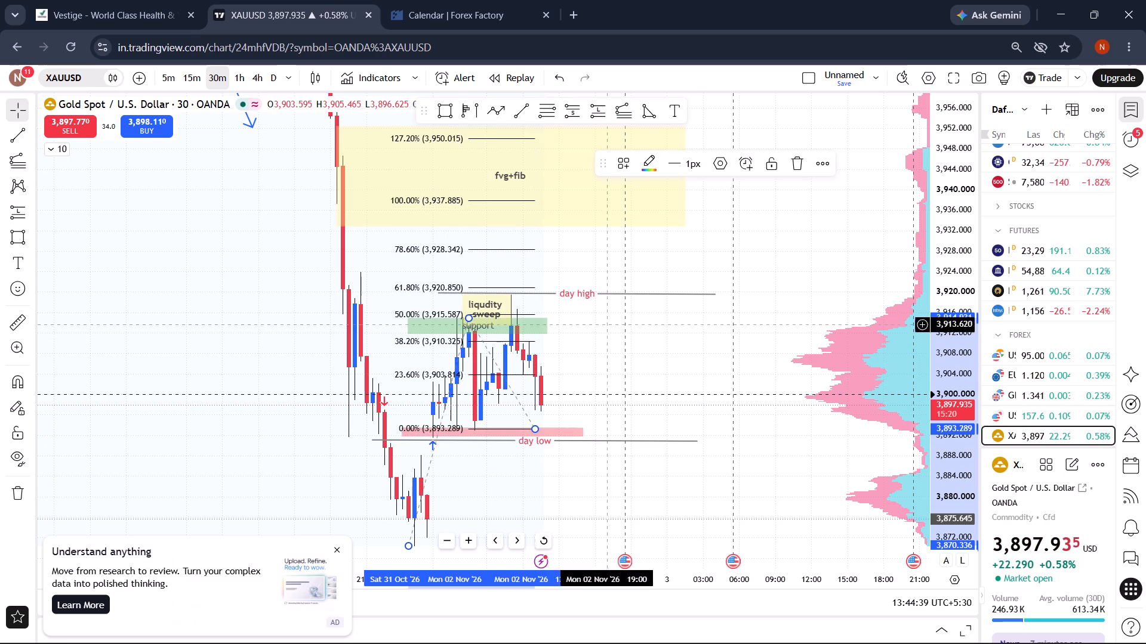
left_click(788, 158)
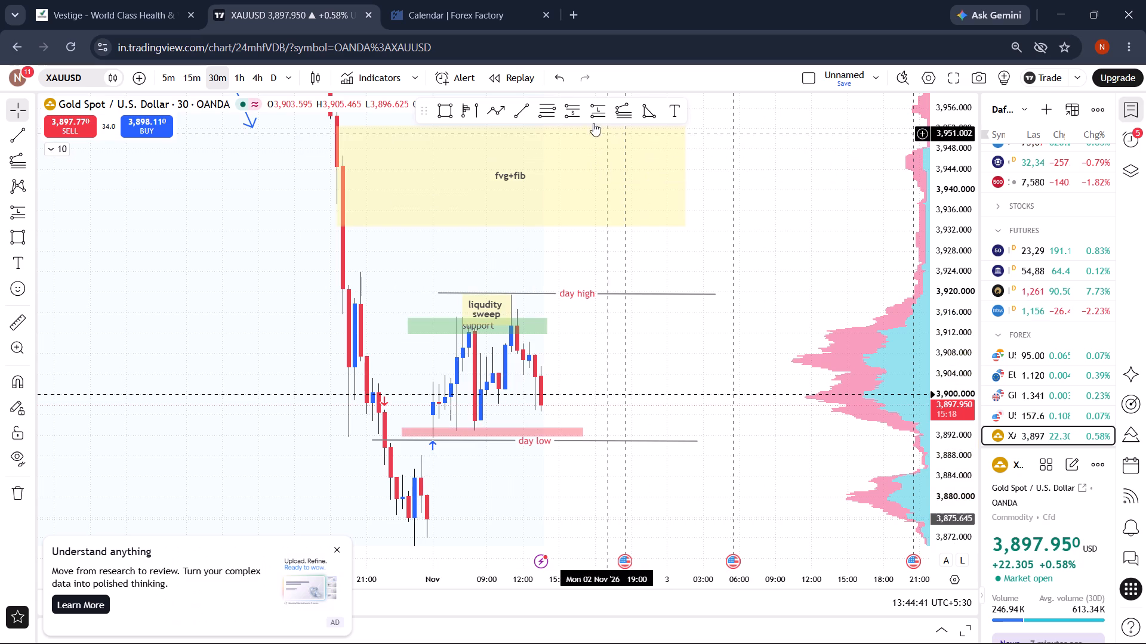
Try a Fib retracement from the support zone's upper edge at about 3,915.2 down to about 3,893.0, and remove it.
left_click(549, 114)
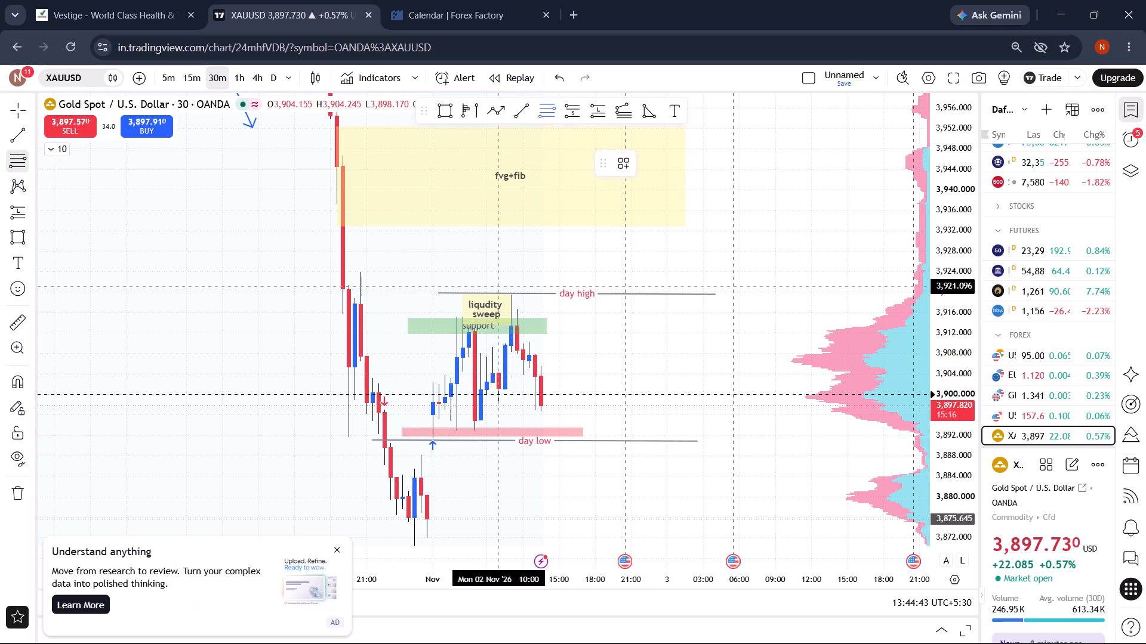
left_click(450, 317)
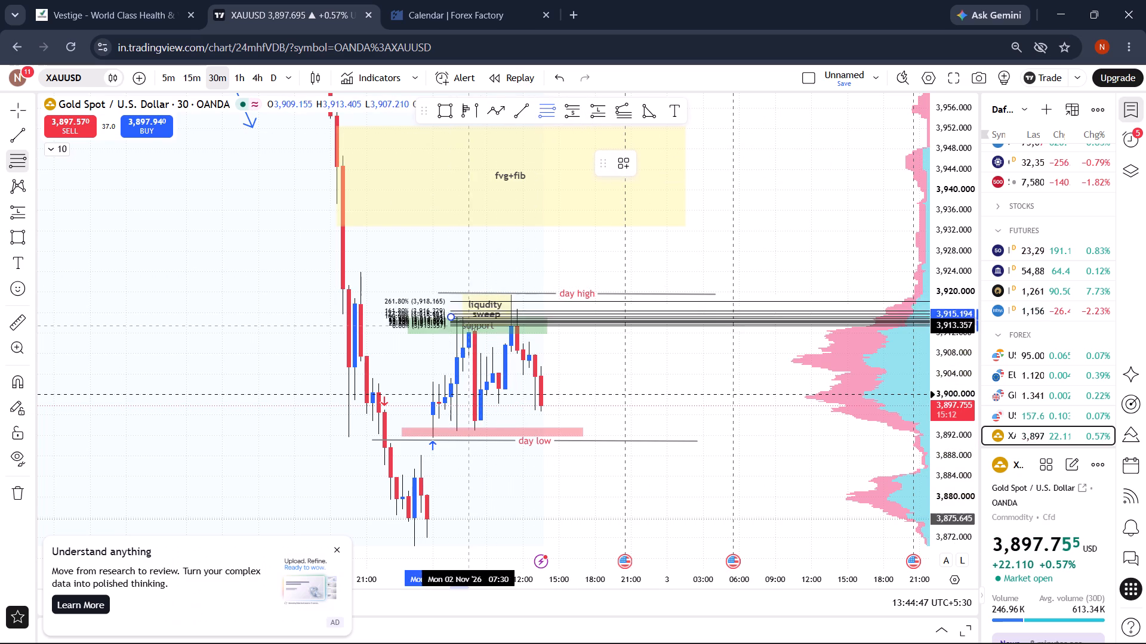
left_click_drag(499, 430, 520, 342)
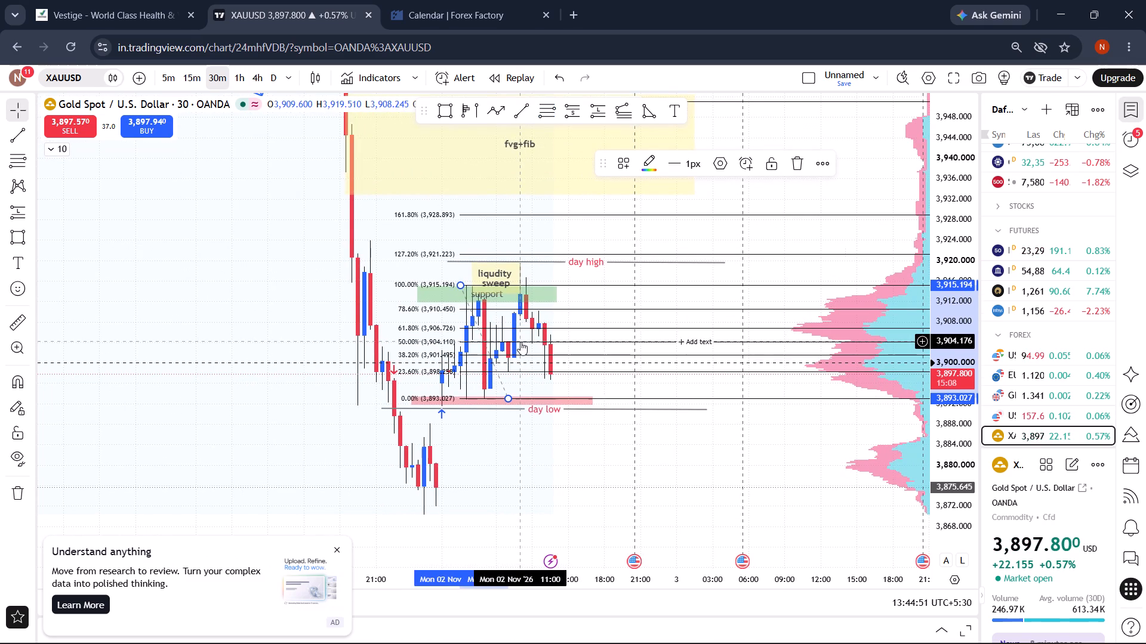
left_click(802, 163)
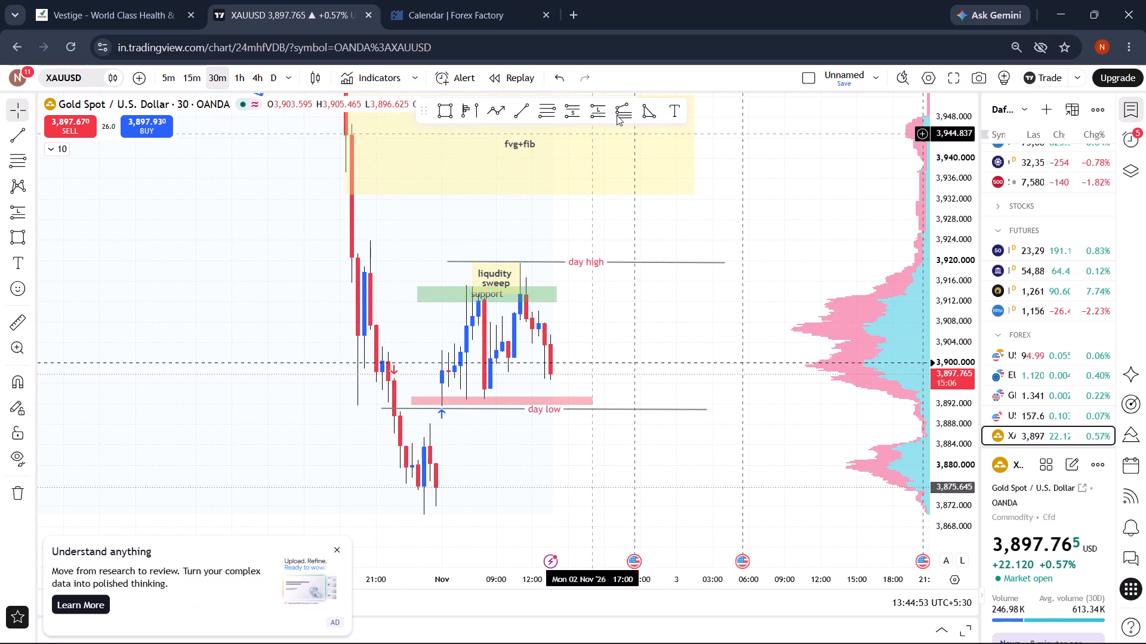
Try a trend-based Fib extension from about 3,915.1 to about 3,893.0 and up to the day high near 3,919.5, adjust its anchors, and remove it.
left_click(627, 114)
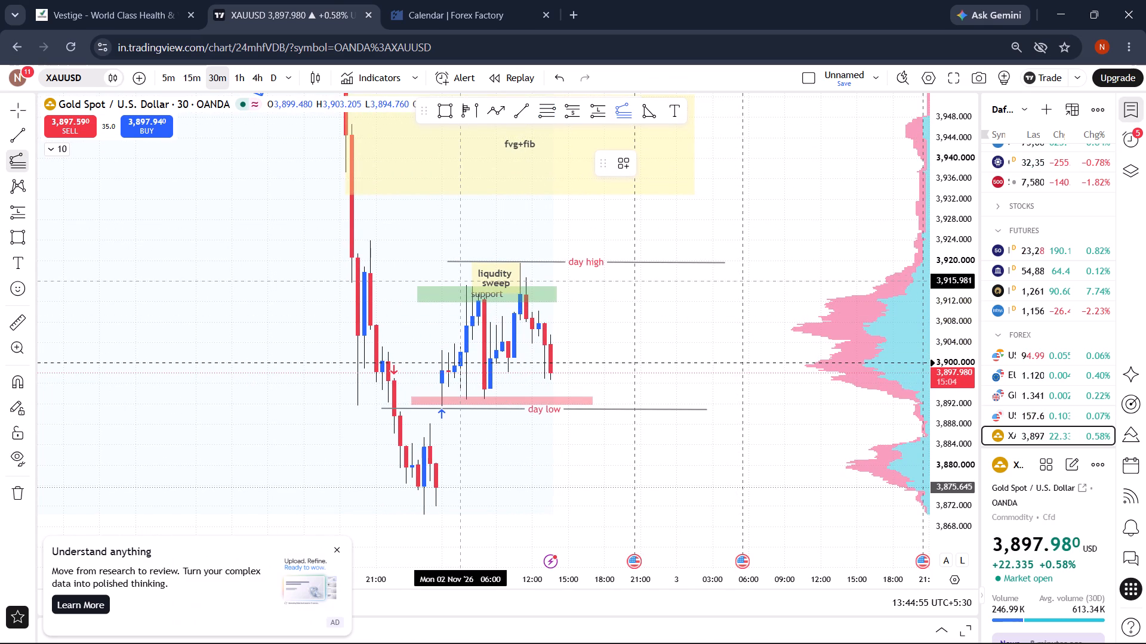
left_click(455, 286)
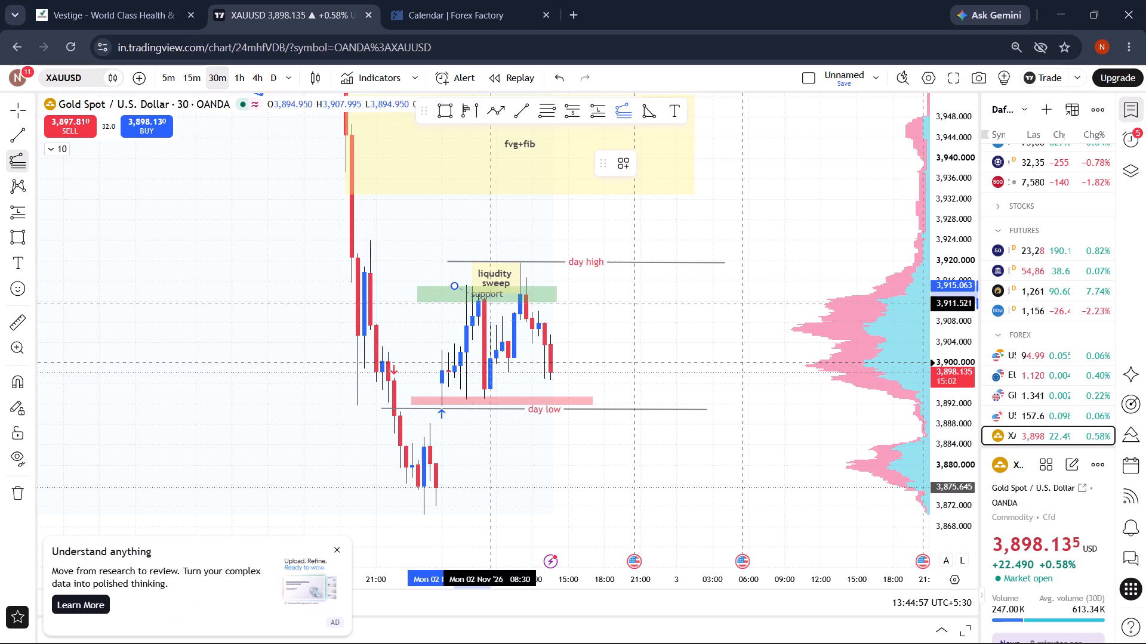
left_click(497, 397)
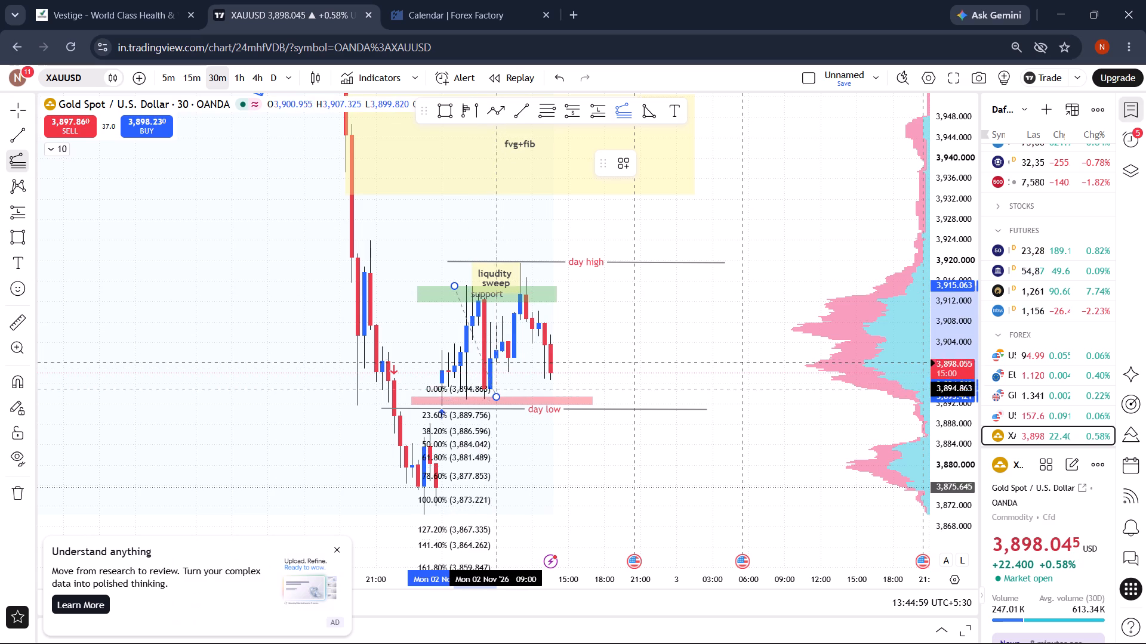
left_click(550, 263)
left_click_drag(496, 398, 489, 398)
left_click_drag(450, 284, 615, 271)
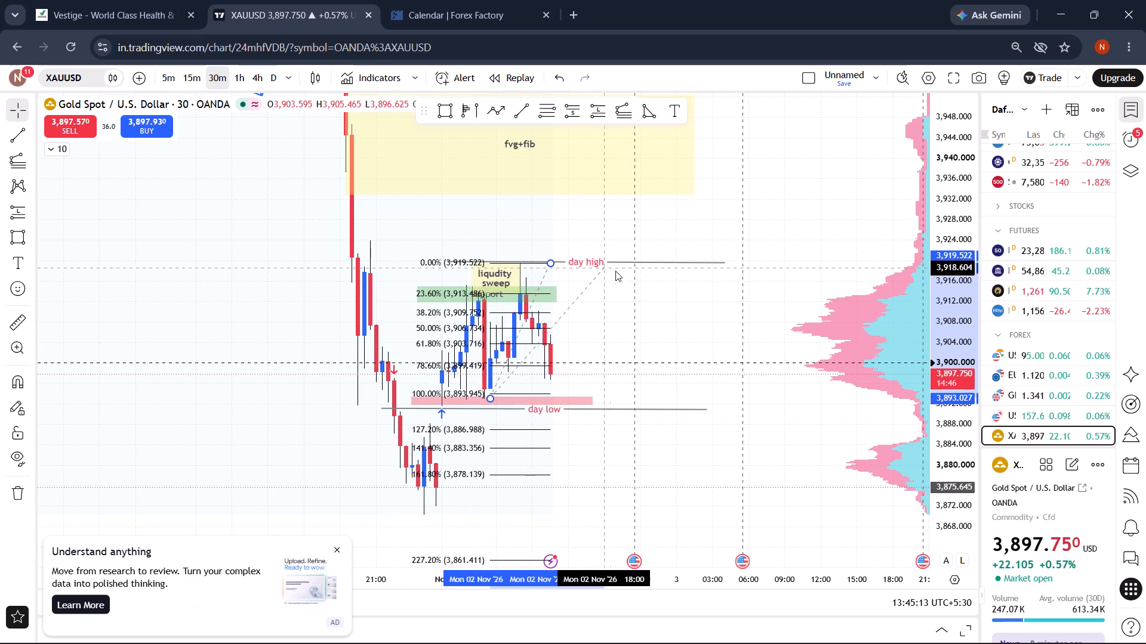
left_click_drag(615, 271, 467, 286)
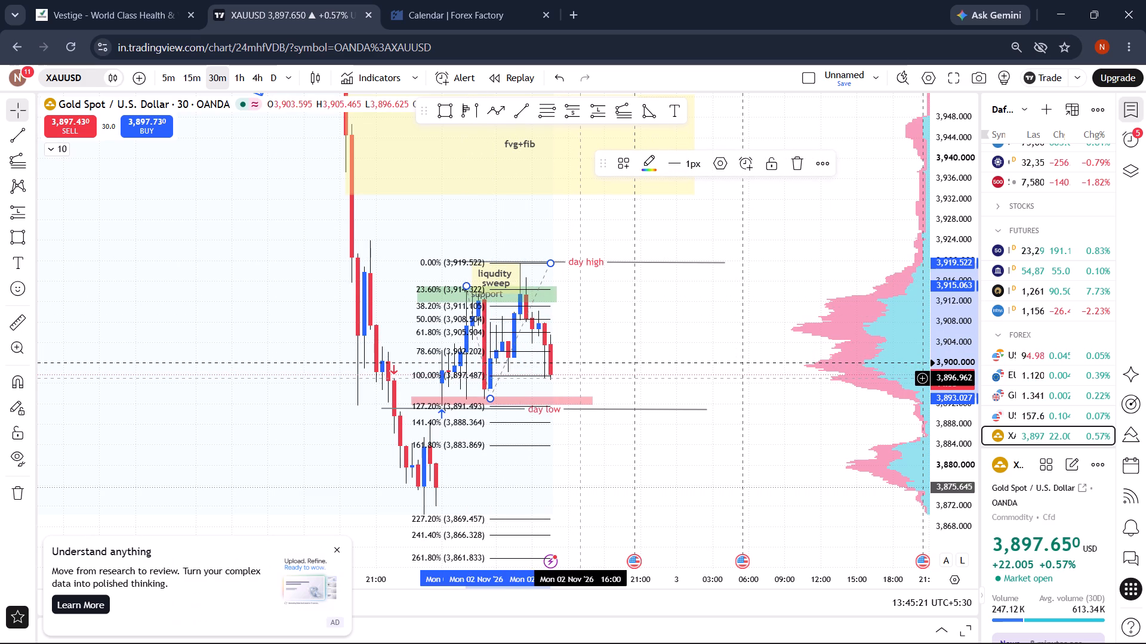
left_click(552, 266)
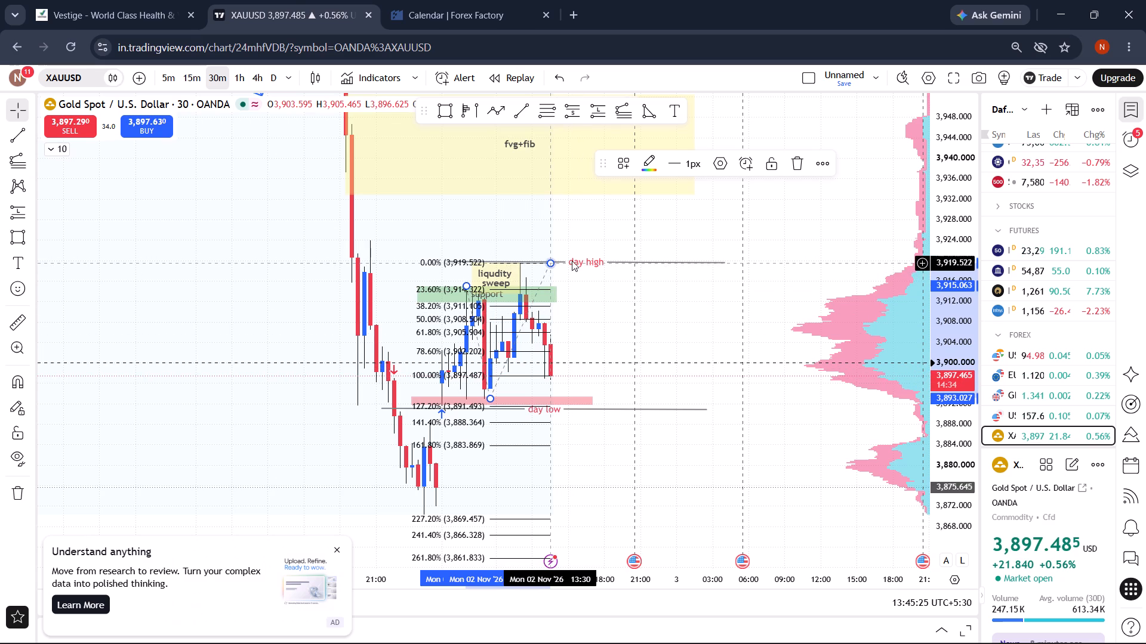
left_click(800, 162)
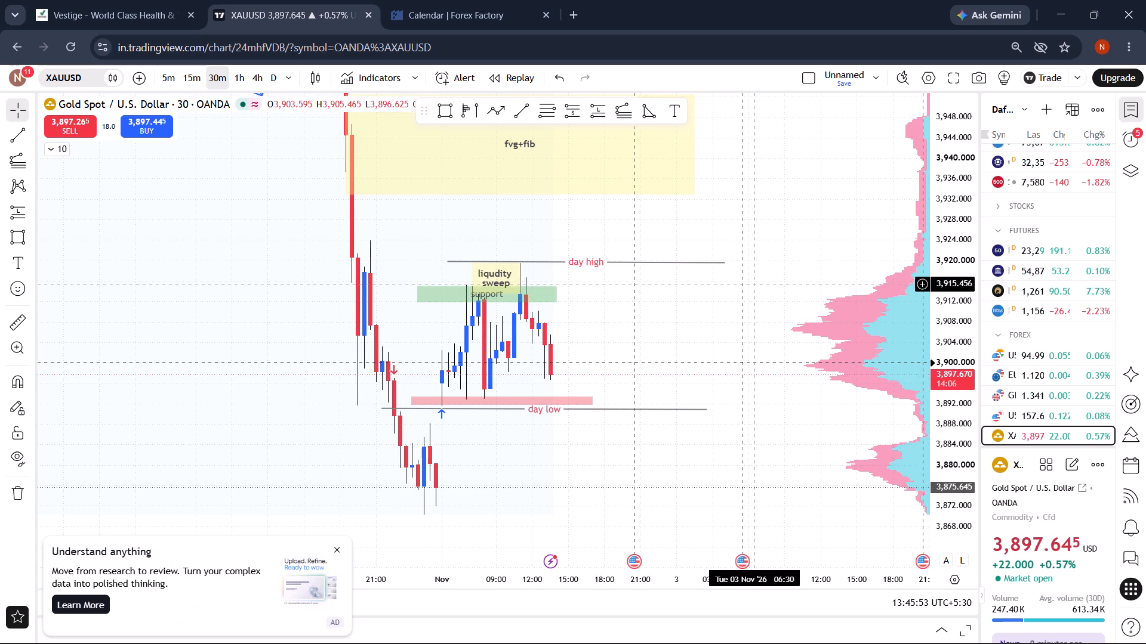
Move the day low line slightly up and earlier, to about 3,891.3 just beneath the red resistence zone.
left_click(501, 408)
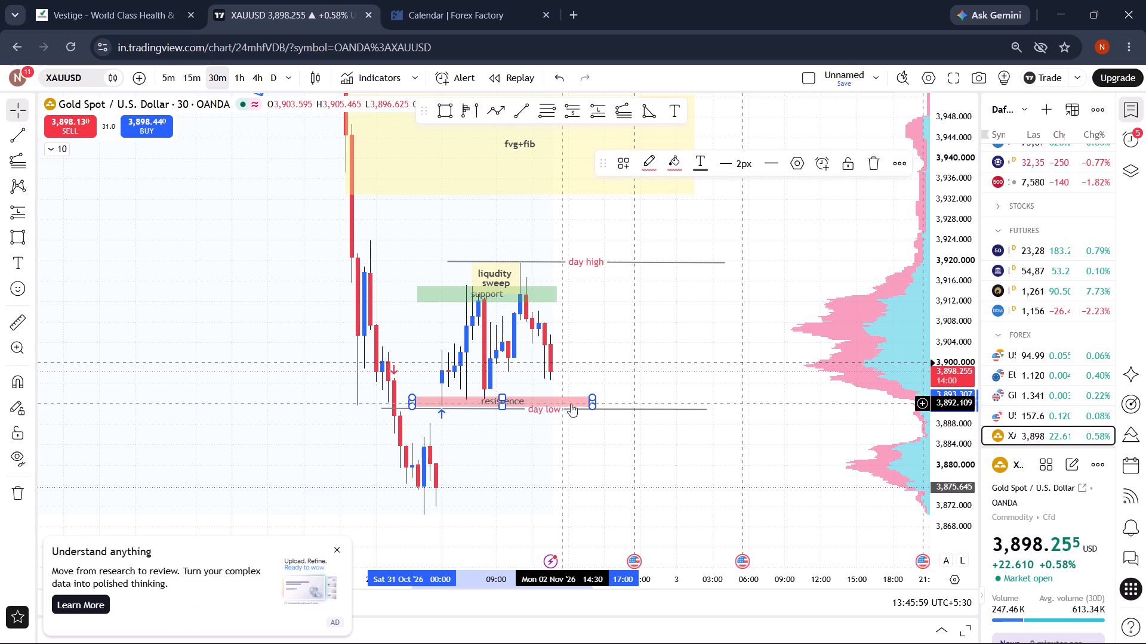
left_click_drag(574, 408, 574, 408)
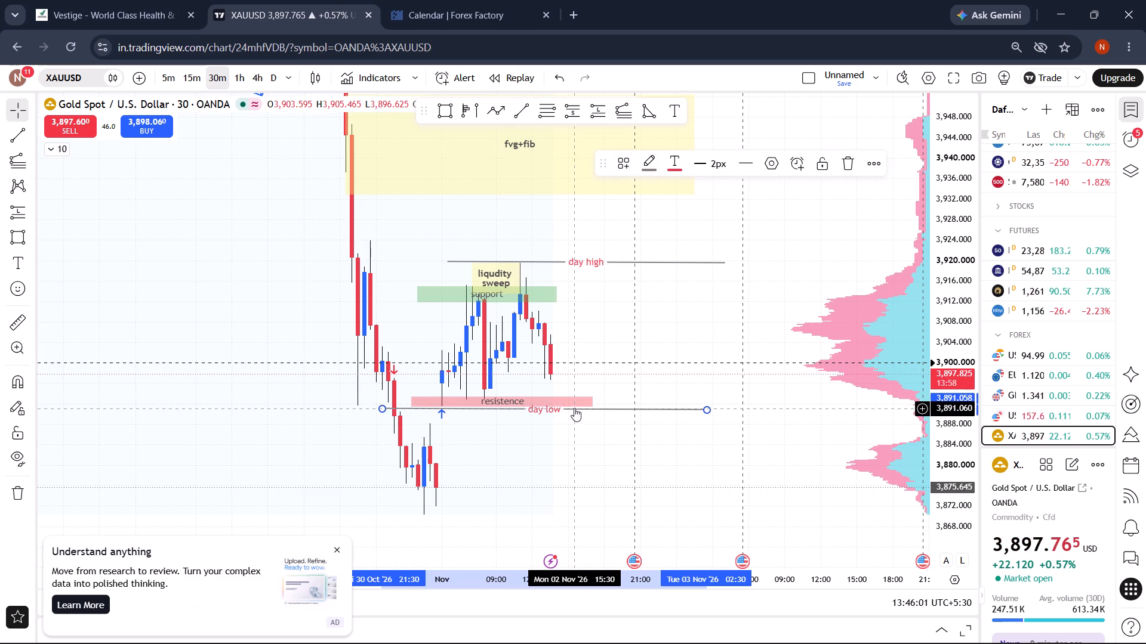
left_click_drag(574, 408, 569, 408)
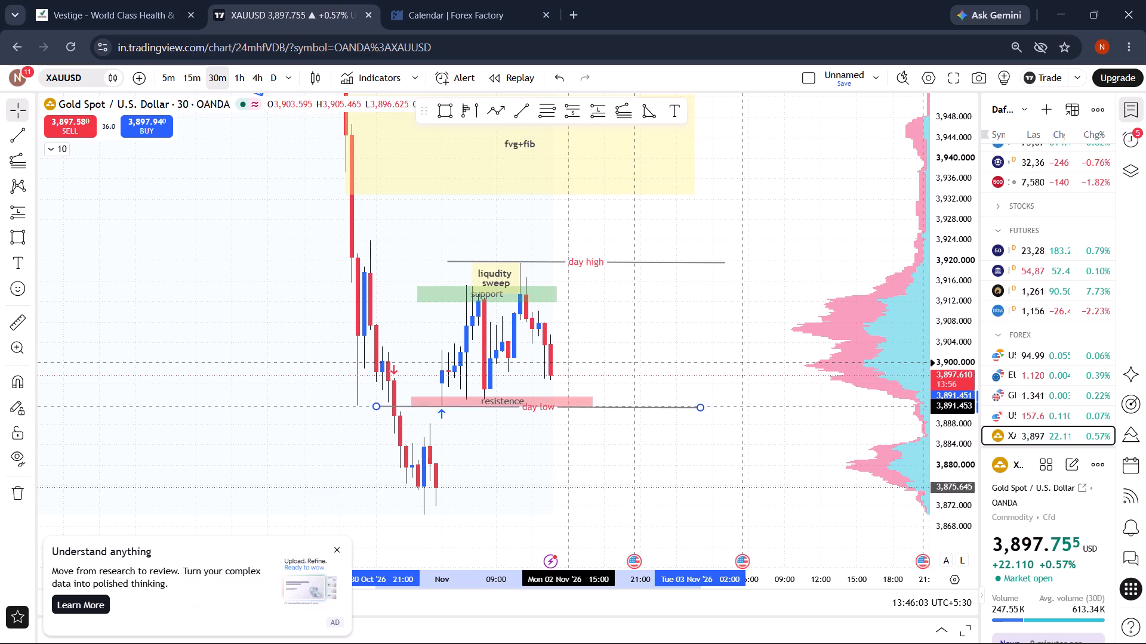
left_click_drag(569, 408, 569, 407)
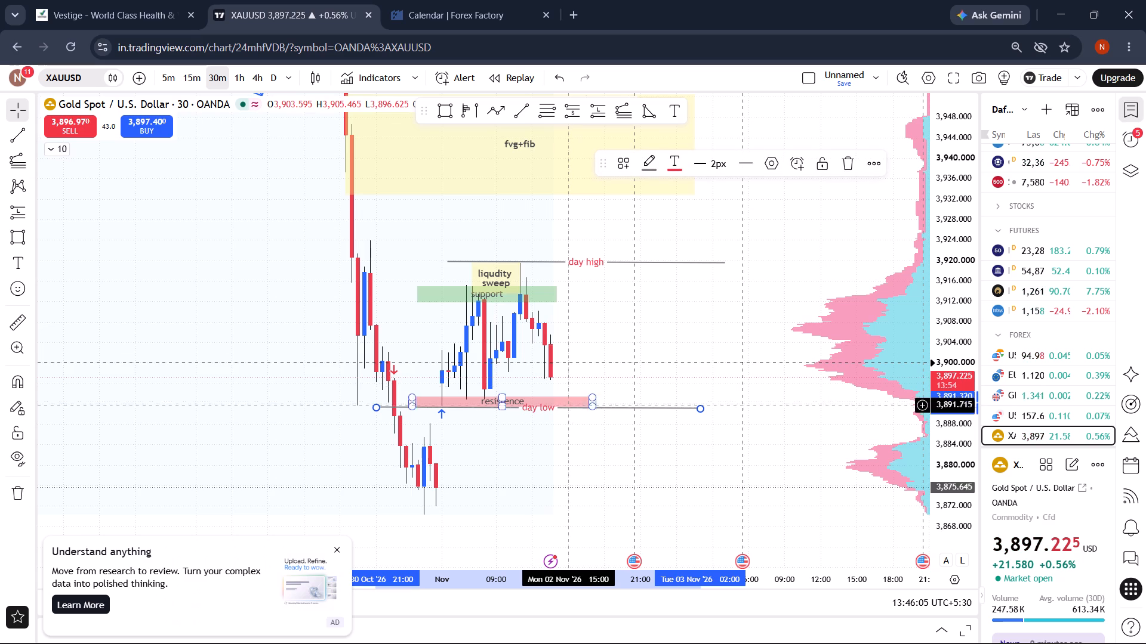
left_click(660, 313)
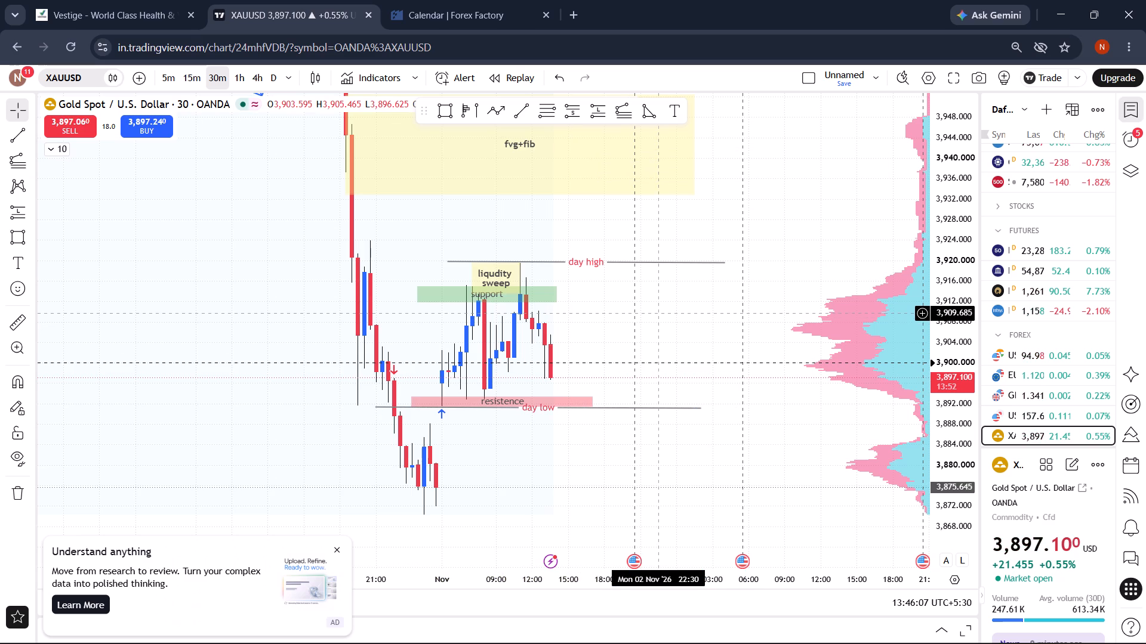
left_click(670, 323)
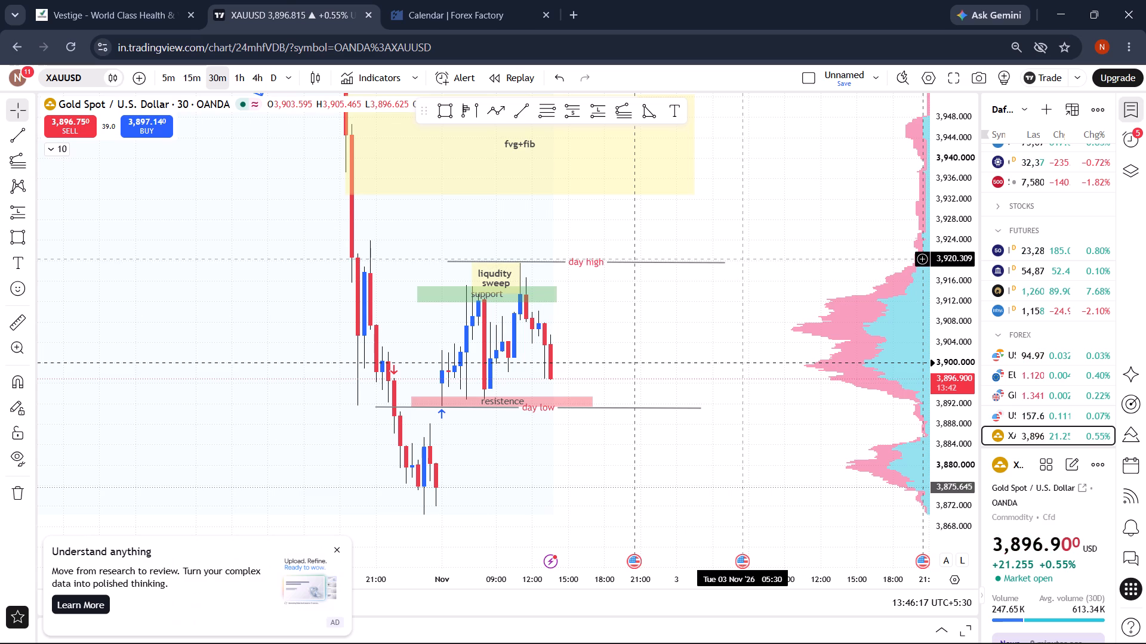
Select the day high line above the liqudity sweep zone.
left_click(700, 263)
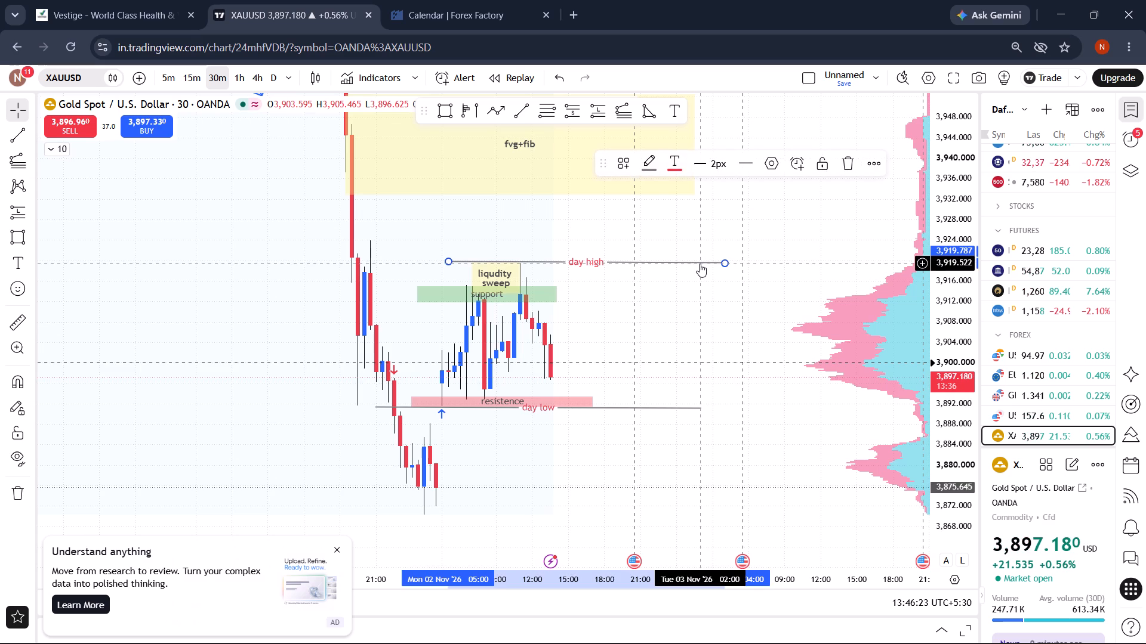
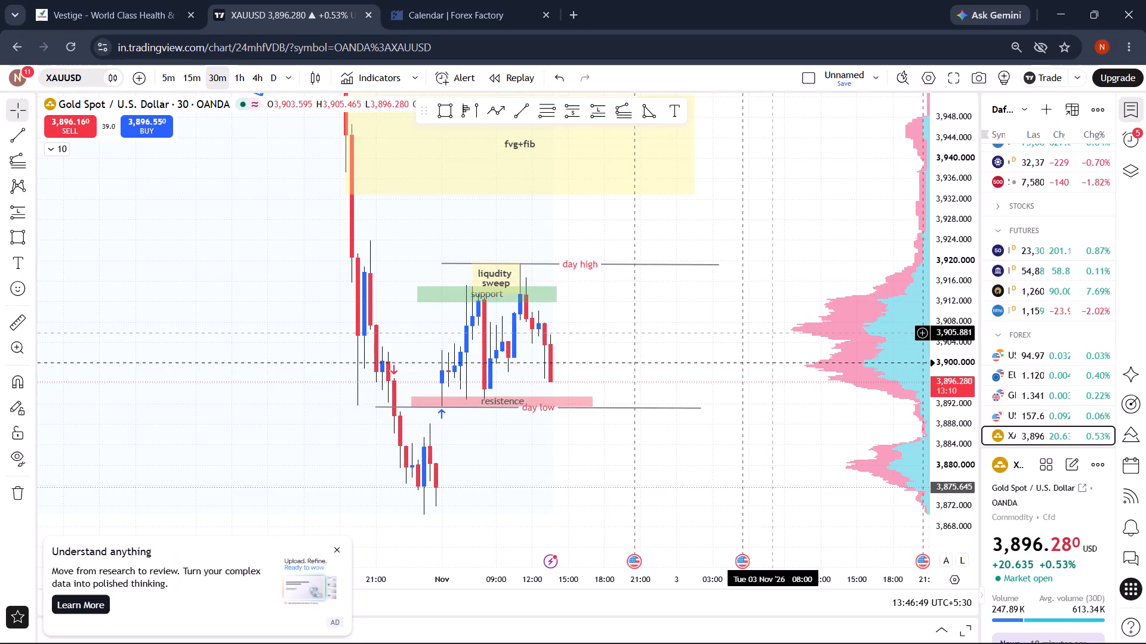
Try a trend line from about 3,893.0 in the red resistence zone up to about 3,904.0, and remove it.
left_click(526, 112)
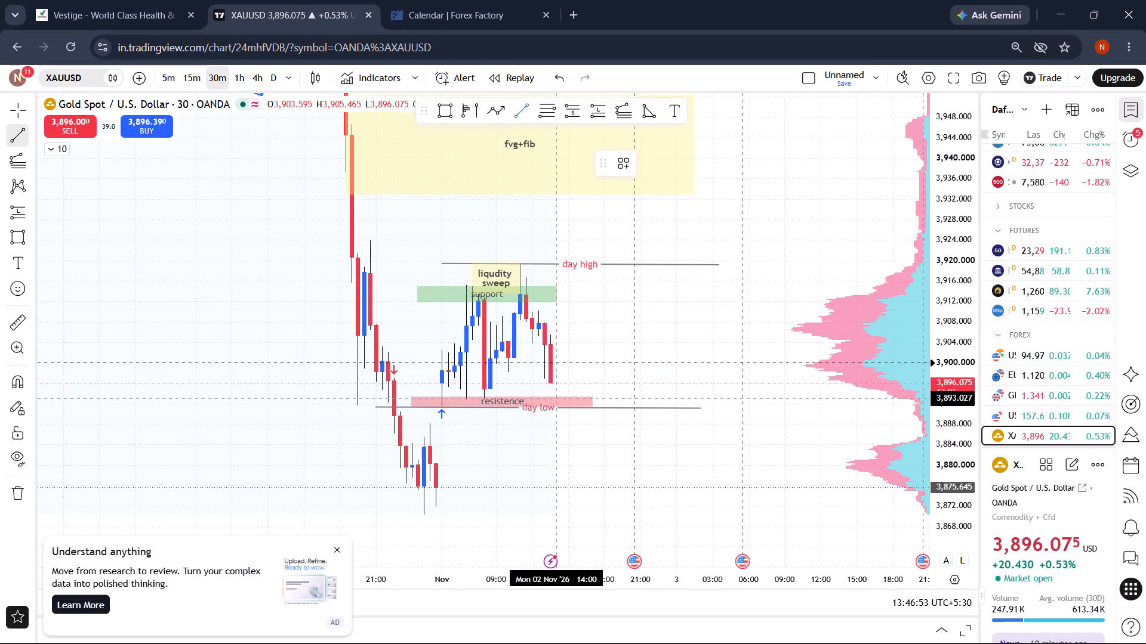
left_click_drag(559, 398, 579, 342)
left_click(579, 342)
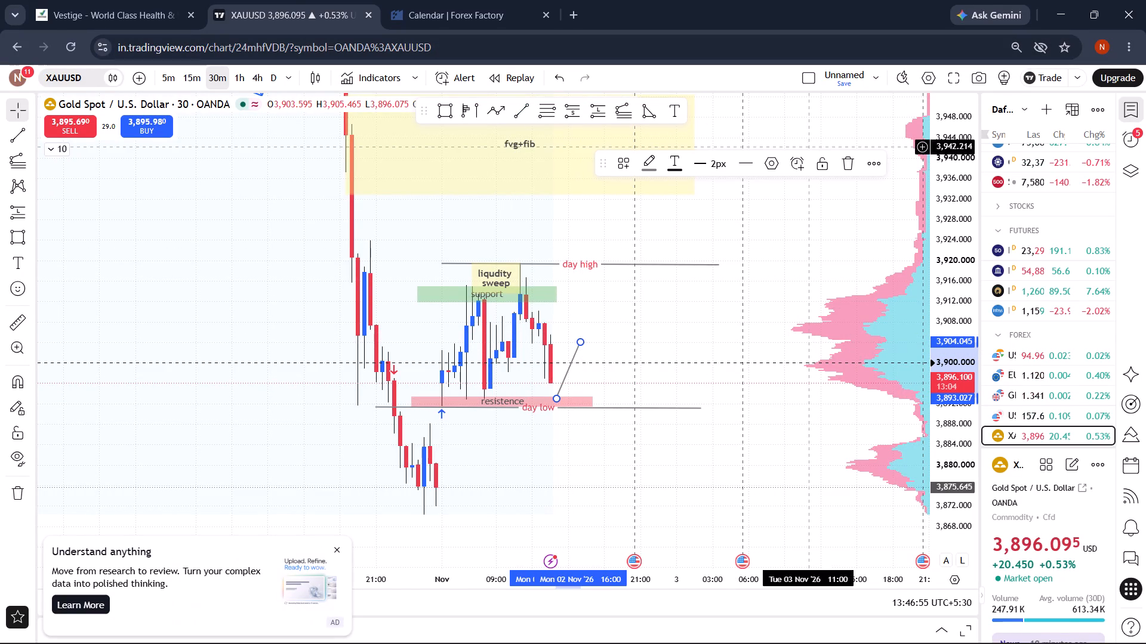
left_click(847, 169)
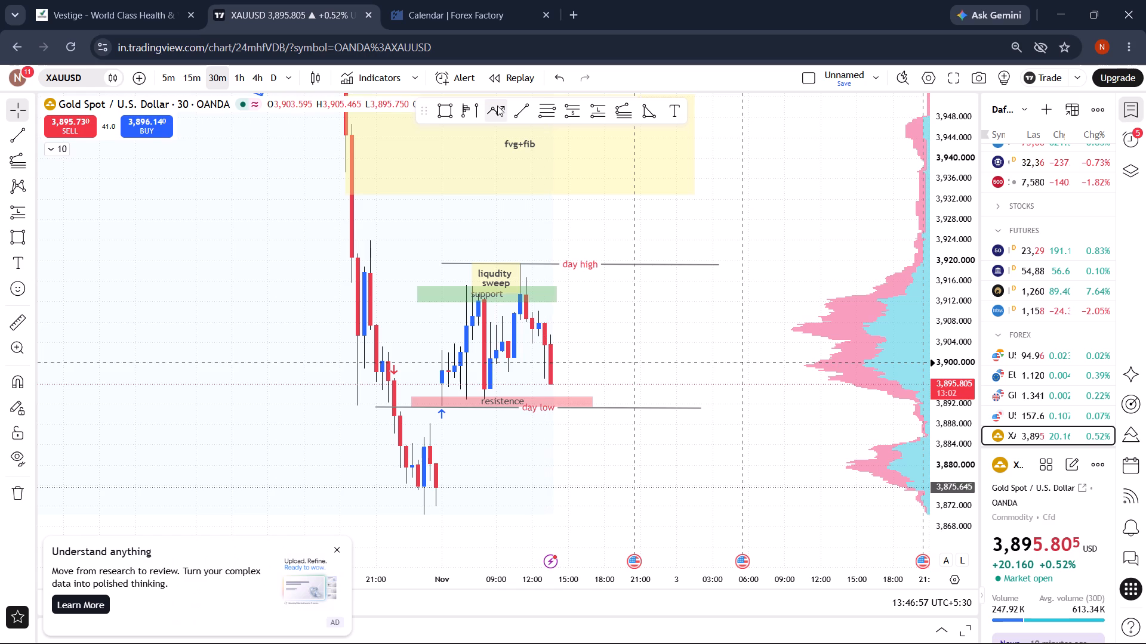
Draw a projected Path arrow from about 3,893.4 in the red resistence zone up to about 3,915.1, level with the support zone's upper edge.
left_click(497, 108)
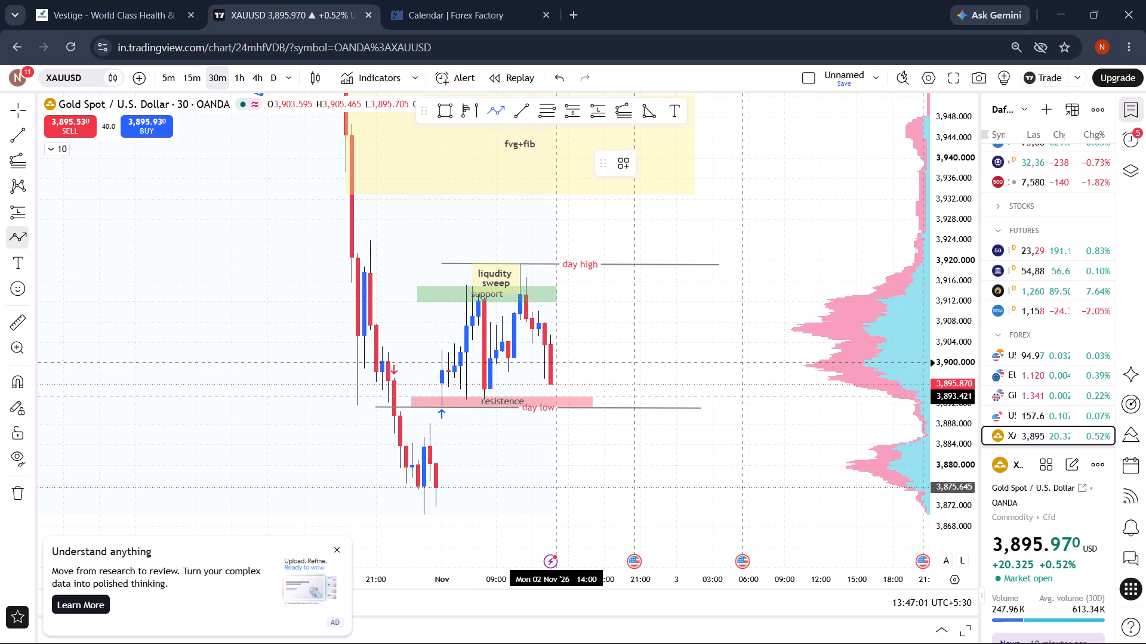
left_click_drag(556, 397, 589, 299)
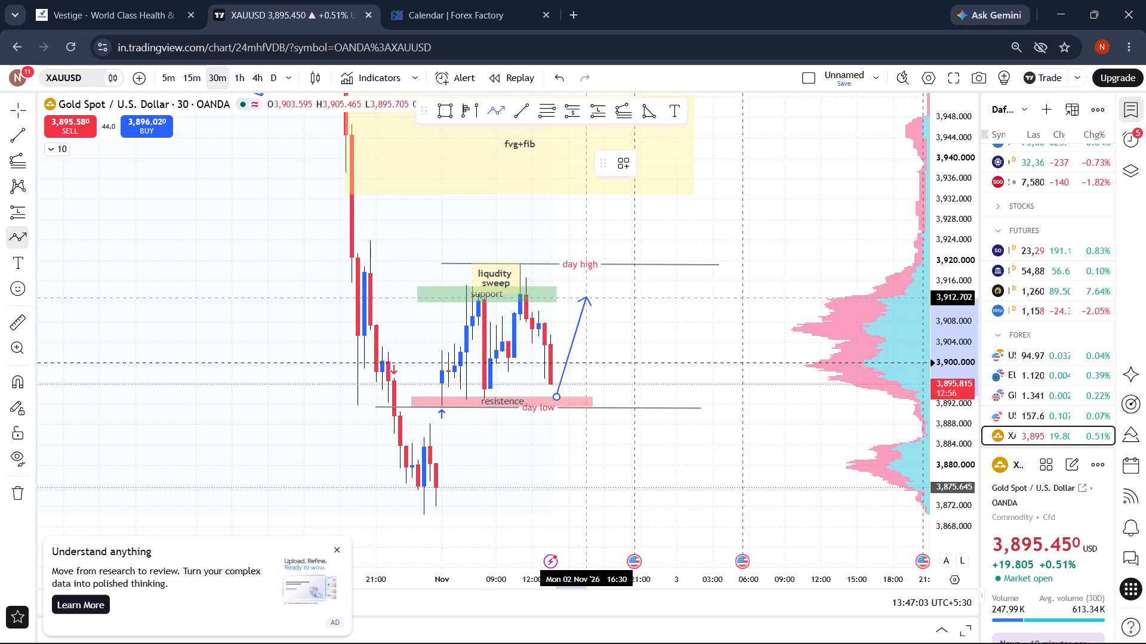
left_click_drag(589, 299, 590, 289)
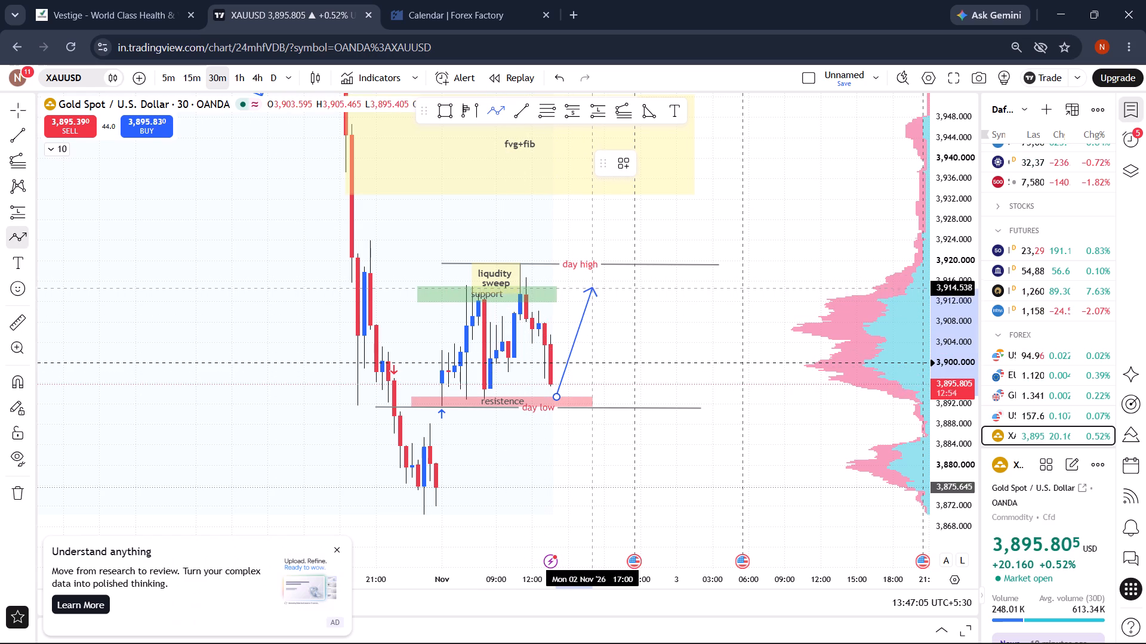
left_click_drag(590, 289, 592, 286)
left_click(592, 286)
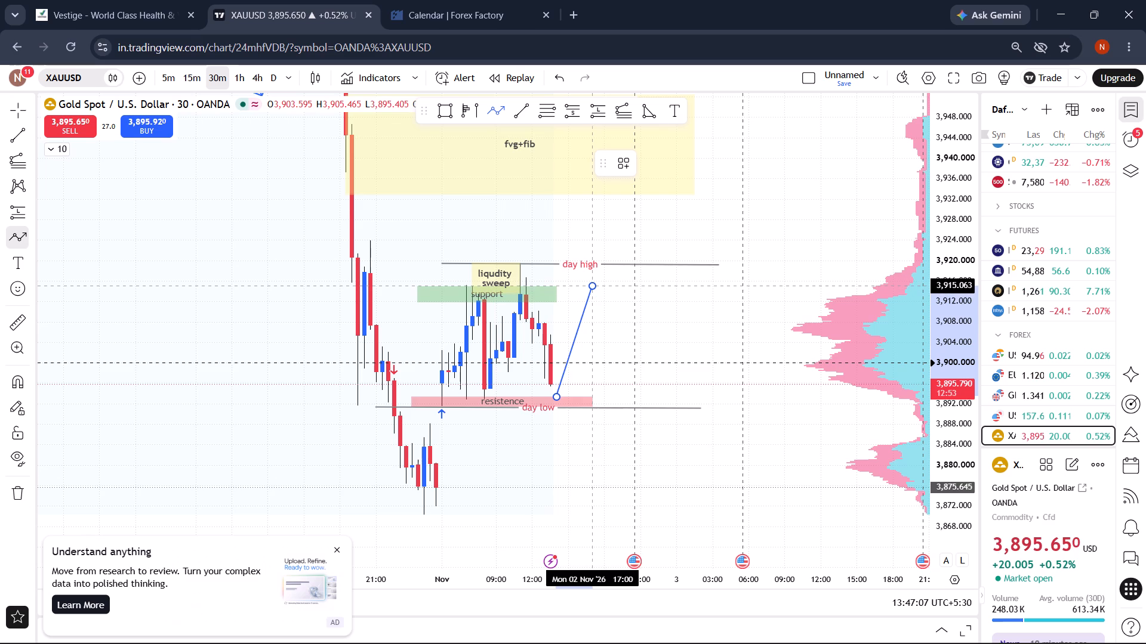
left_click(592, 286)
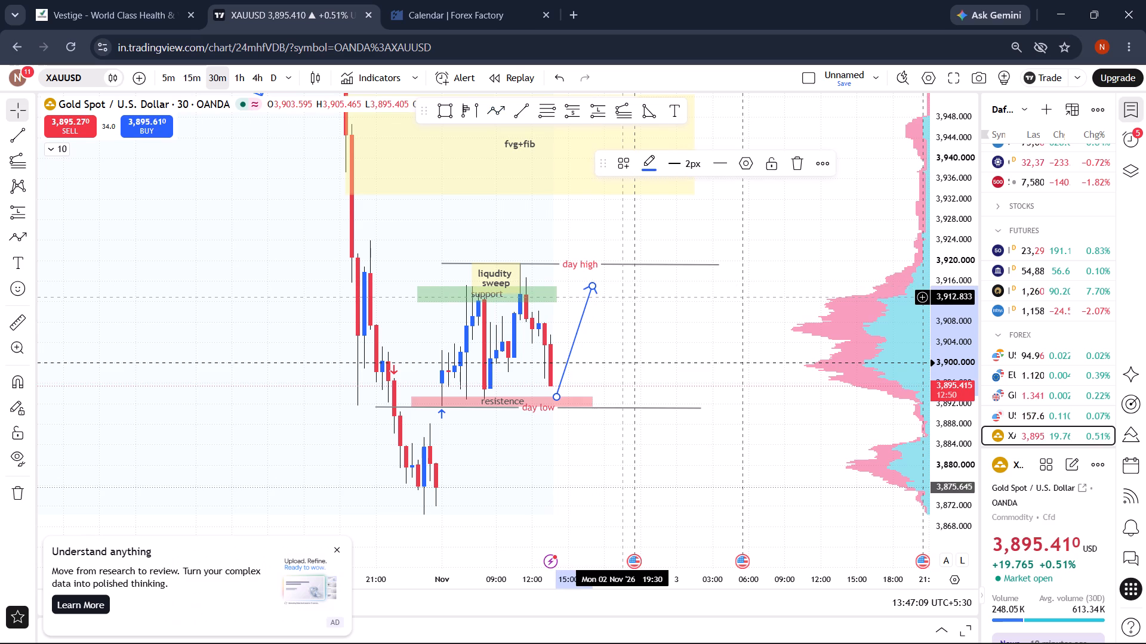
left_click(621, 297)
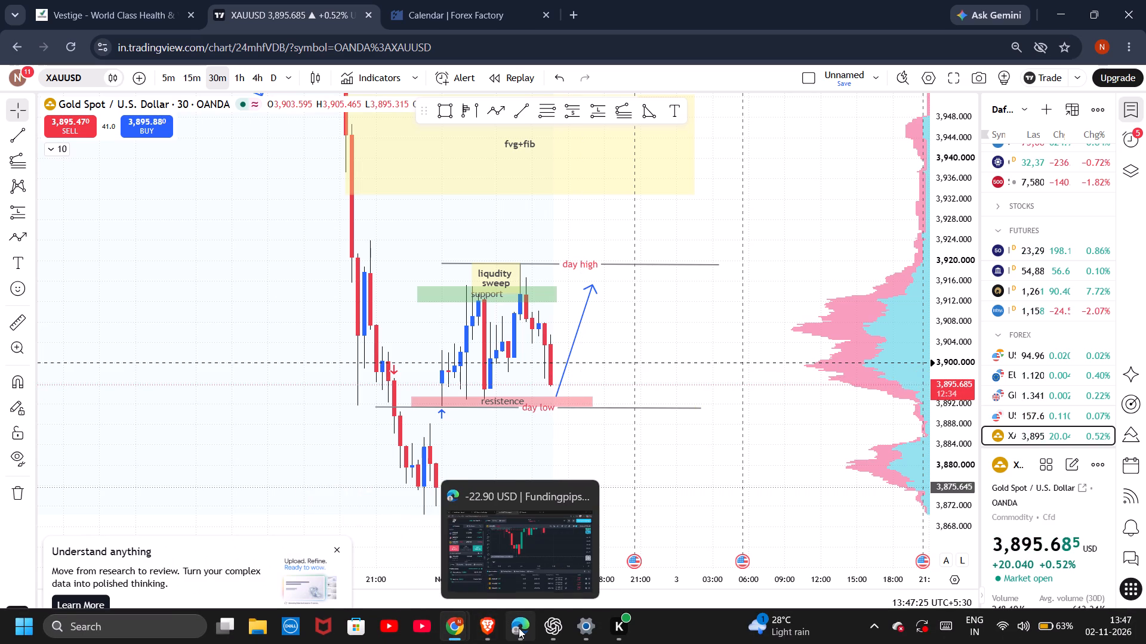
Switch to the FundingPips account in Edge and set the stop loss of the 0.01 XAUUSD buy opened at 3902.47 to 3871.03.
left_click(522, 532)
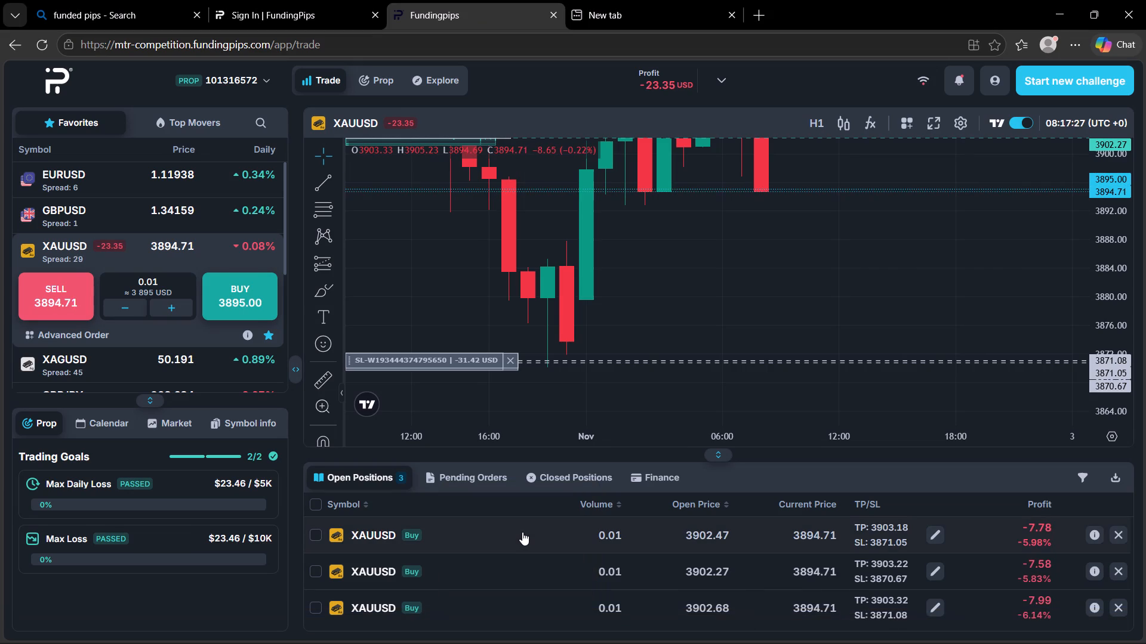
left_click_drag(677, 267, 634, 264)
left_click_drag(634, 264, 712, 253)
left_click(485, 348)
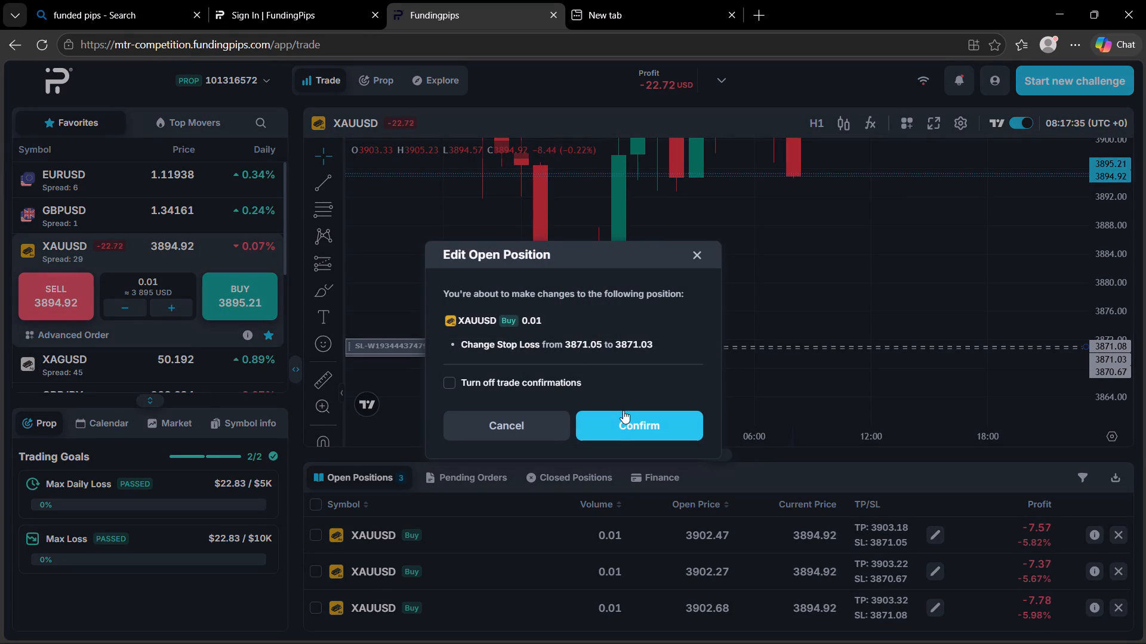
left_click(623, 417)
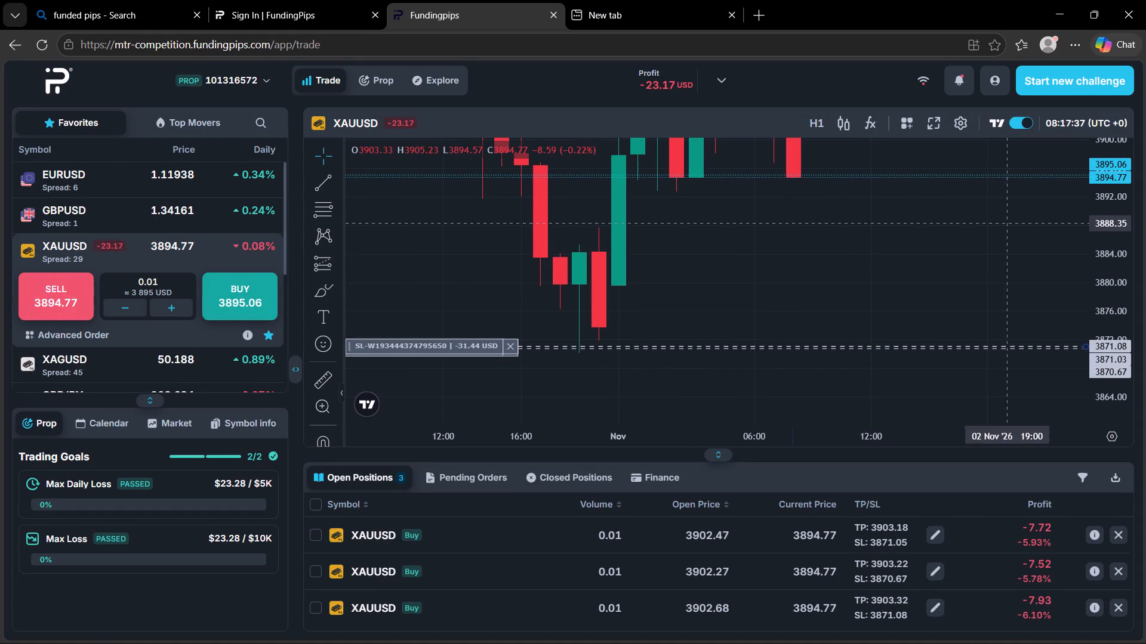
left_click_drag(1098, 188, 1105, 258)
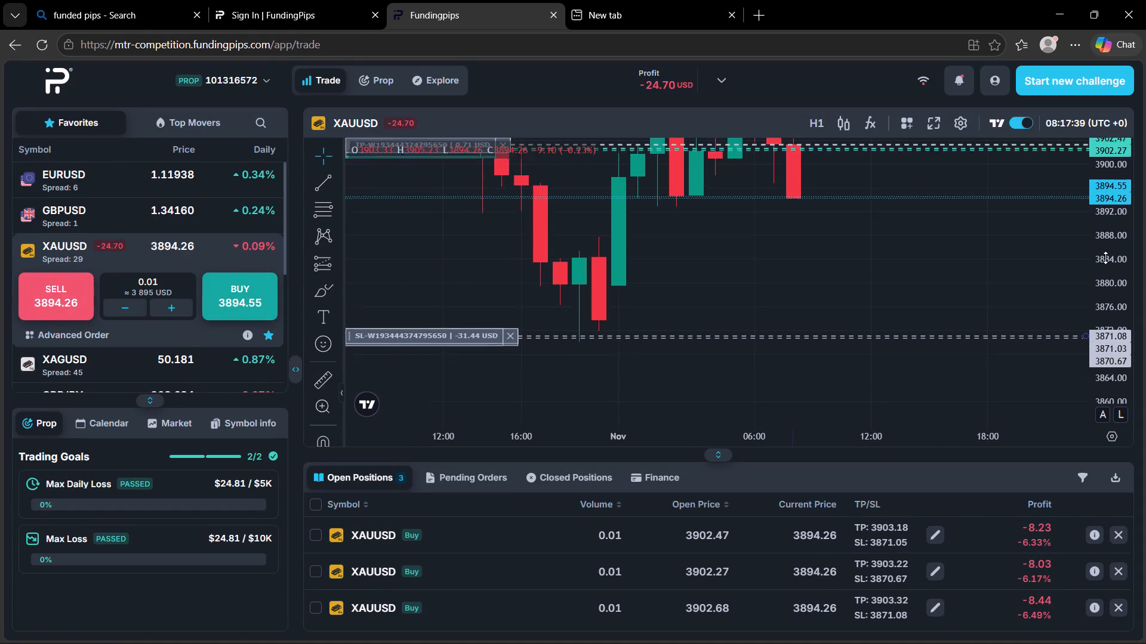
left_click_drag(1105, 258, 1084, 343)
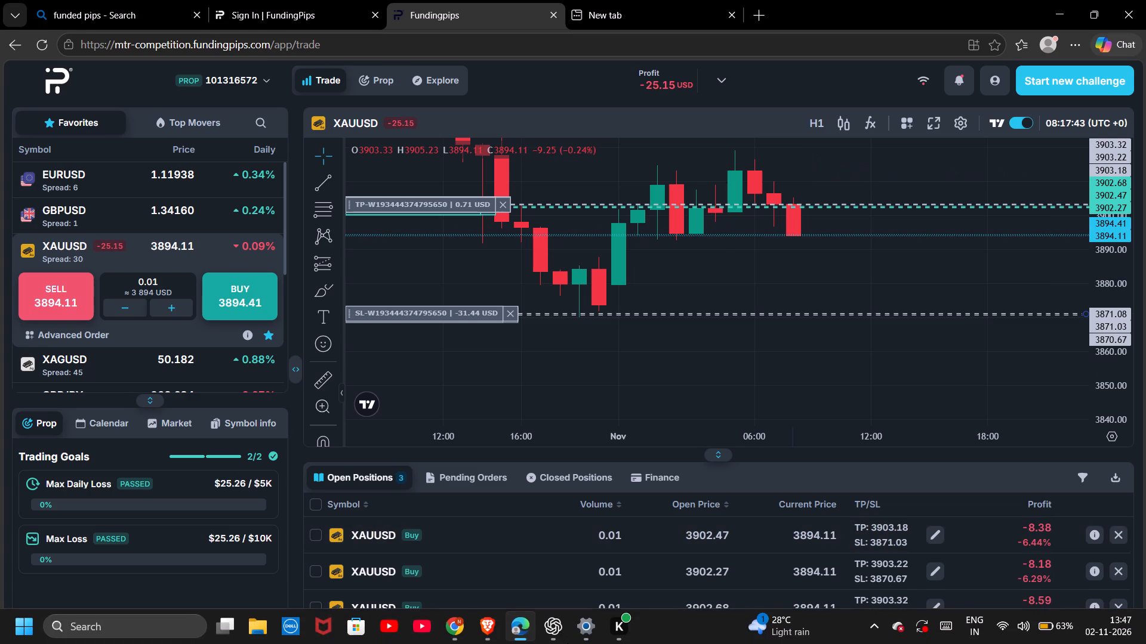
Switch to the FundingPips account in Chrome and close the 0.01 XAUUSD buy opened at 3899.52.
left_click(498, 577)
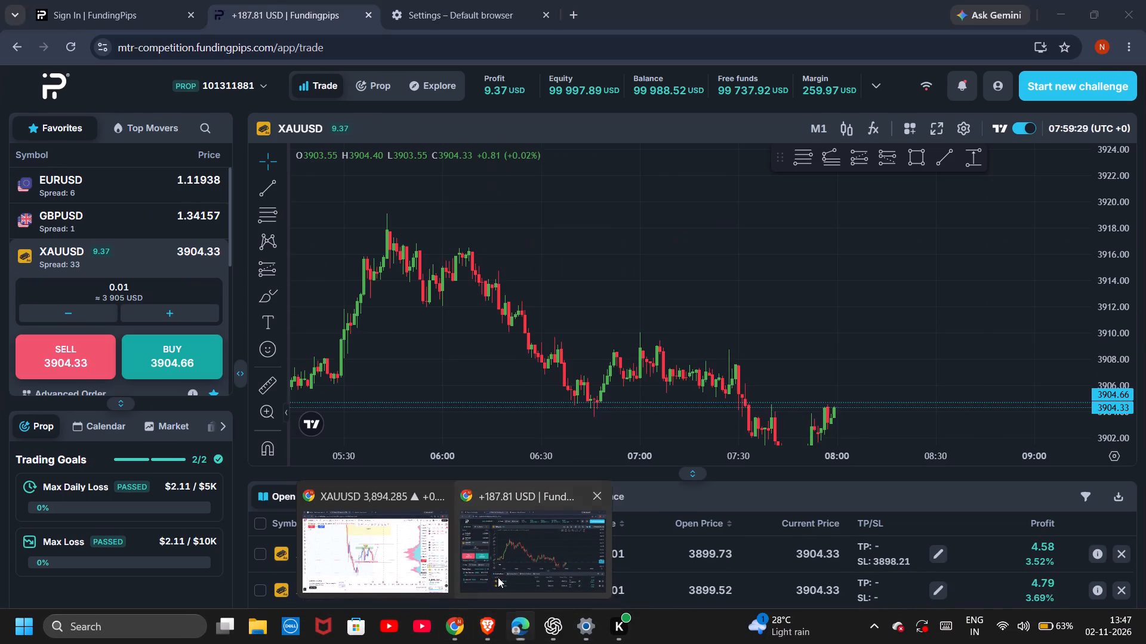
left_click_drag(735, 288, 589, 161)
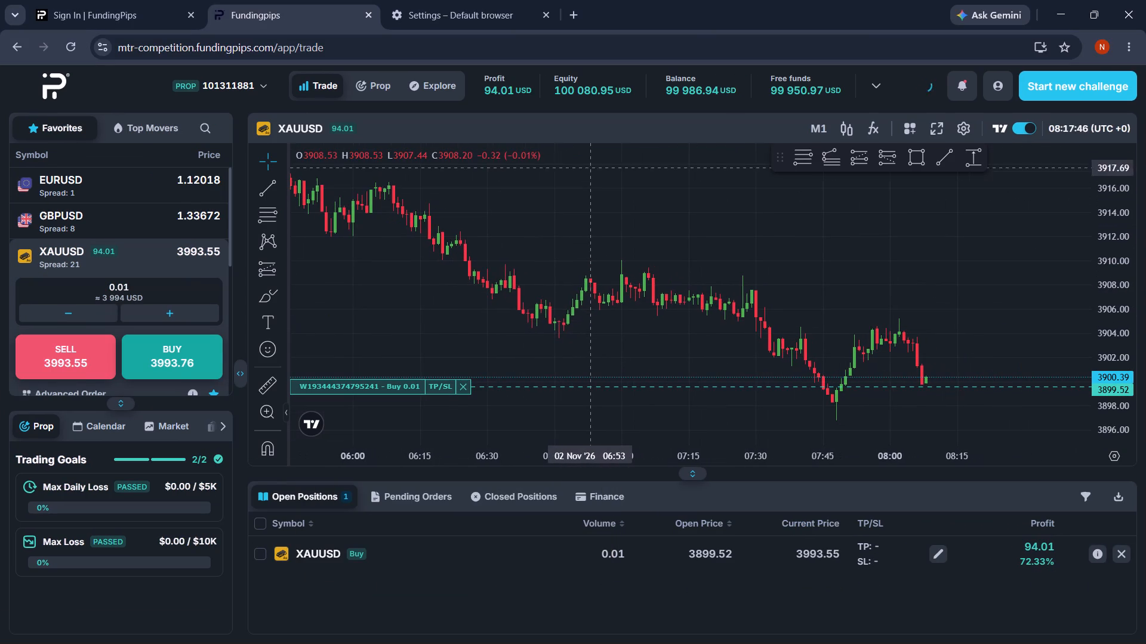
left_click_drag(589, 161, 589, 145)
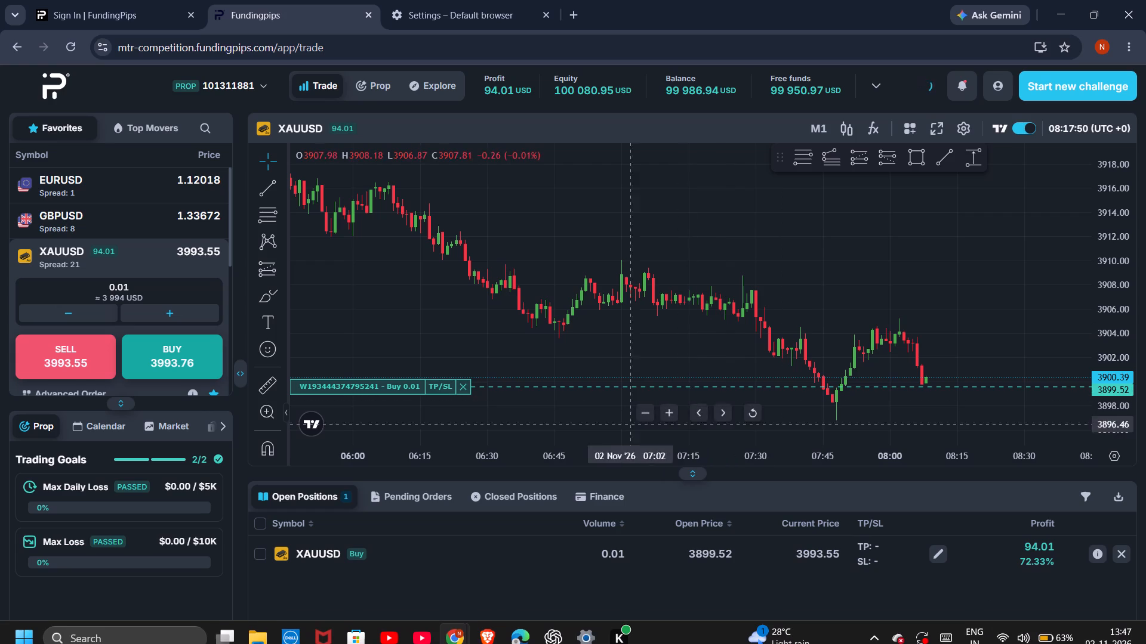
left_click(518, 493)
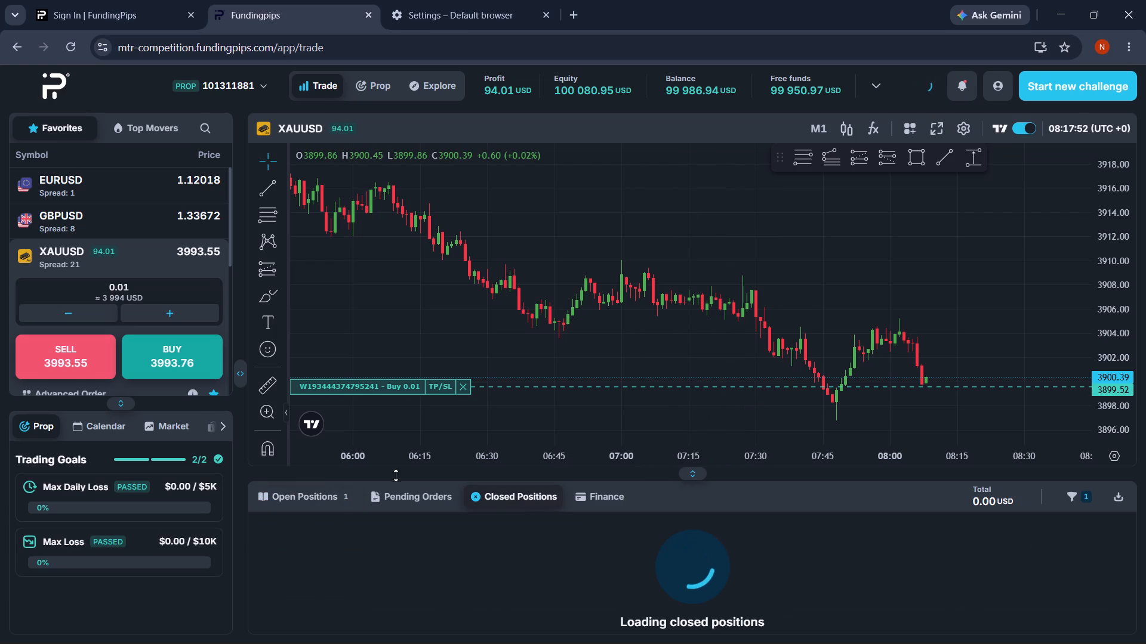
left_click(328, 503)
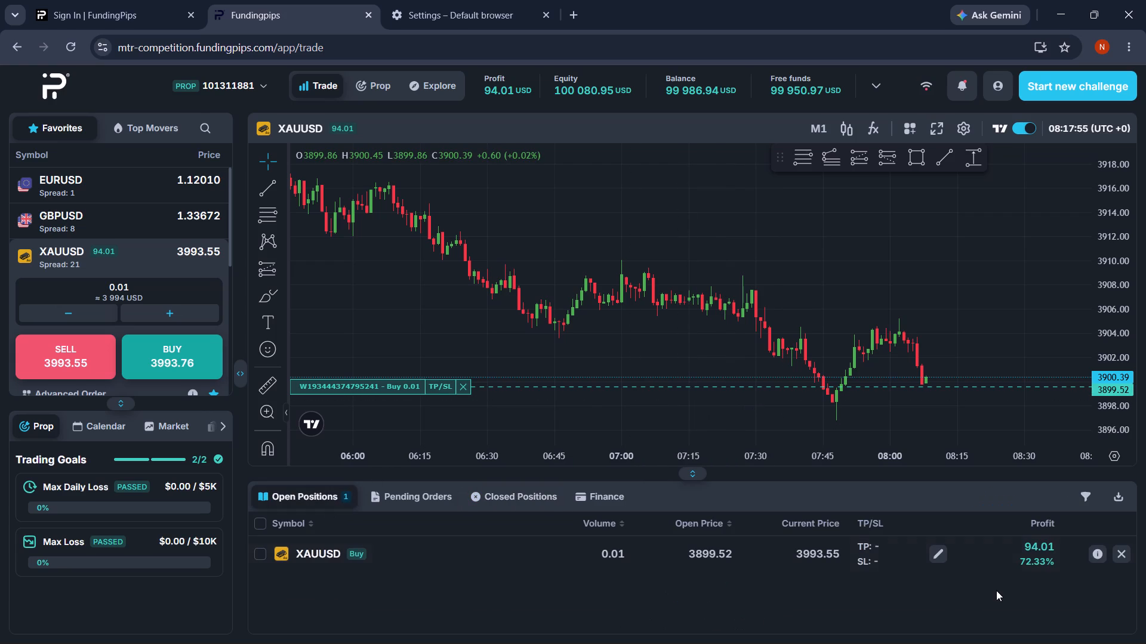
left_click(1118, 557)
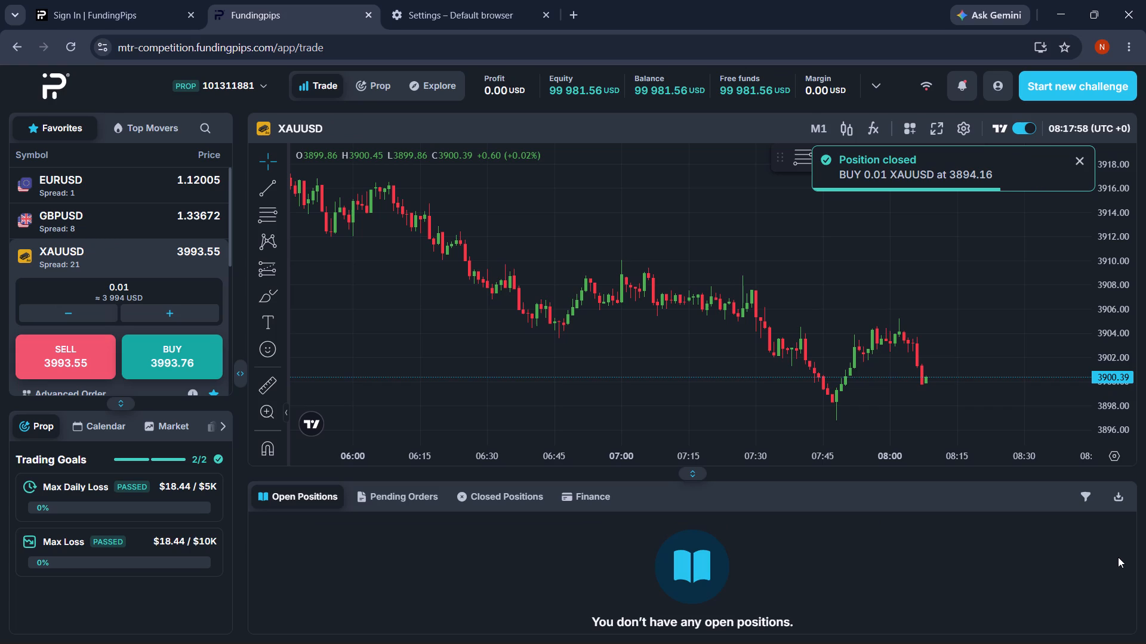
Review this account's closed XAUUSD positions and return to the open positions.
left_click(497, 497)
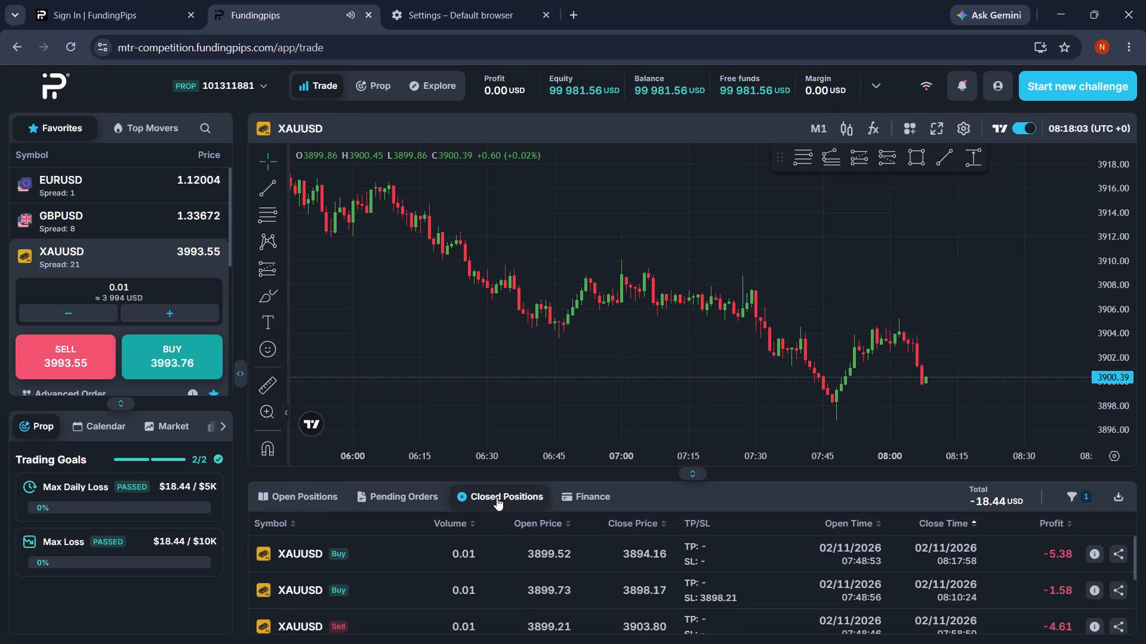
scroll(544, 610, "down", 4)
scroll(544, 610, "up", 9)
left_click(315, 503)
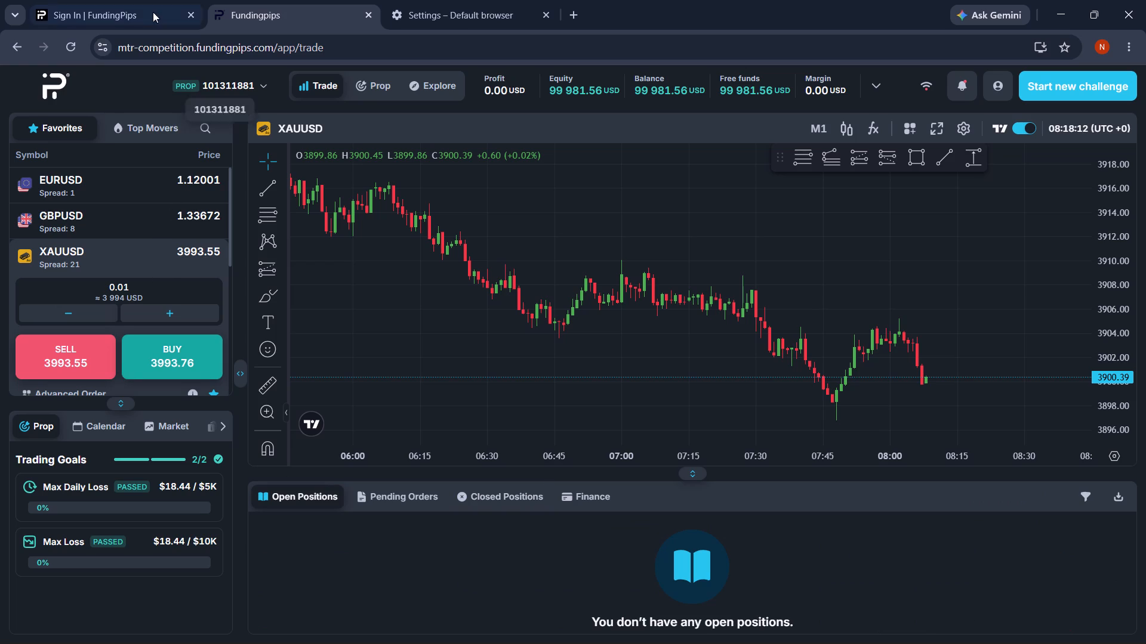
Reload the FundingPips trading page to refresh the one-minute XAUUSD chart and examine its latest candles.
left_click(69, 43)
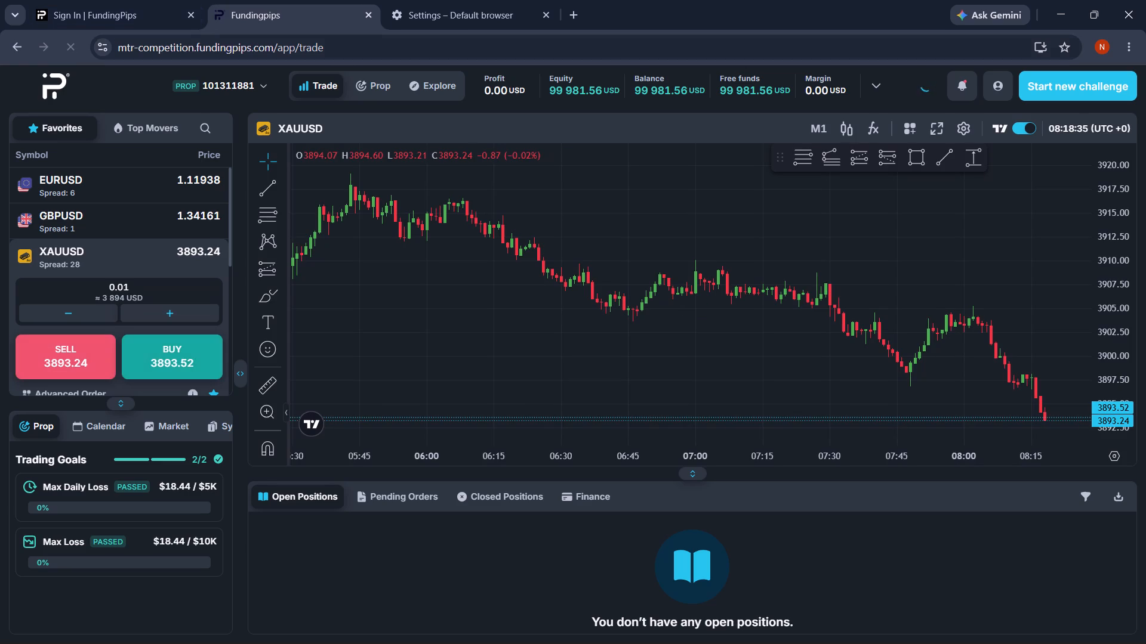
left_click_drag(650, 290, 442, 261)
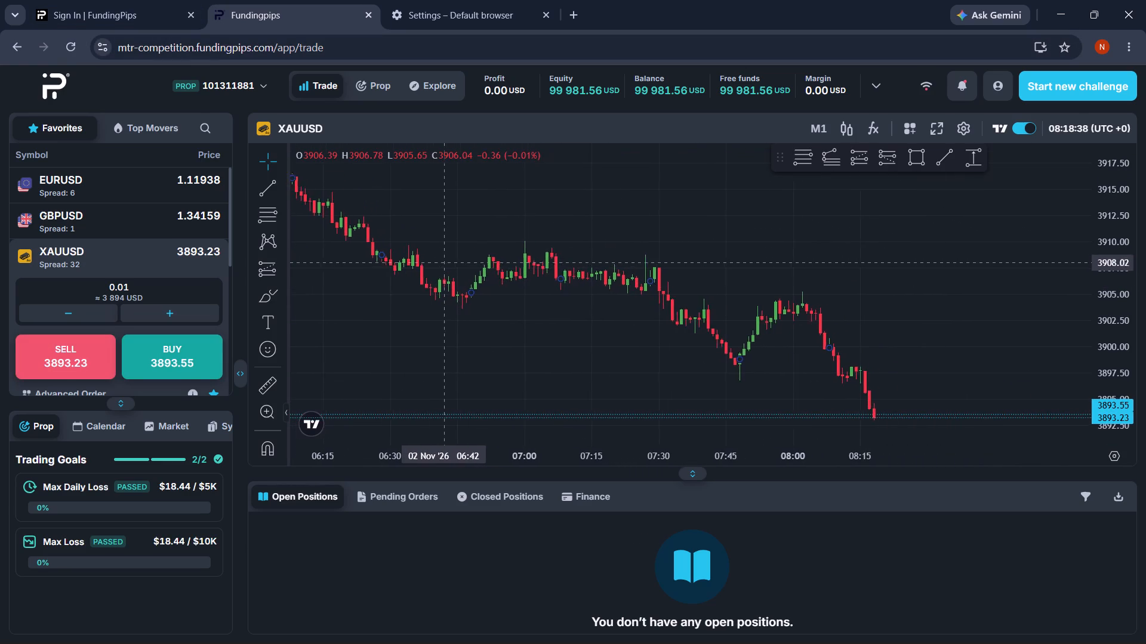
left_click_drag(442, 261, 438, 259)
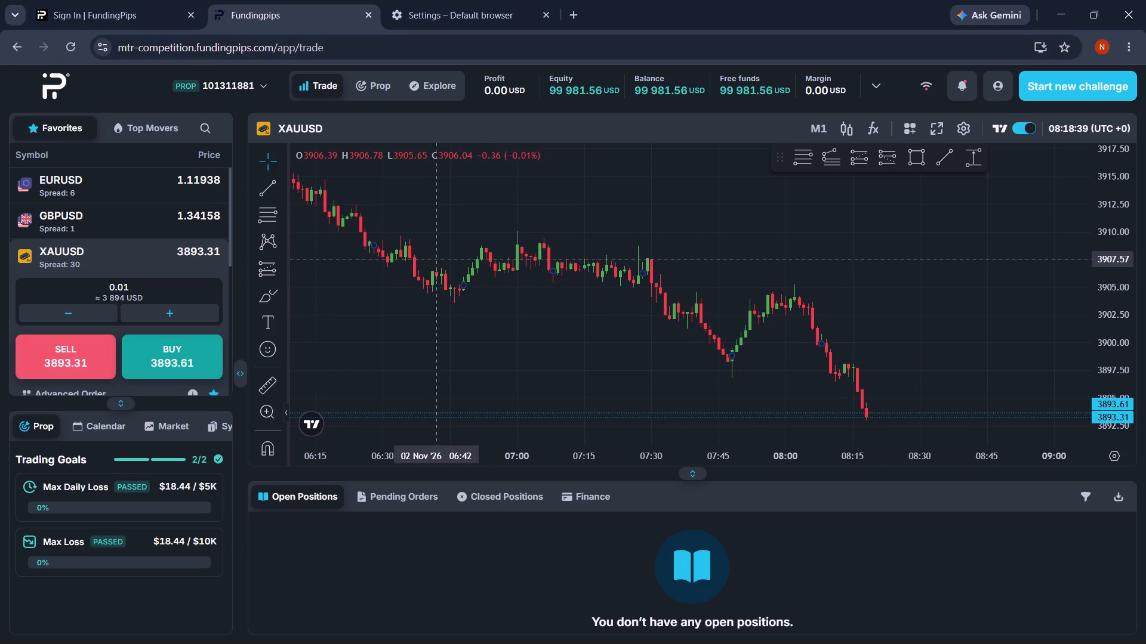
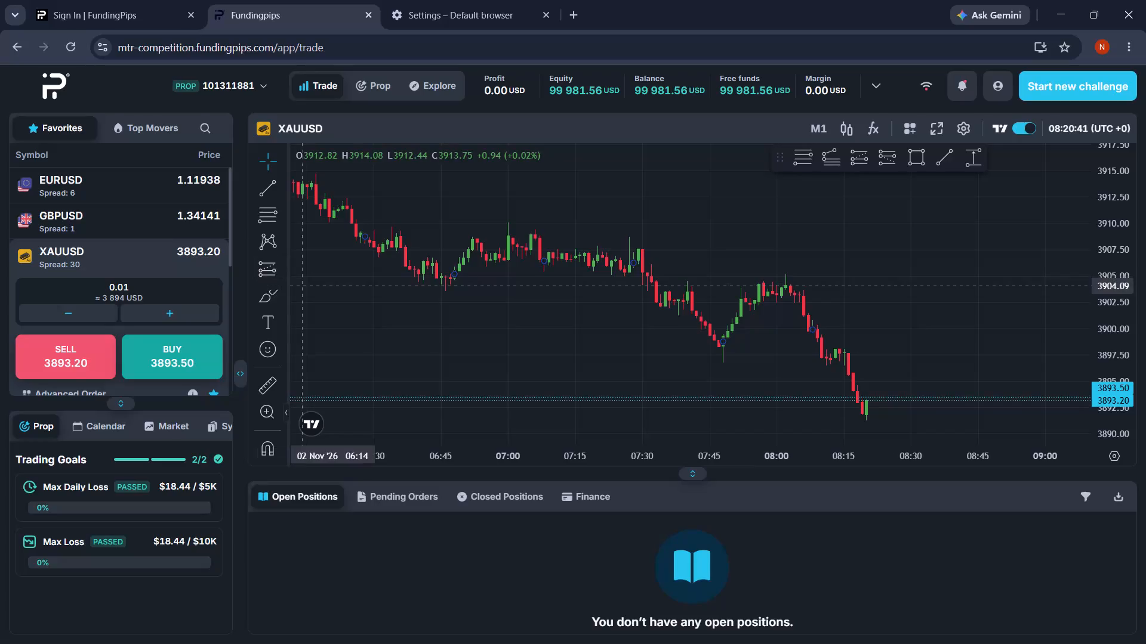
Set the XAUUSD chart in Chrome to the 30-minute timeframe.
left_click(810, 129)
left_click(828, 275)
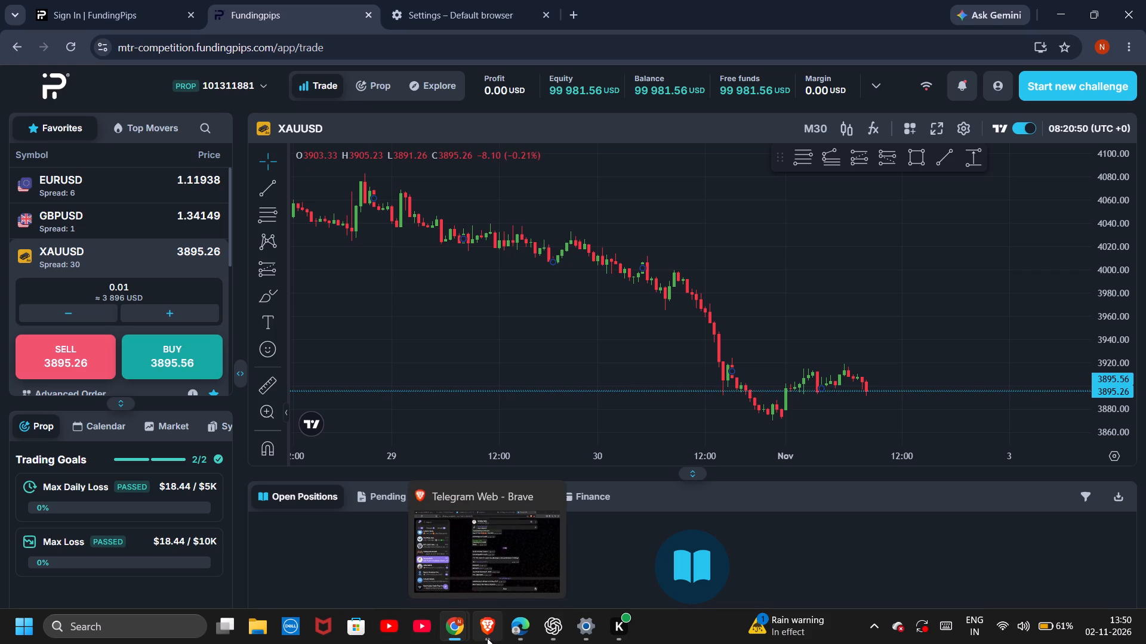
Switch to the FundingPips account in Edge to check its open XAUUSD buy positions.
left_click(575, 516)
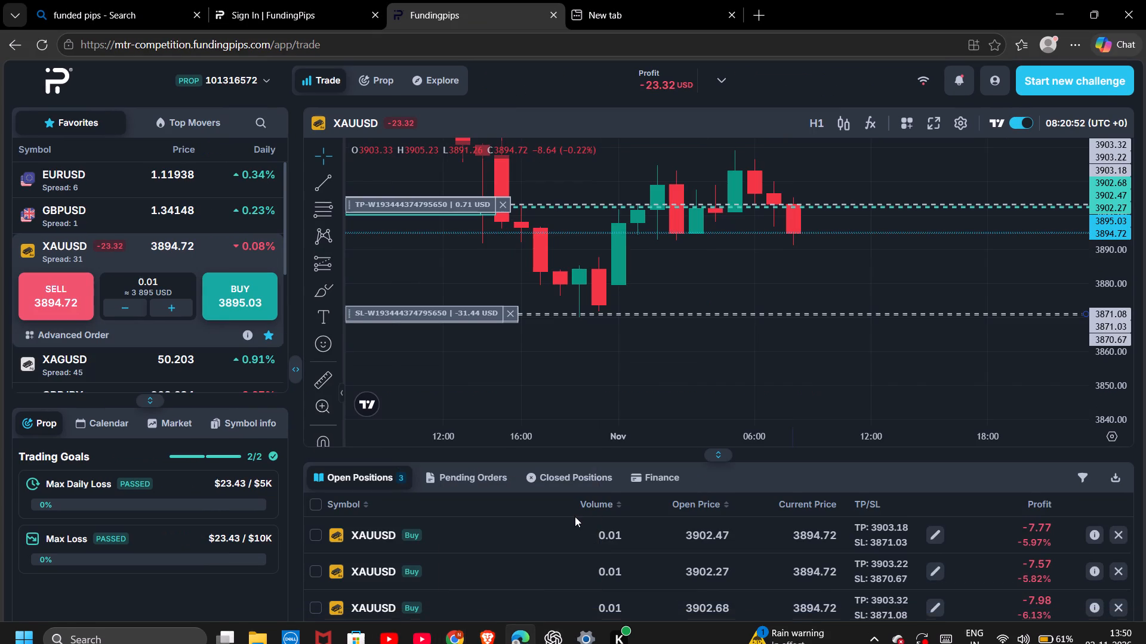
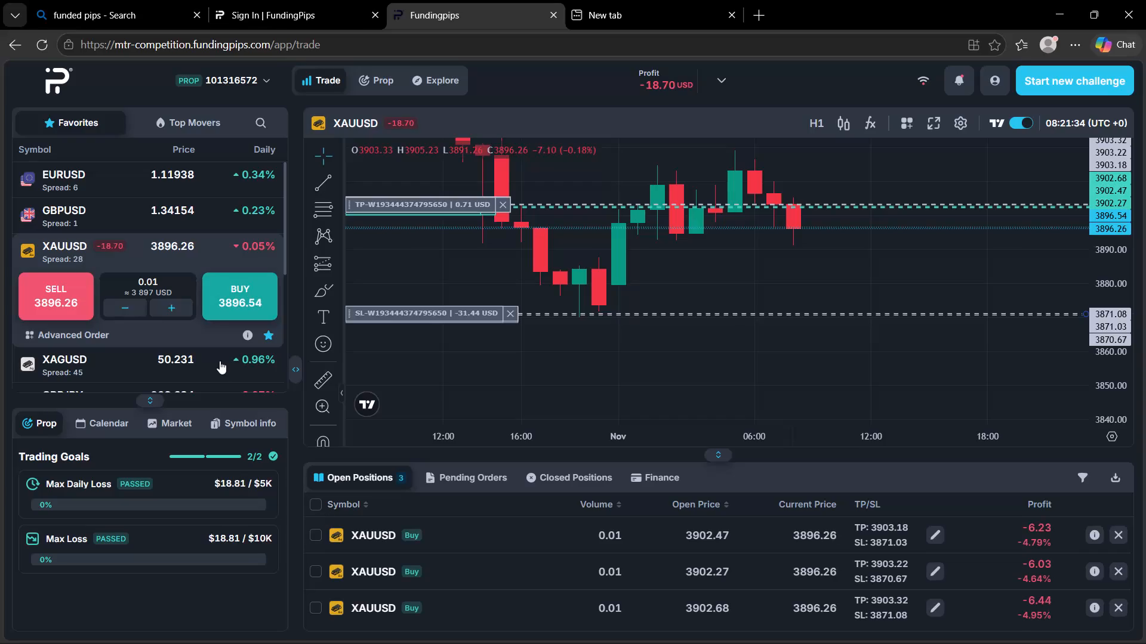
View the XAGUSD chart and the EURUSD chart from the favourites list.
left_click(211, 354)
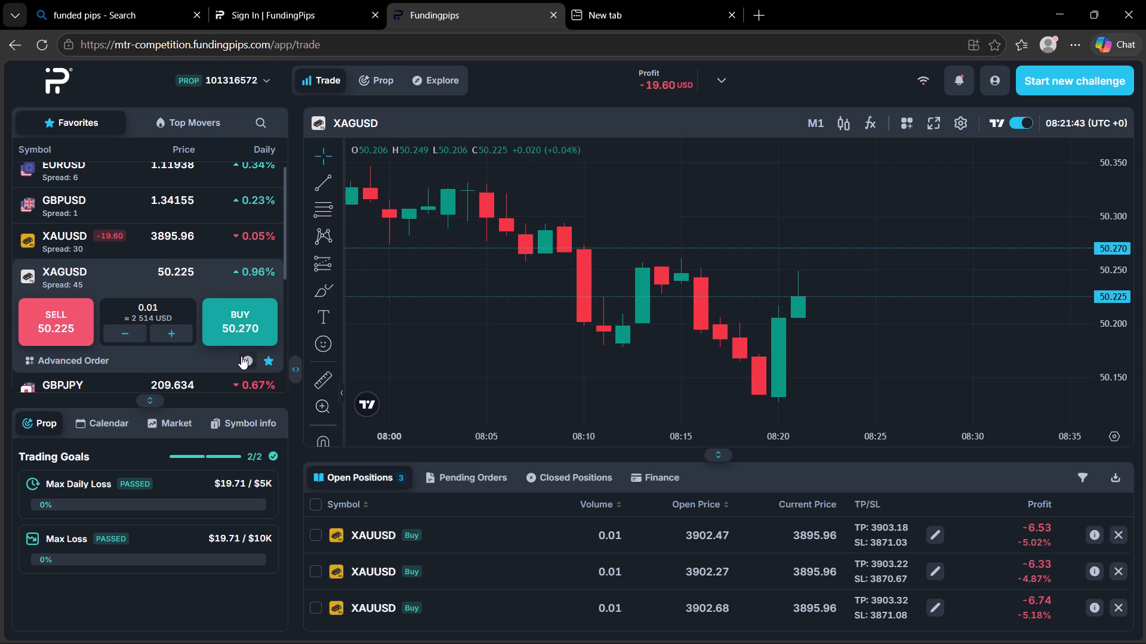
scroll(97, 284, "right", 1)
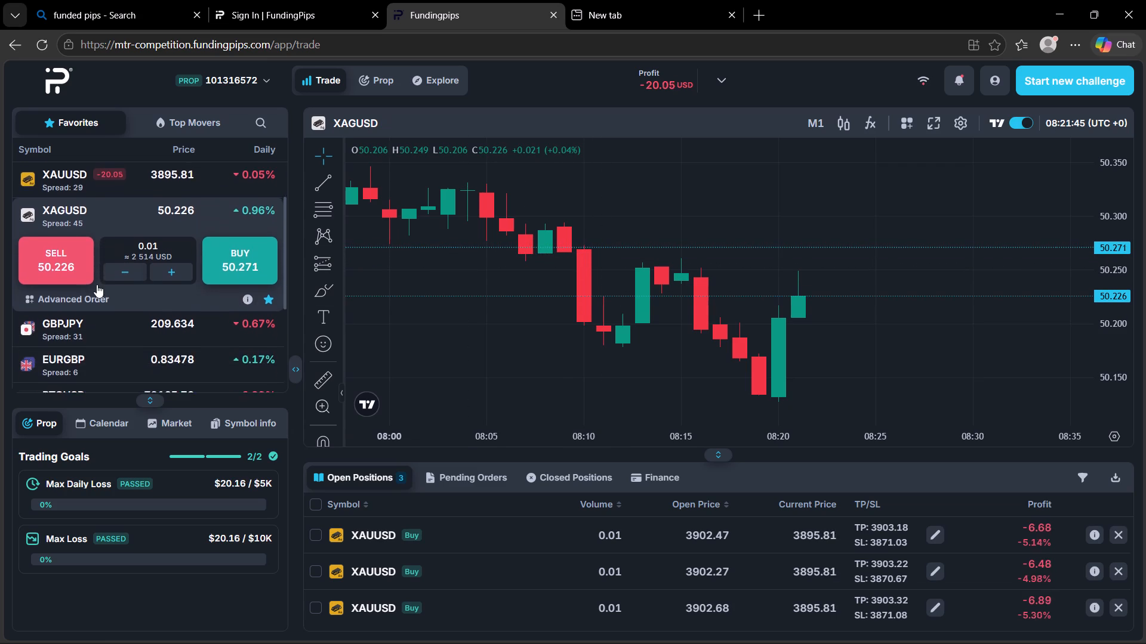
scroll(97, 284, "right", 1)
left_click(121, 187)
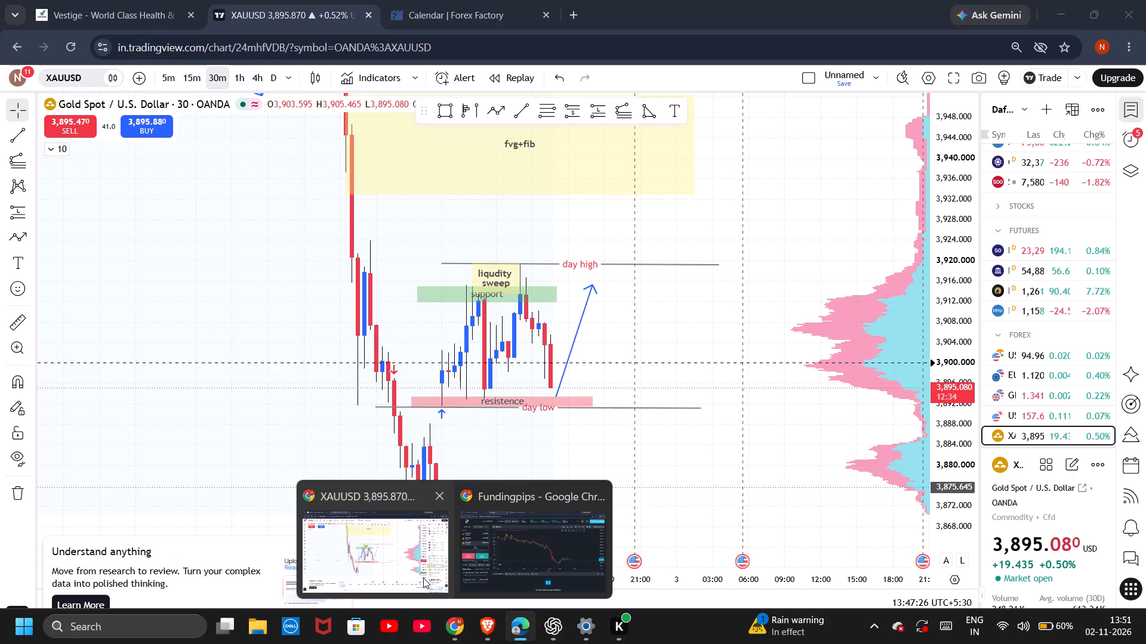
Switch to Chrome to check the marked-up 30-minute XAUUSD chart.
left_click(423, 578)
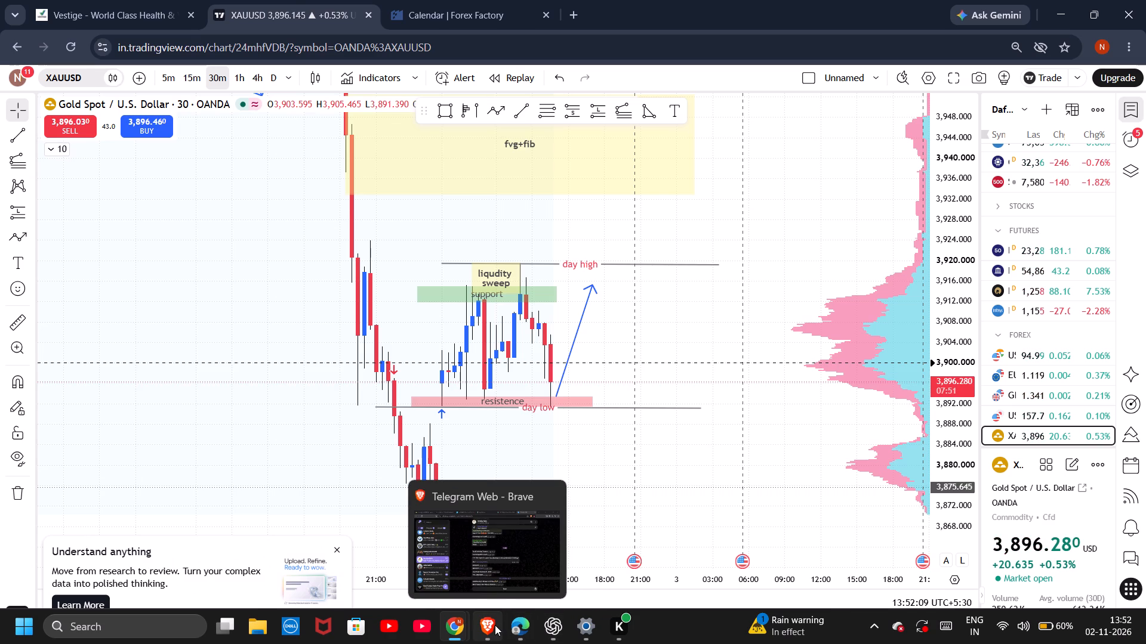
Switch to the FundingPips account in Edge and buy 1.00 lot of EURUSD at market price.
left_click(531, 550)
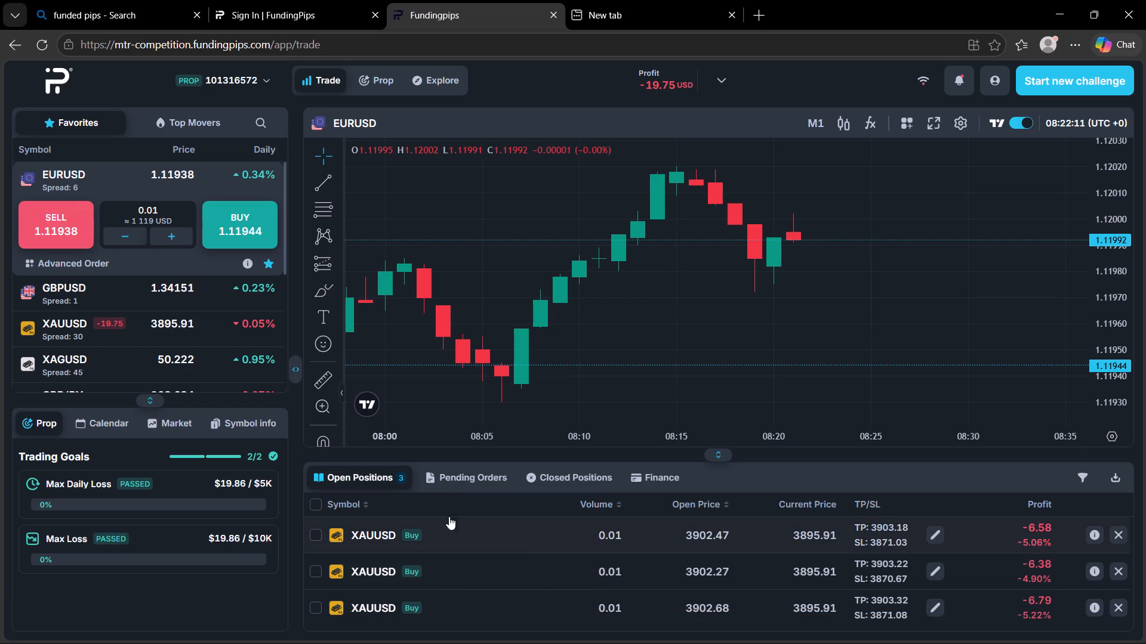
left_click(164, 206)
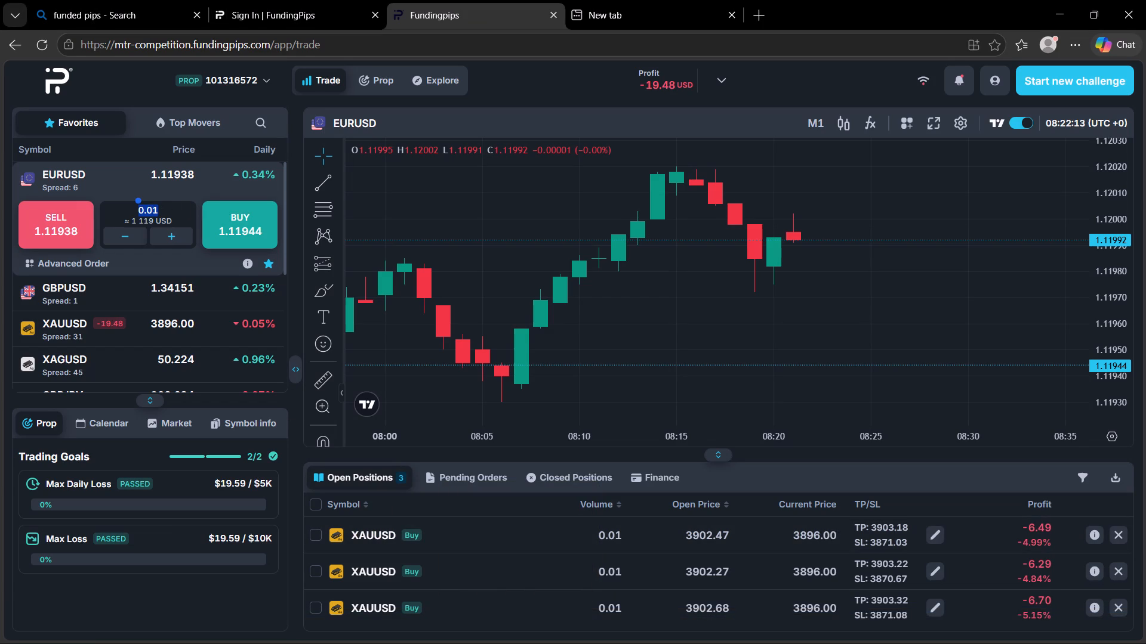
key("BackSpace")
key("1")
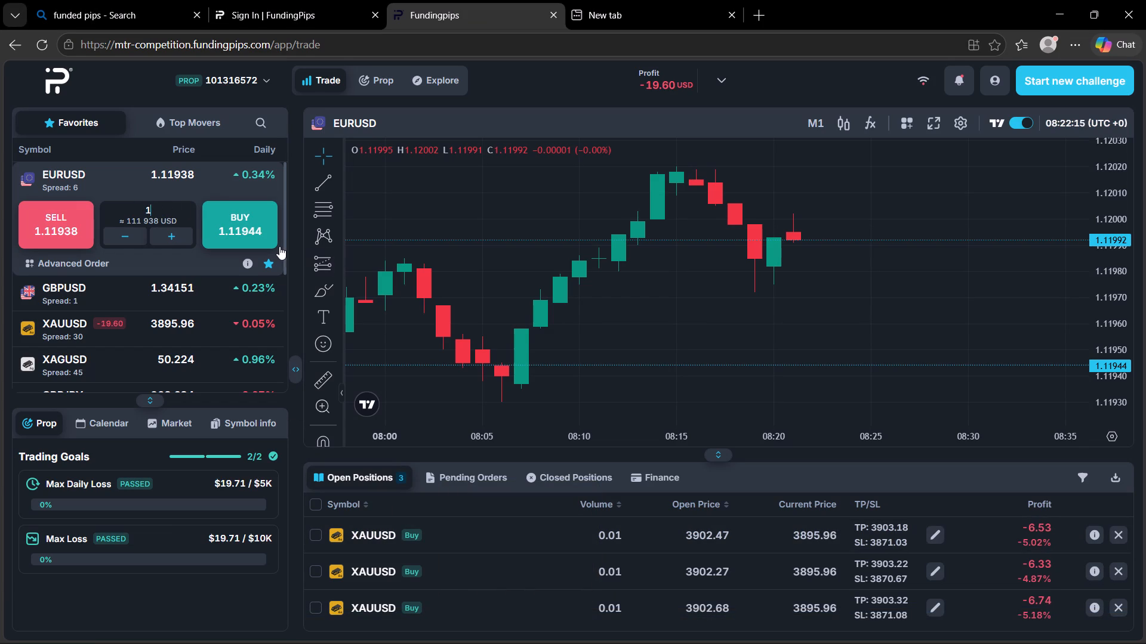
left_click(254, 232)
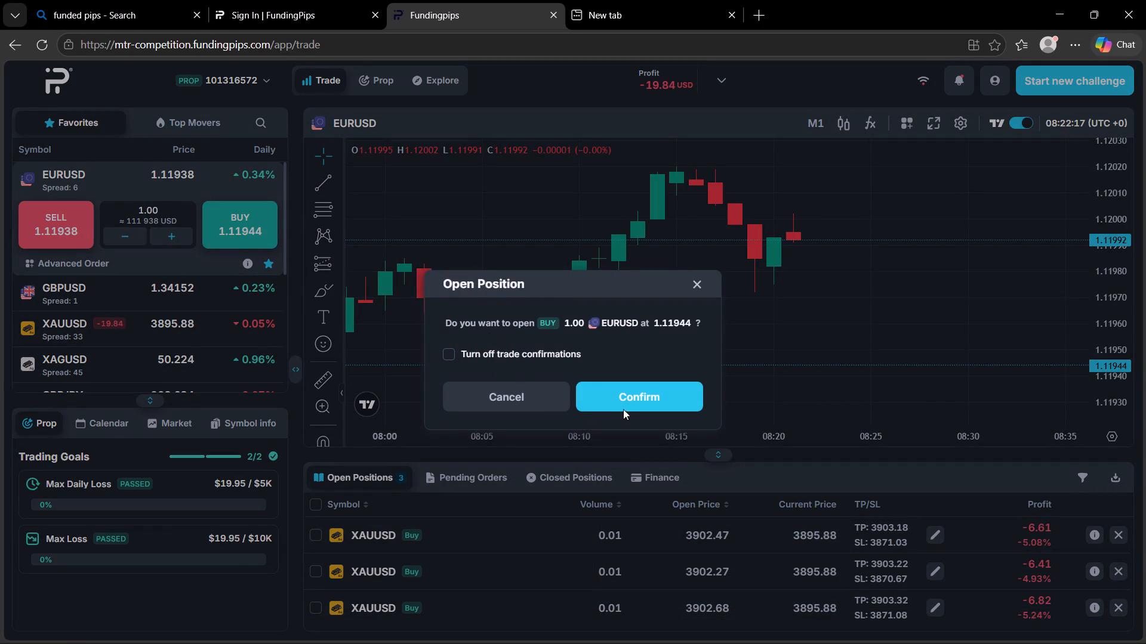
left_click(624, 407)
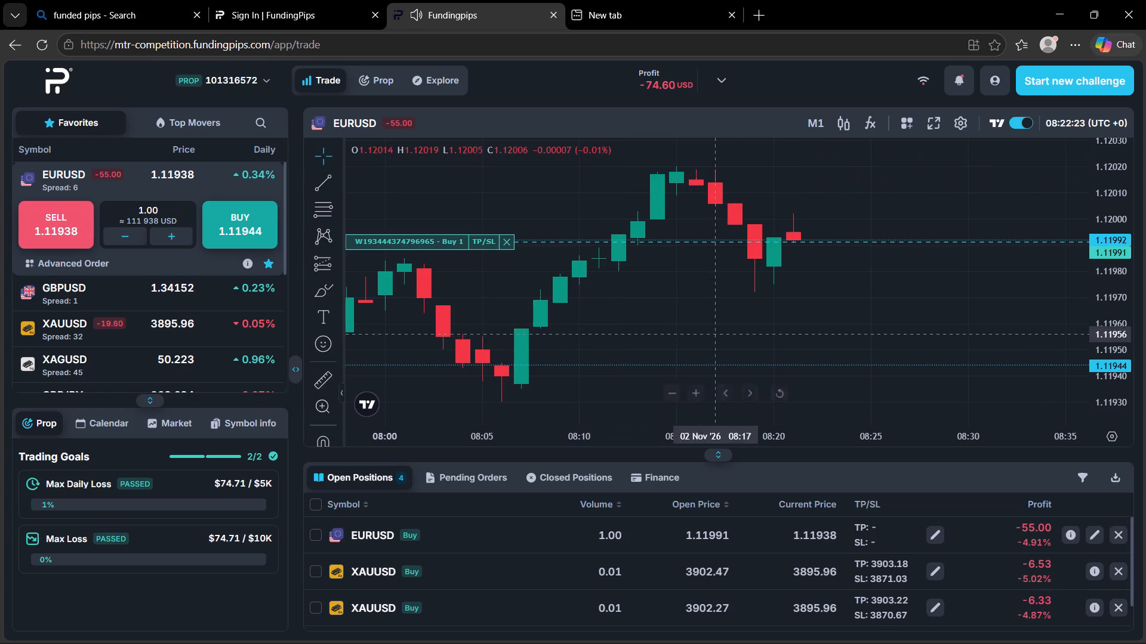
Set the EURUSD chart to the M30 timeframe.
left_click_drag(794, 309, 757, 359)
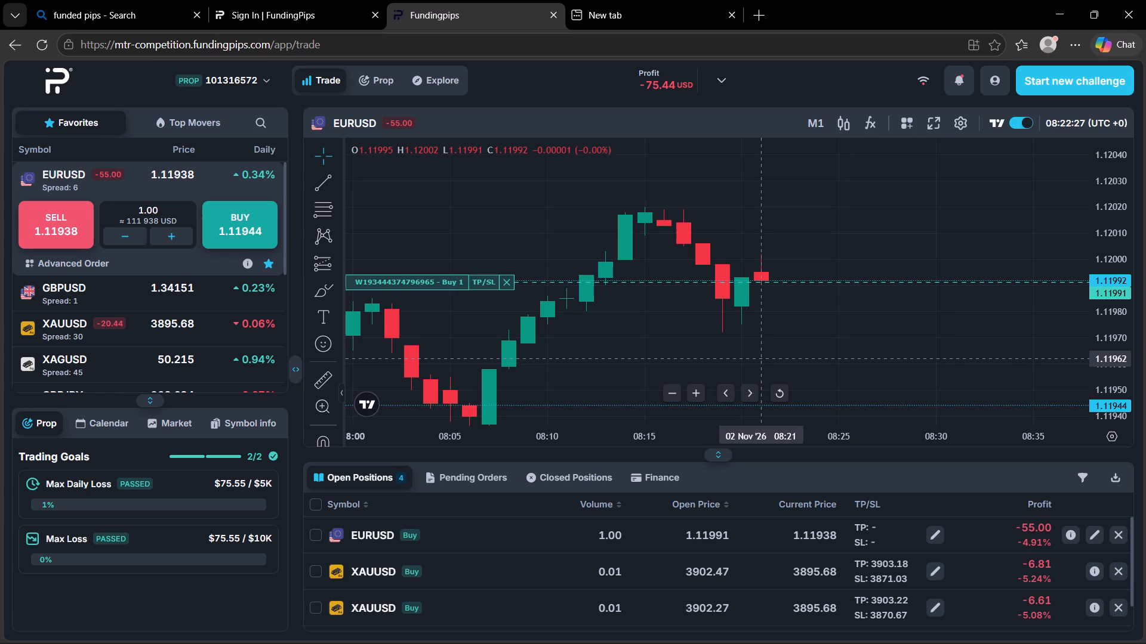
left_click(815, 123)
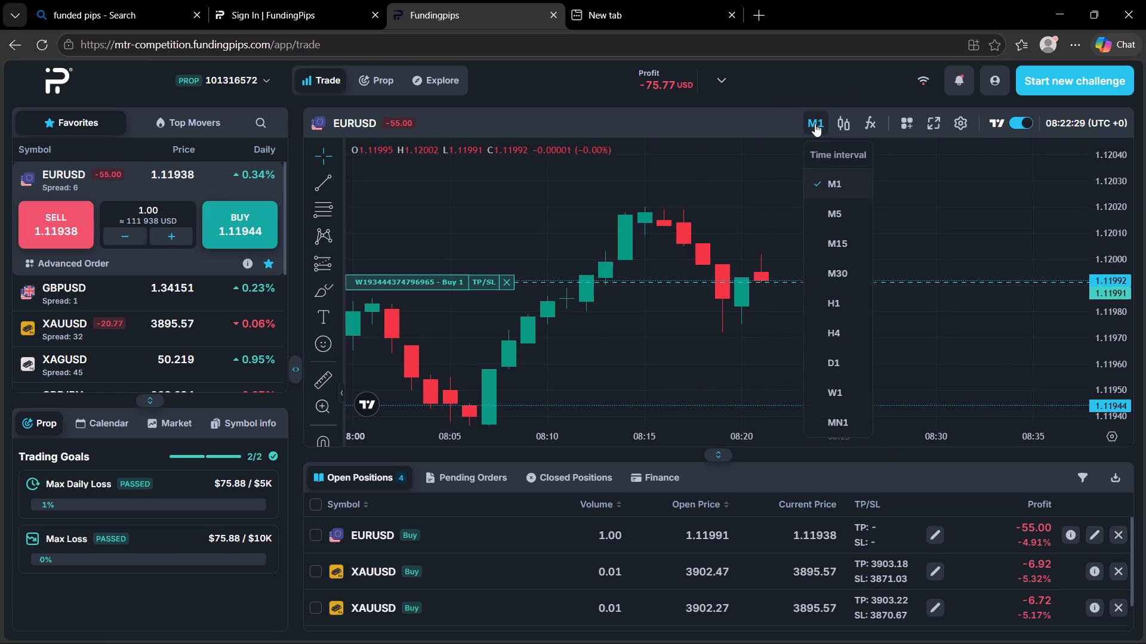
left_click(822, 268)
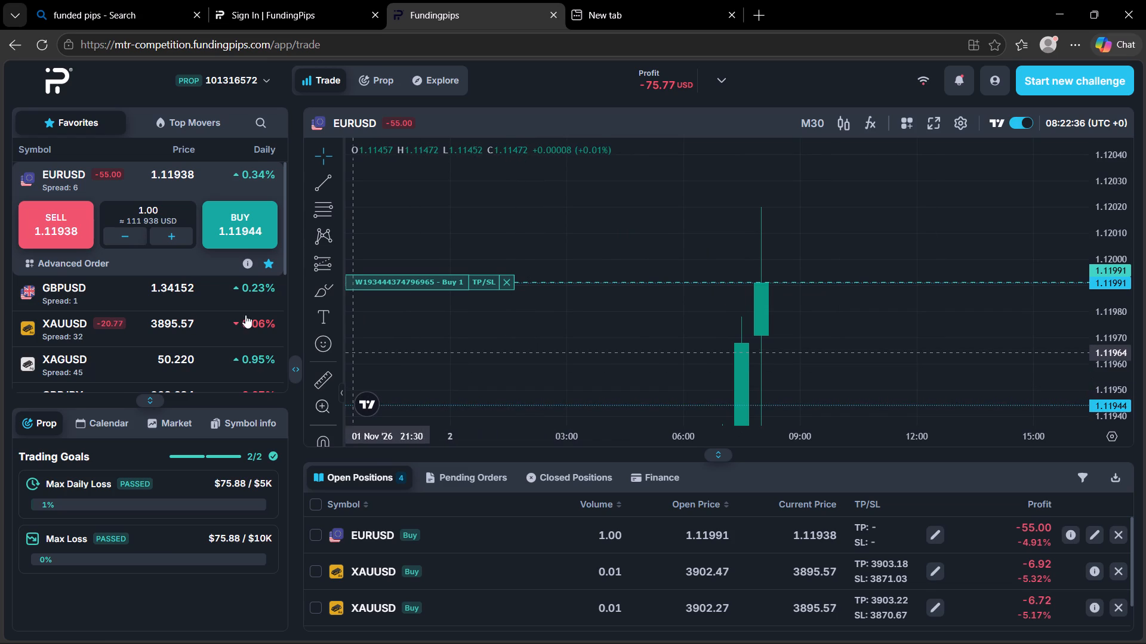
Buy 1.00 lot of XAUUSD at market price.
left_click(174, 332)
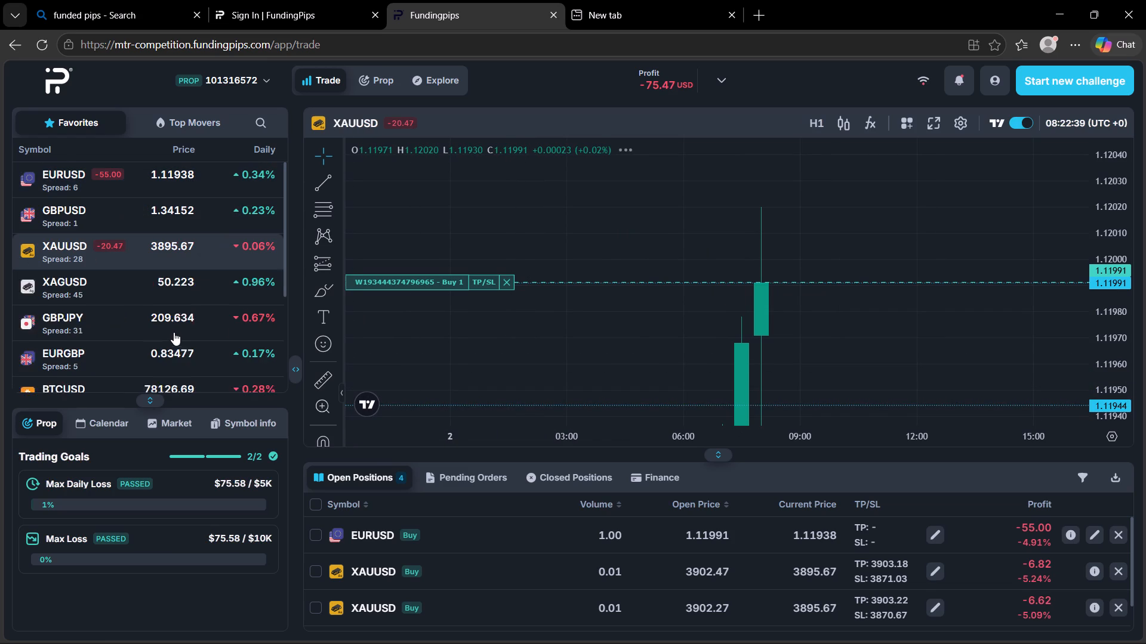
left_click(177, 283)
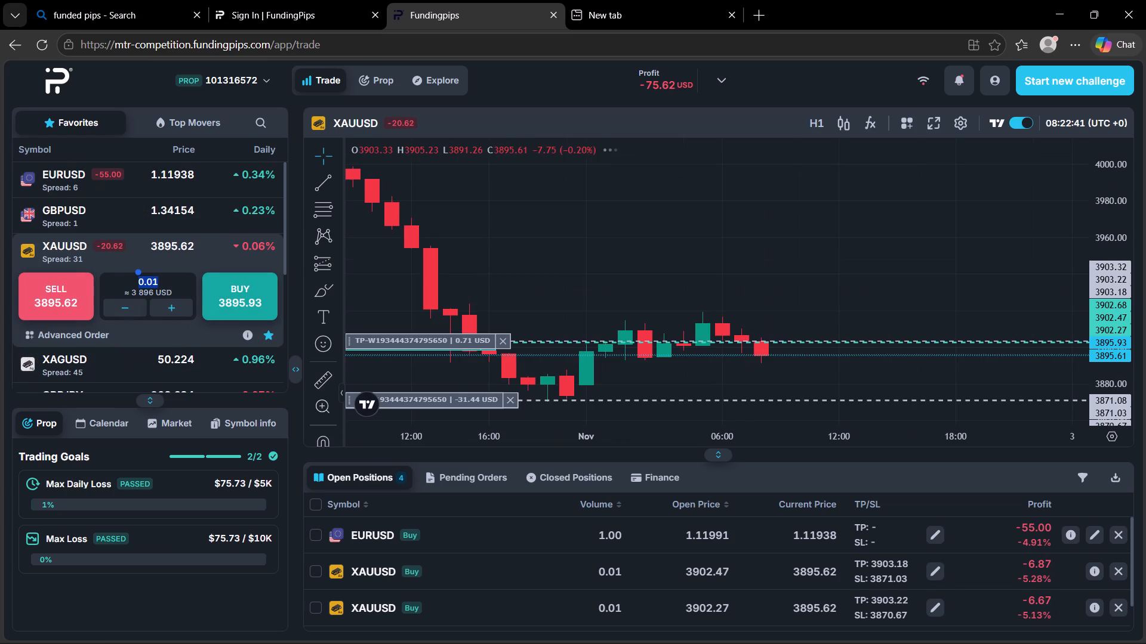
key("BackSpace")
key("1")
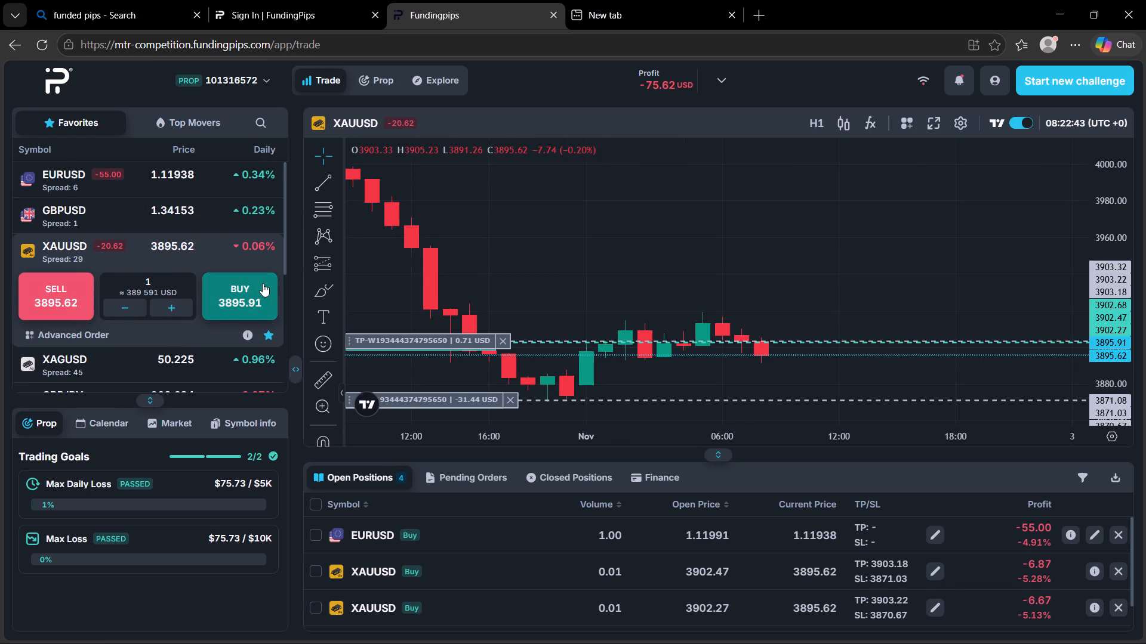
left_click(263, 283)
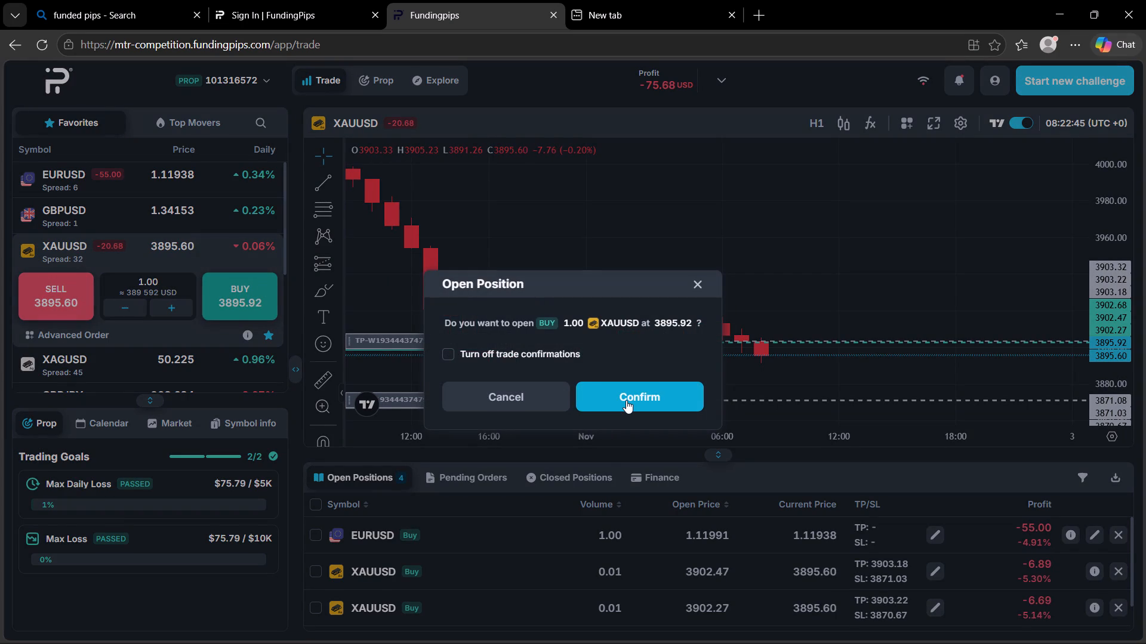
left_click(626, 400)
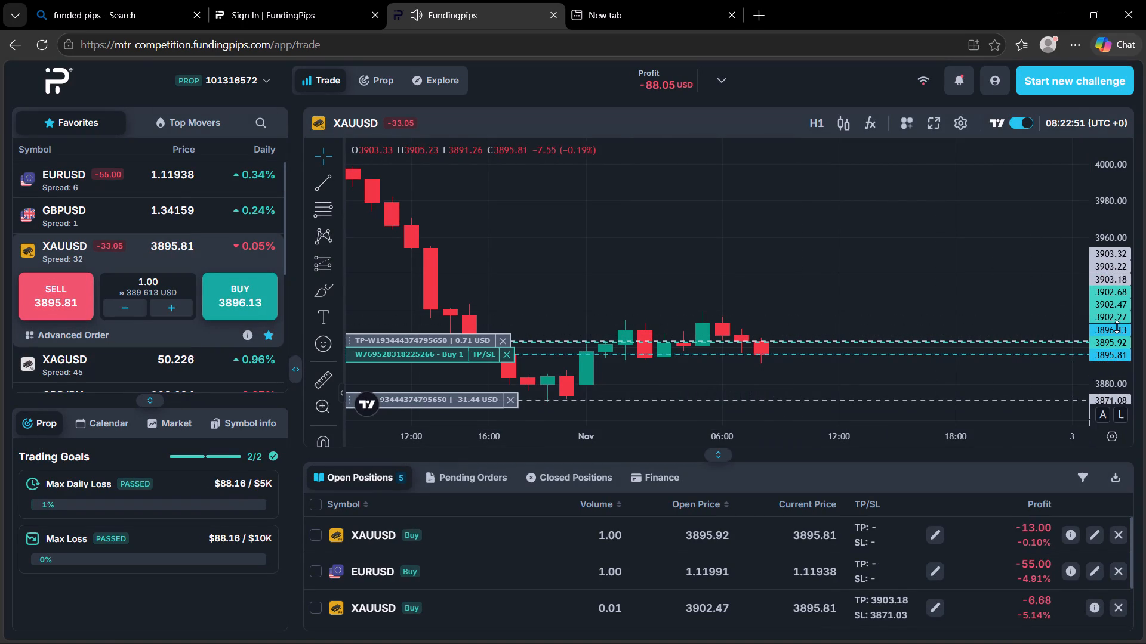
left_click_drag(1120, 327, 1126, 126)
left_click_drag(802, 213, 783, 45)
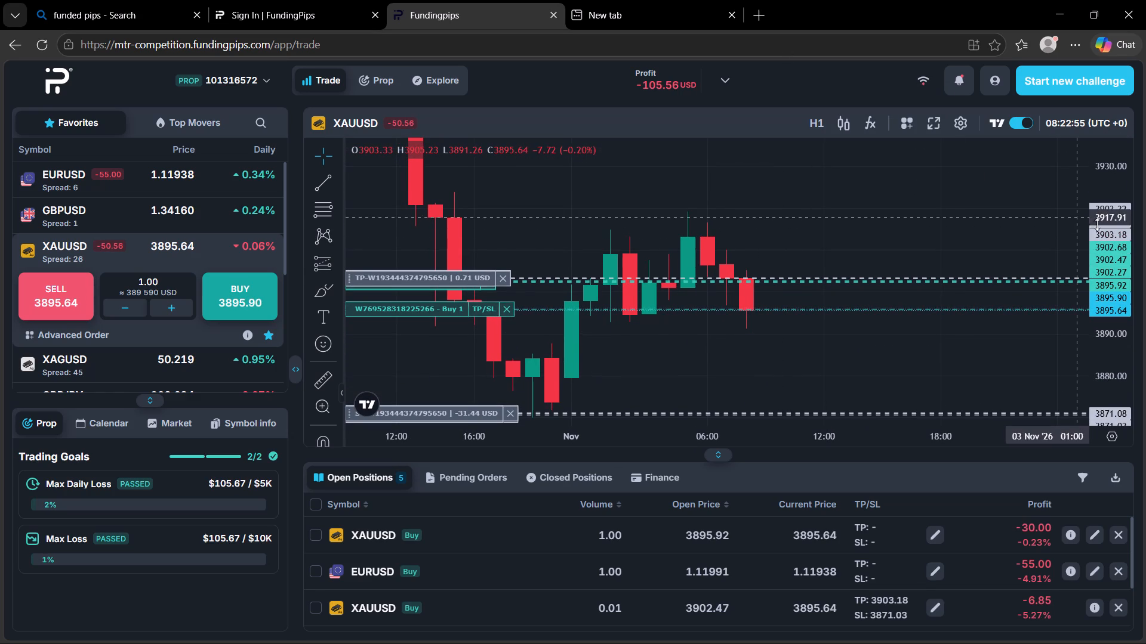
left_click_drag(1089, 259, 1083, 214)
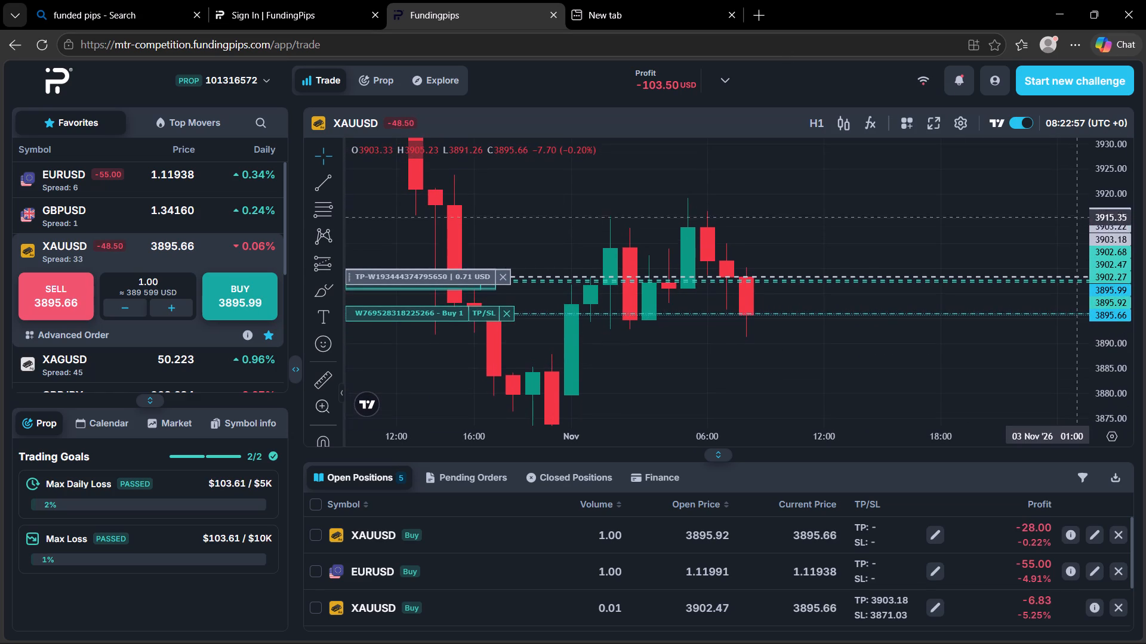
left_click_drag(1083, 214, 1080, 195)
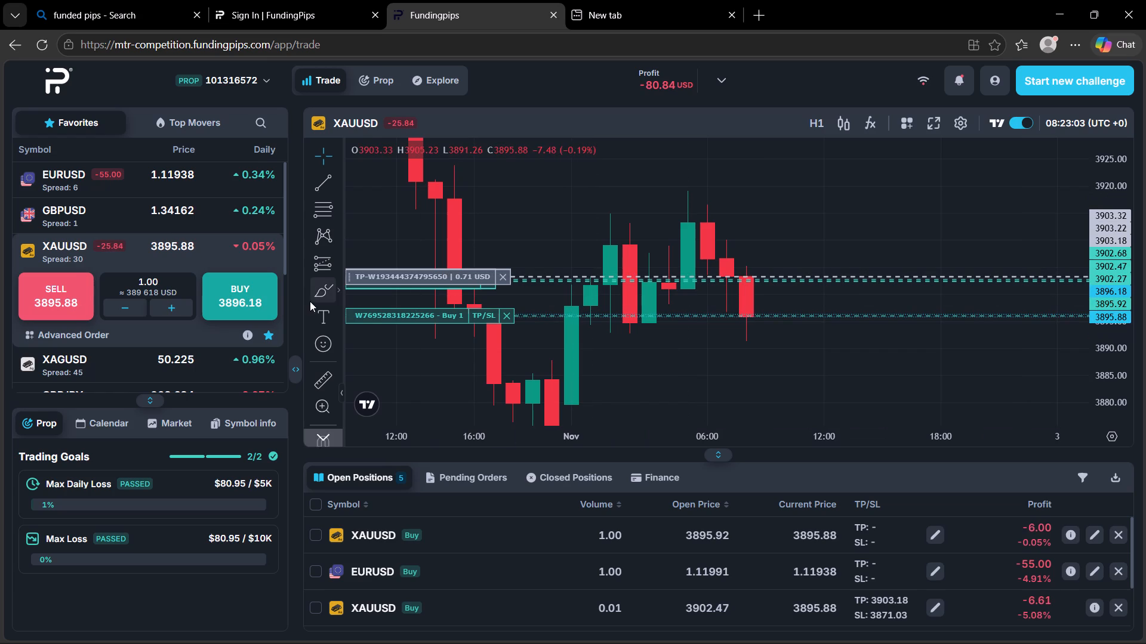
On the EURUSD chart, set a take profit at 1.12073 for the 1.00-lot buy position.
left_click(170, 179)
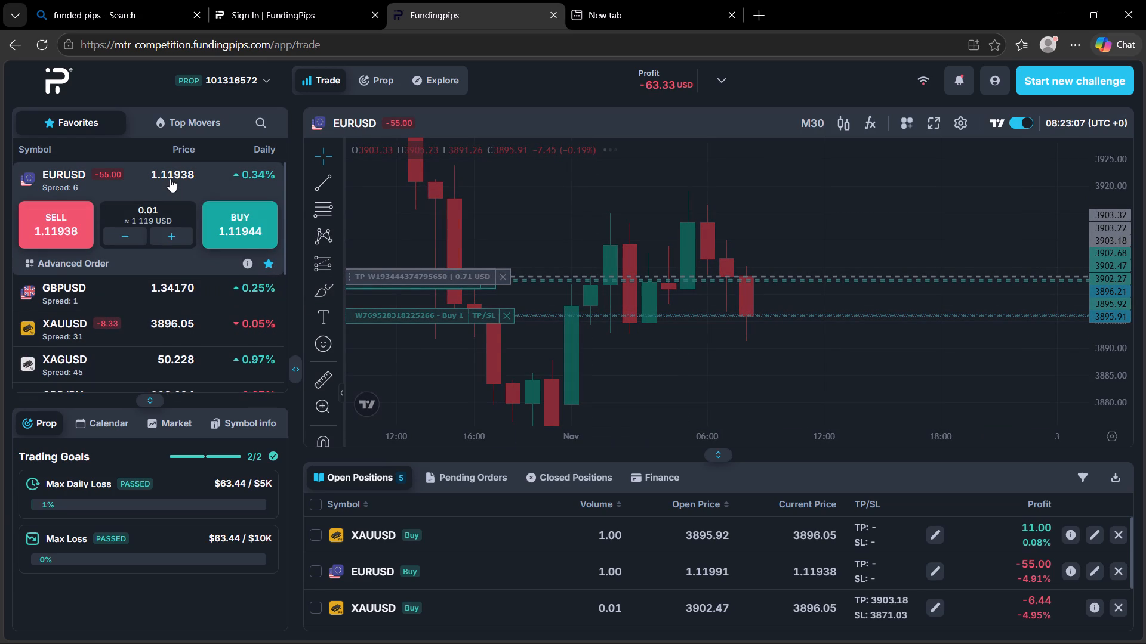
left_click(170, 179)
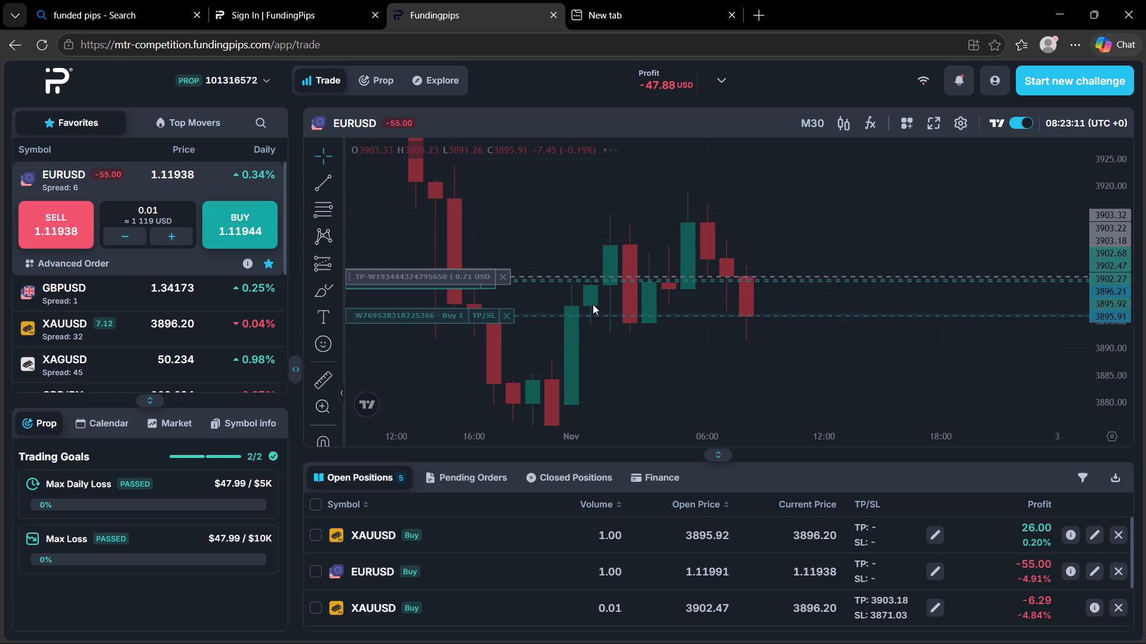
left_click_drag(621, 329, 592, 324)
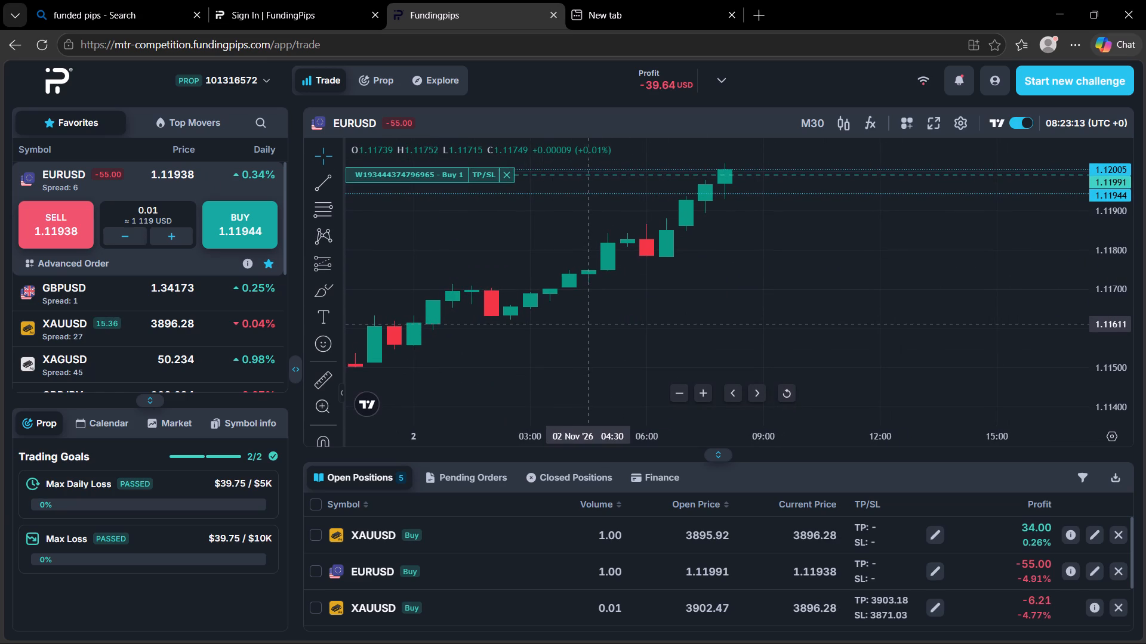
left_click_drag(592, 324, 586, 392)
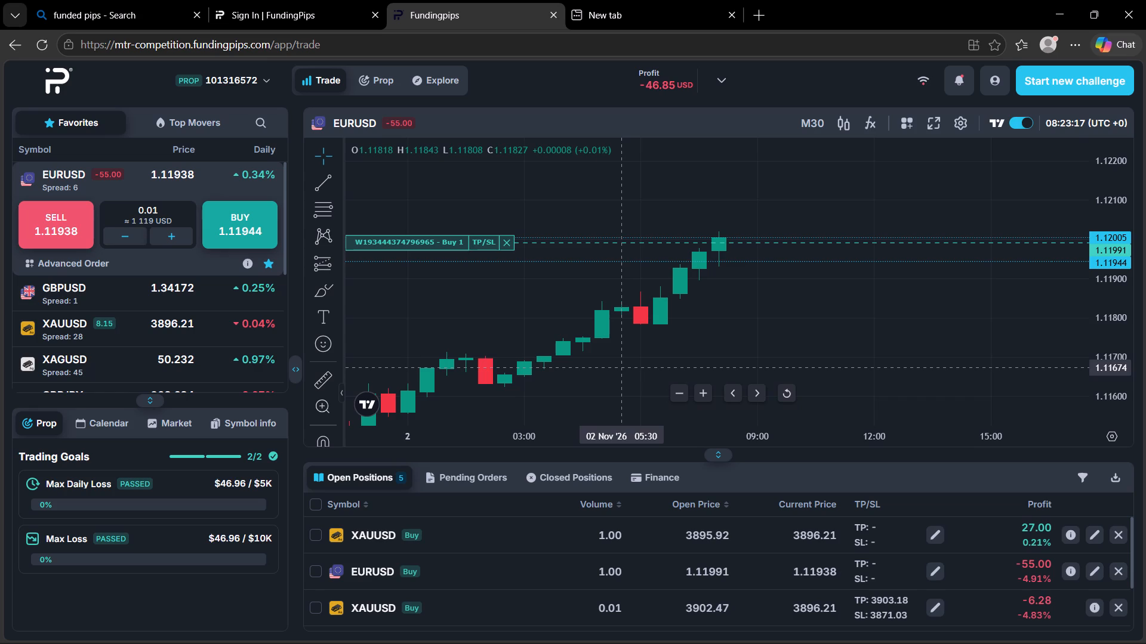
left_click(492, 246)
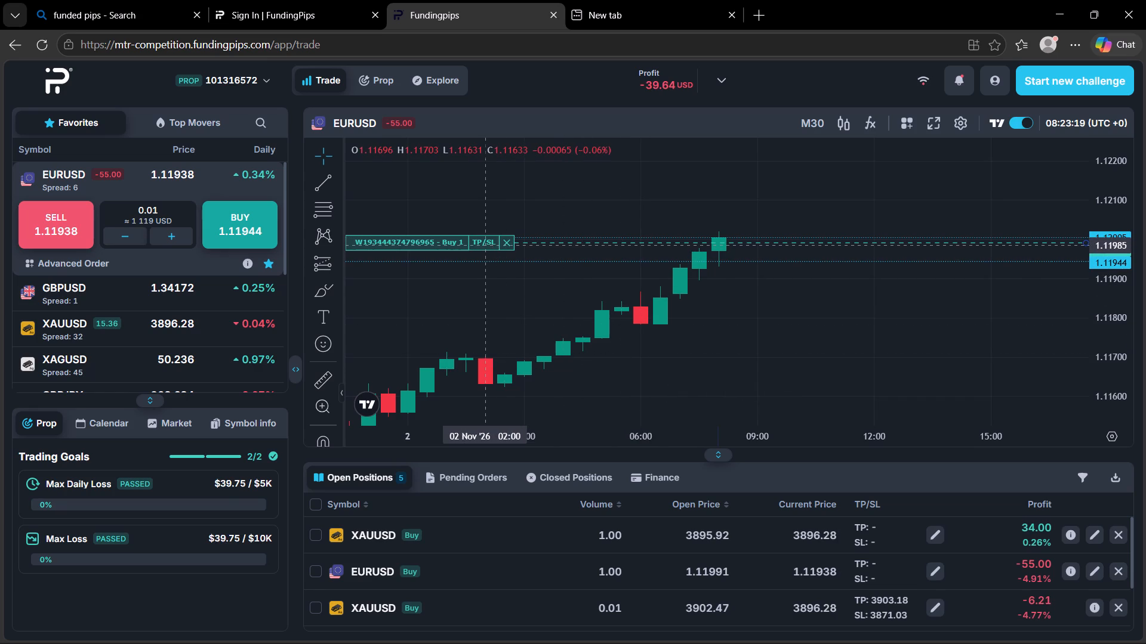
left_click(492, 243)
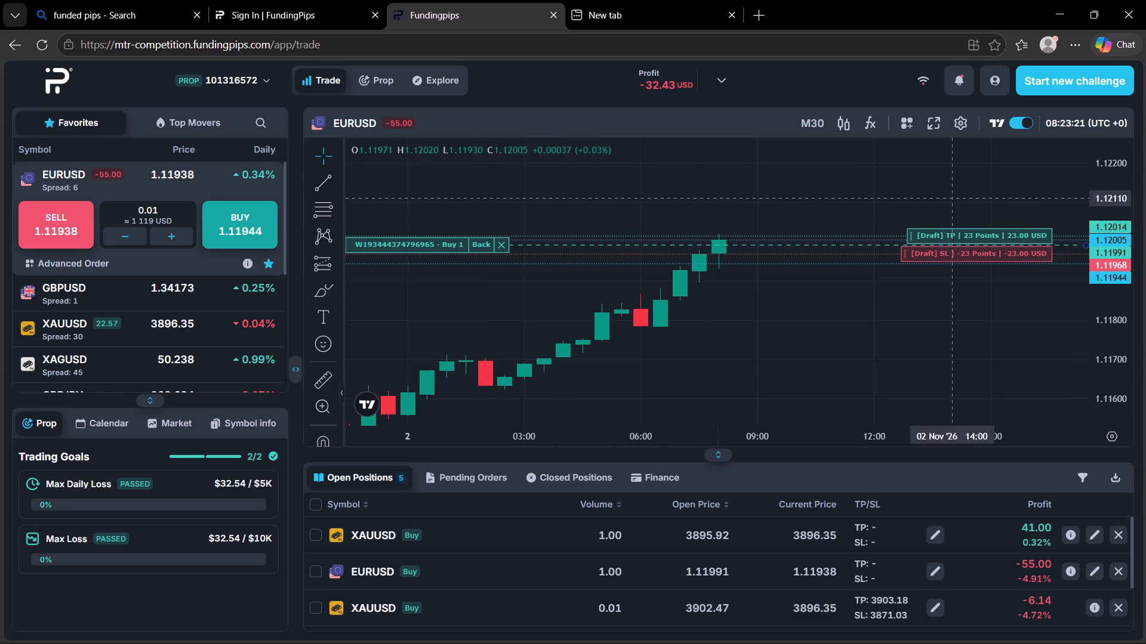
left_click_drag(944, 239, 942, 213)
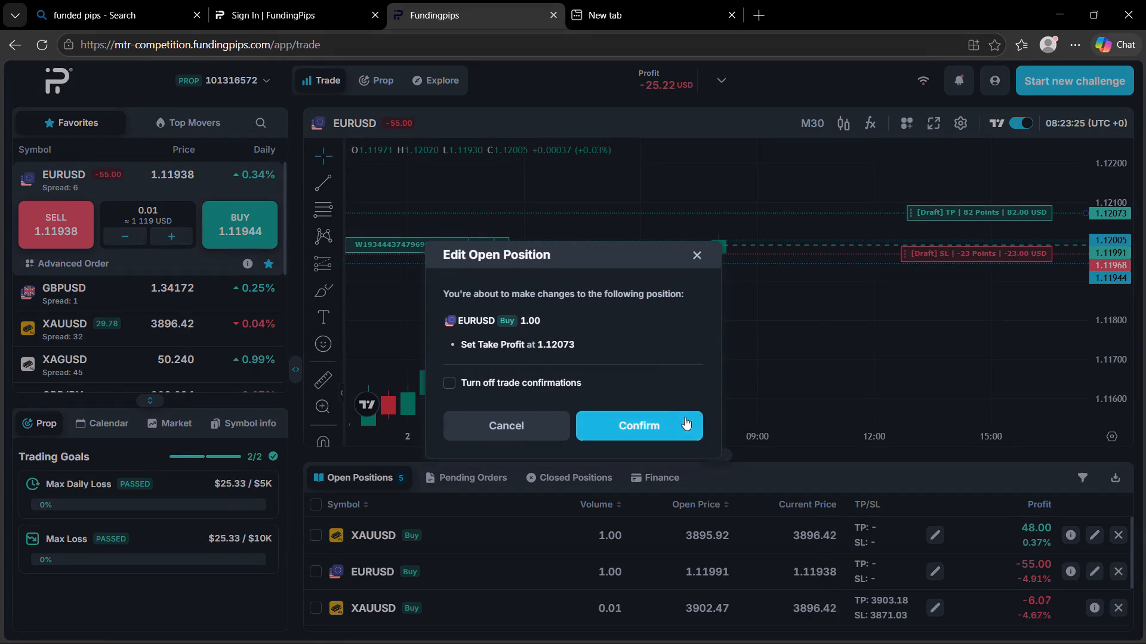
left_click(667, 418)
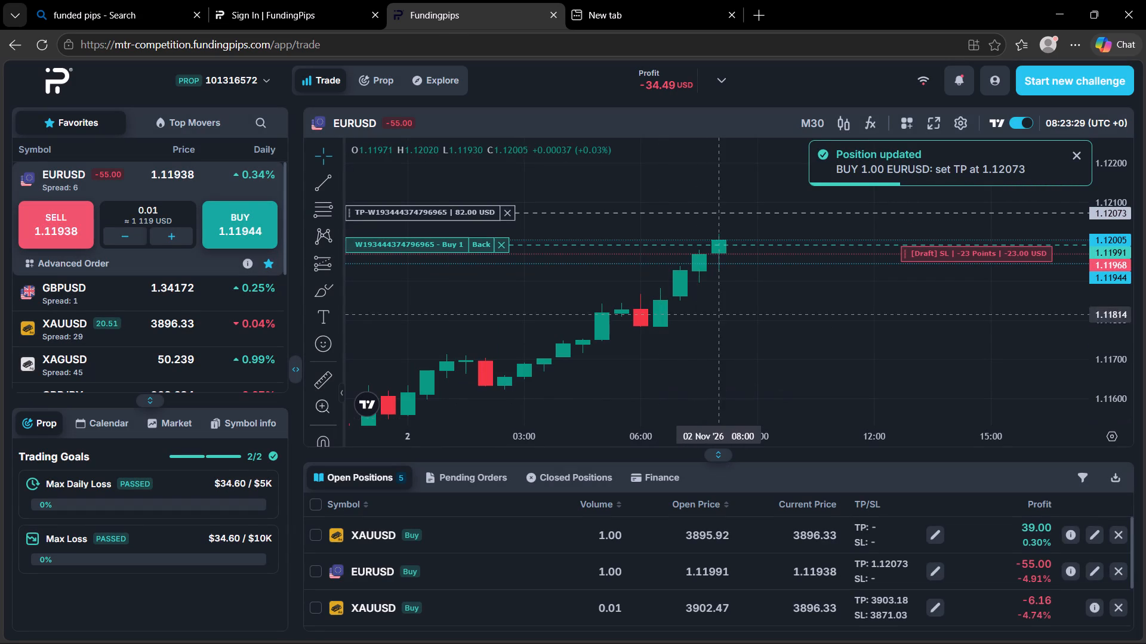
Set the stop loss of the 1.00-lot EURUSD buy position at 1.11894.
left_click(918, 258)
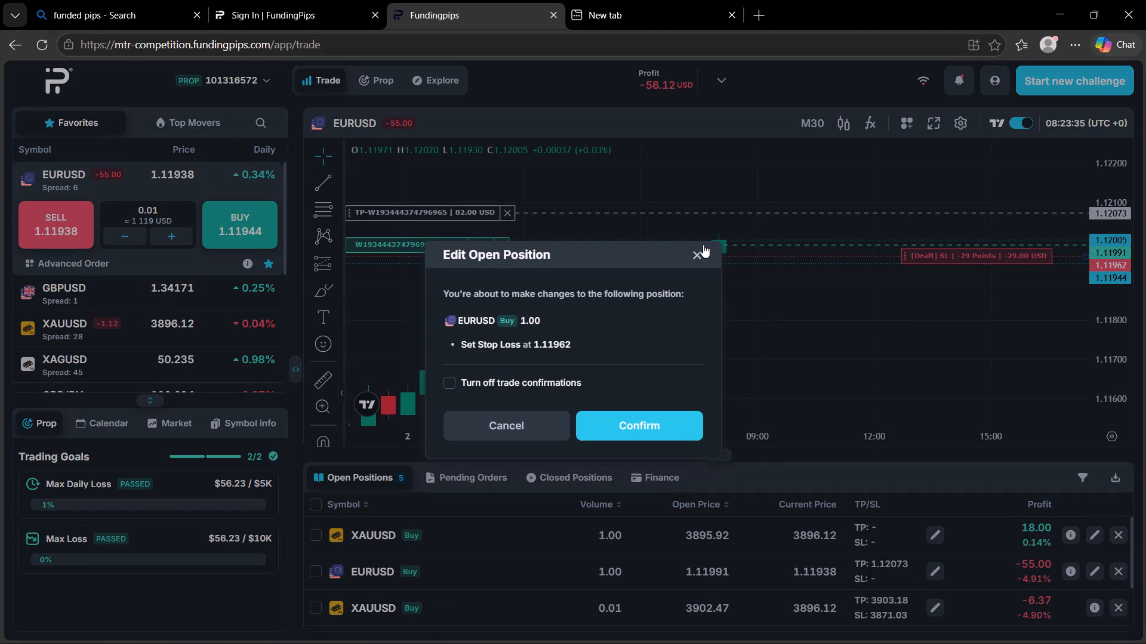
left_click(694, 255)
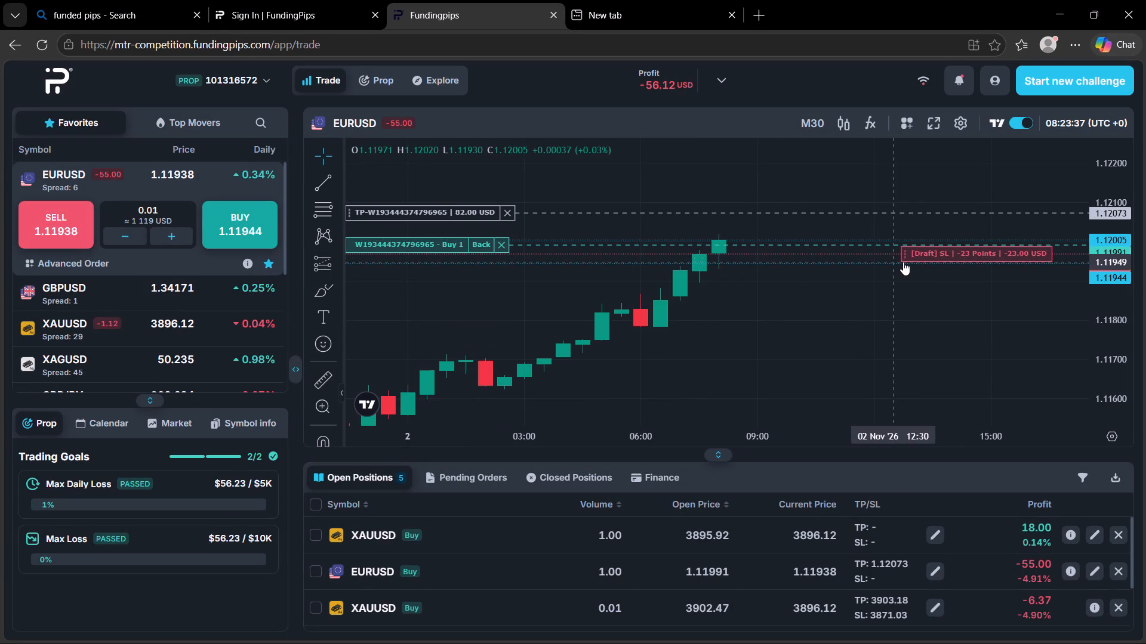
left_click_drag(905, 260, 888, 283)
left_click(618, 428)
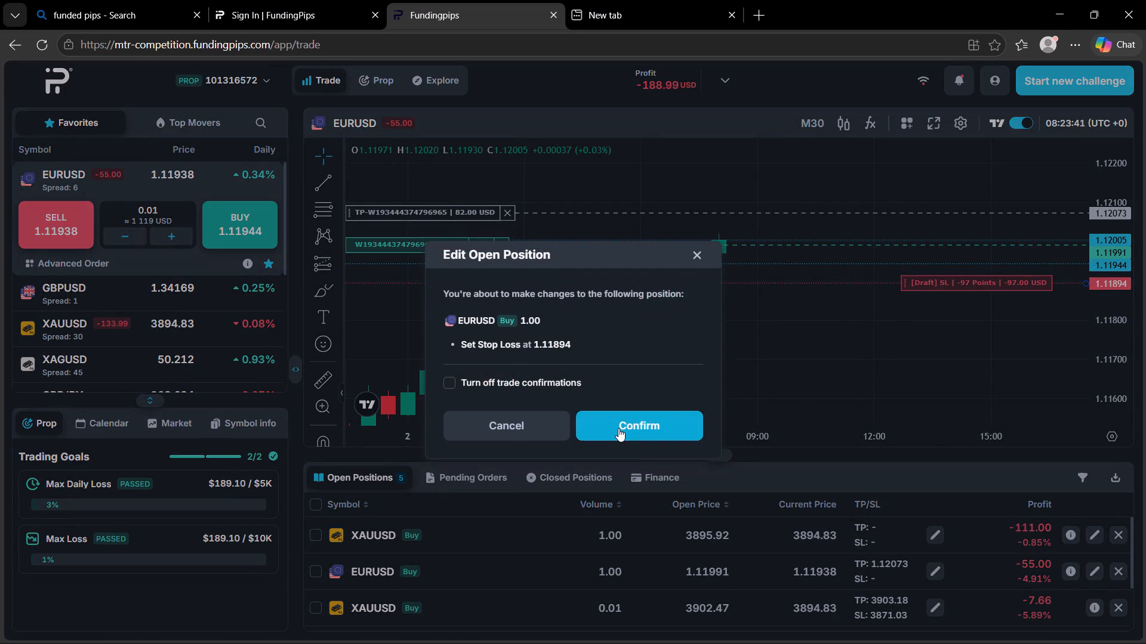
Raise the take profit of the EURUSD buy position to 1.12103.
left_click_drag(688, 366, 679, 420)
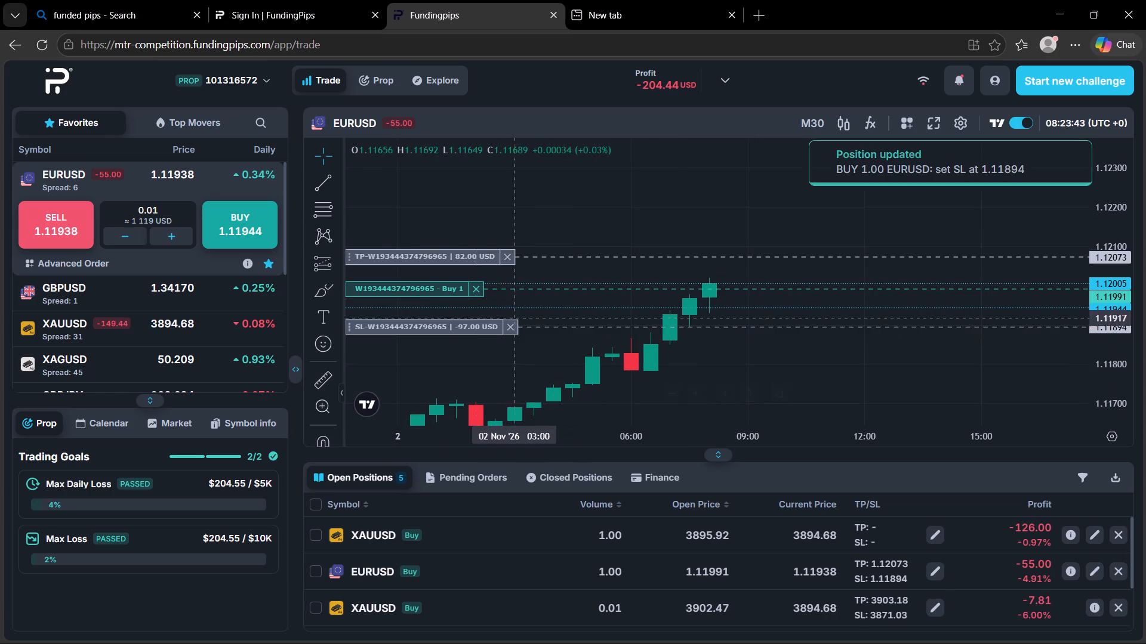
left_click_drag(479, 264, 478, 247)
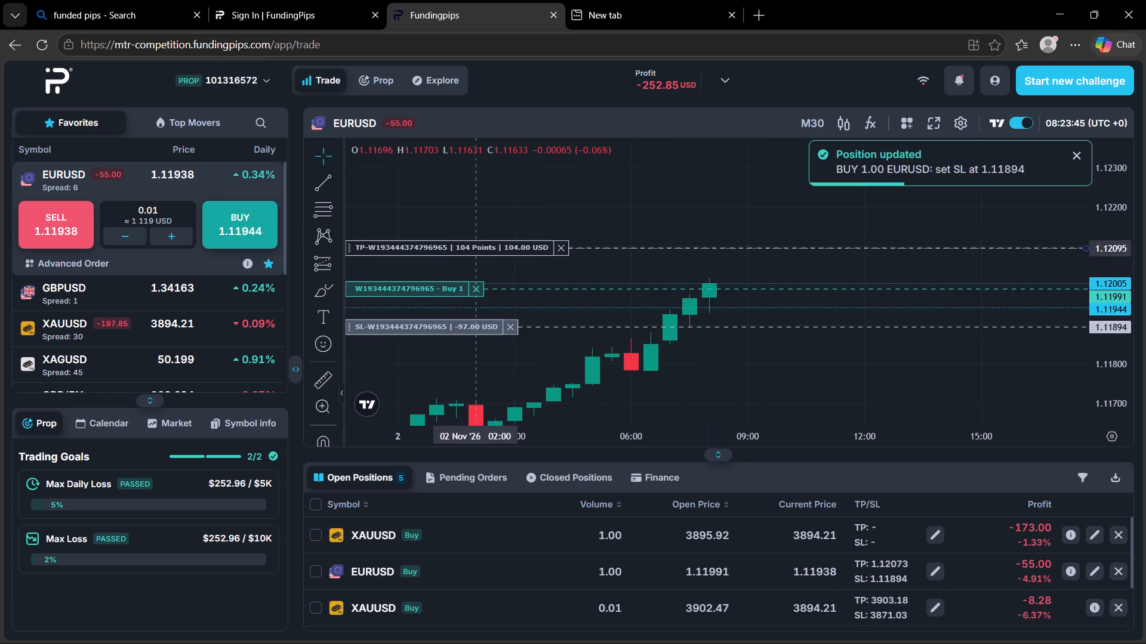
left_click_drag(478, 247, 478, 246)
left_click(604, 419)
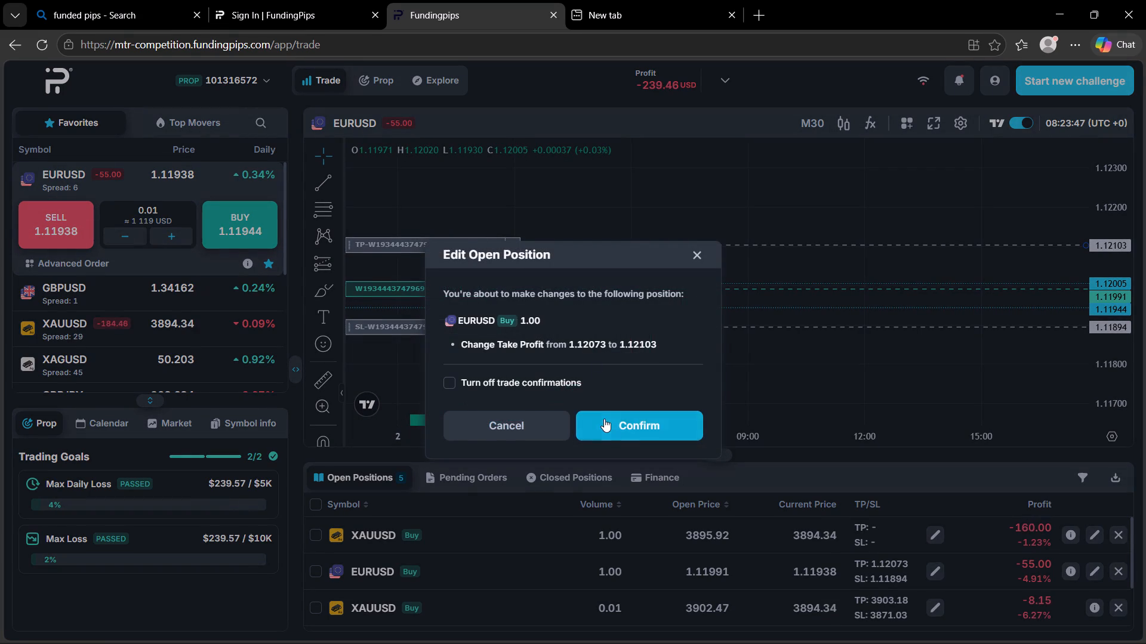
left_click(491, 239)
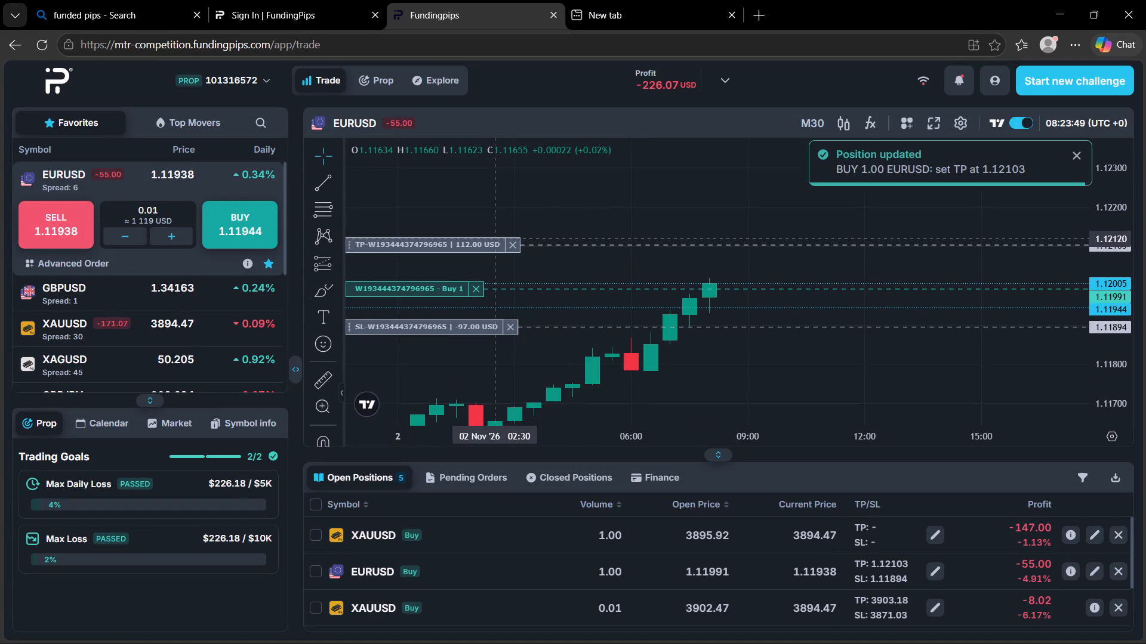
Raise the take profit of the 1.00-lot EURUSD buy position to 1.12185.
left_click_drag(488, 244, 488, 217)
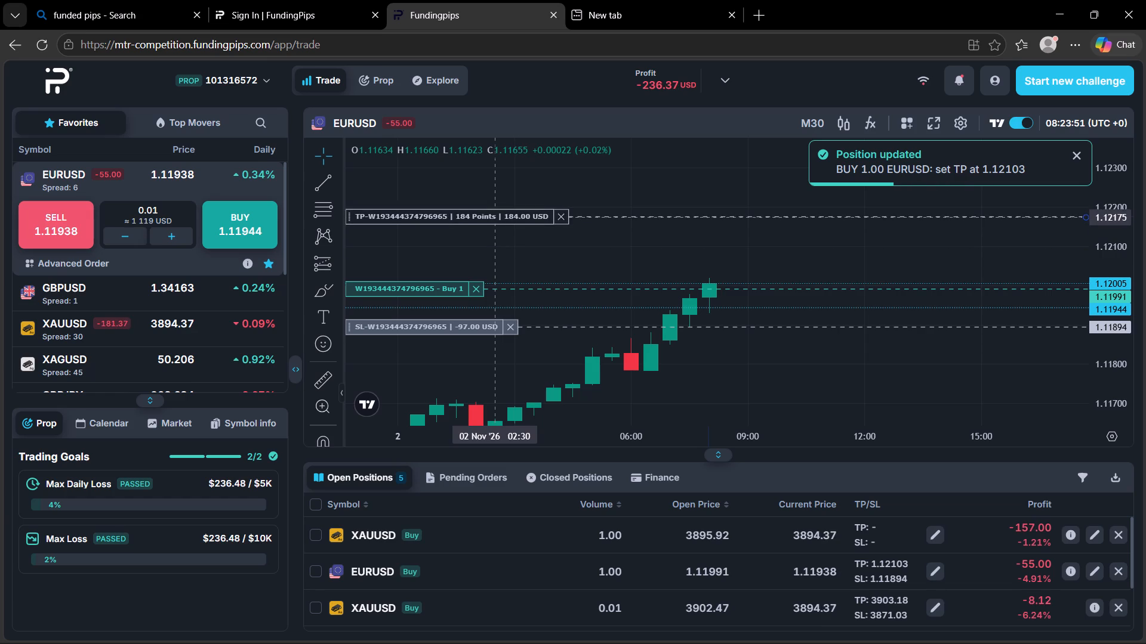
left_click_drag(488, 217, 489, 213)
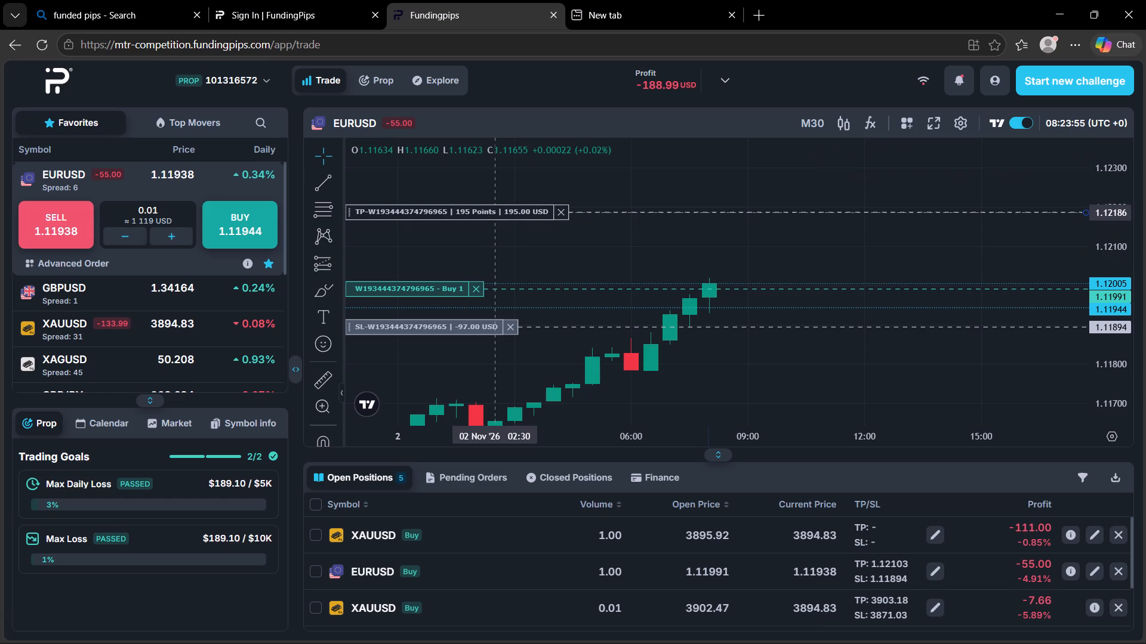
left_click_drag(489, 213, 486, 211)
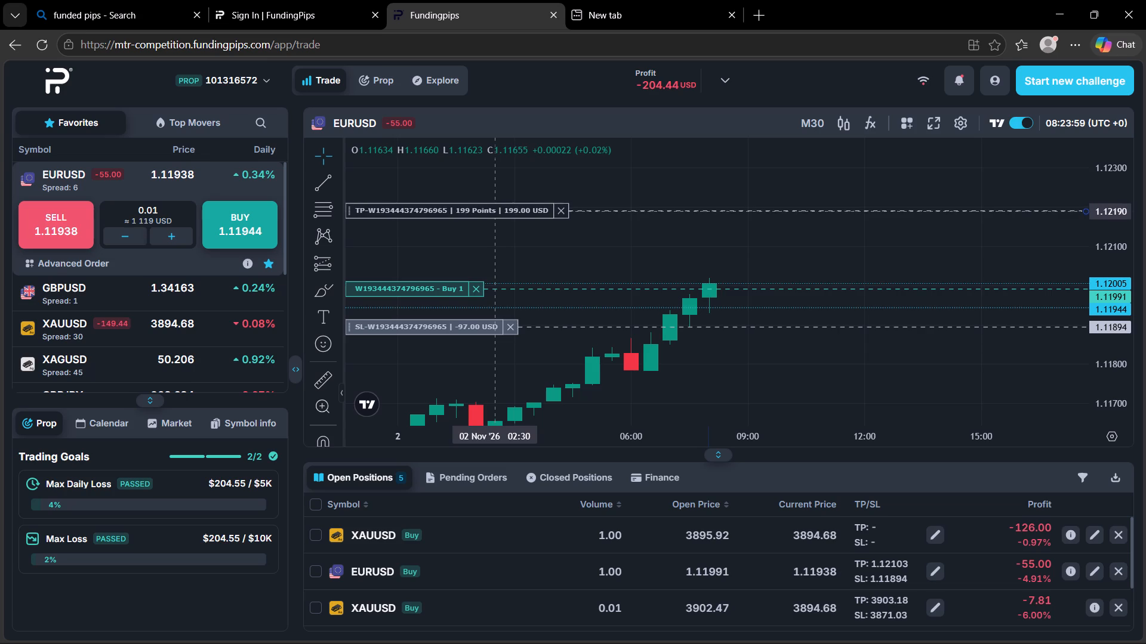
left_click_drag(486, 211, 486, 213)
left_click(617, 444)
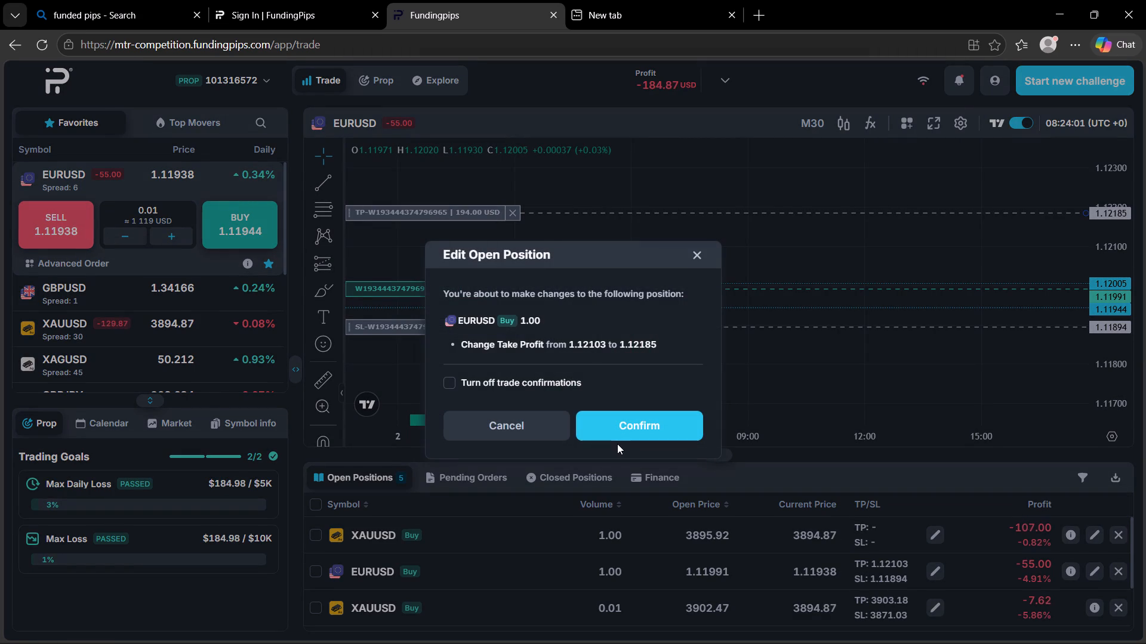
left_click(619, 439)
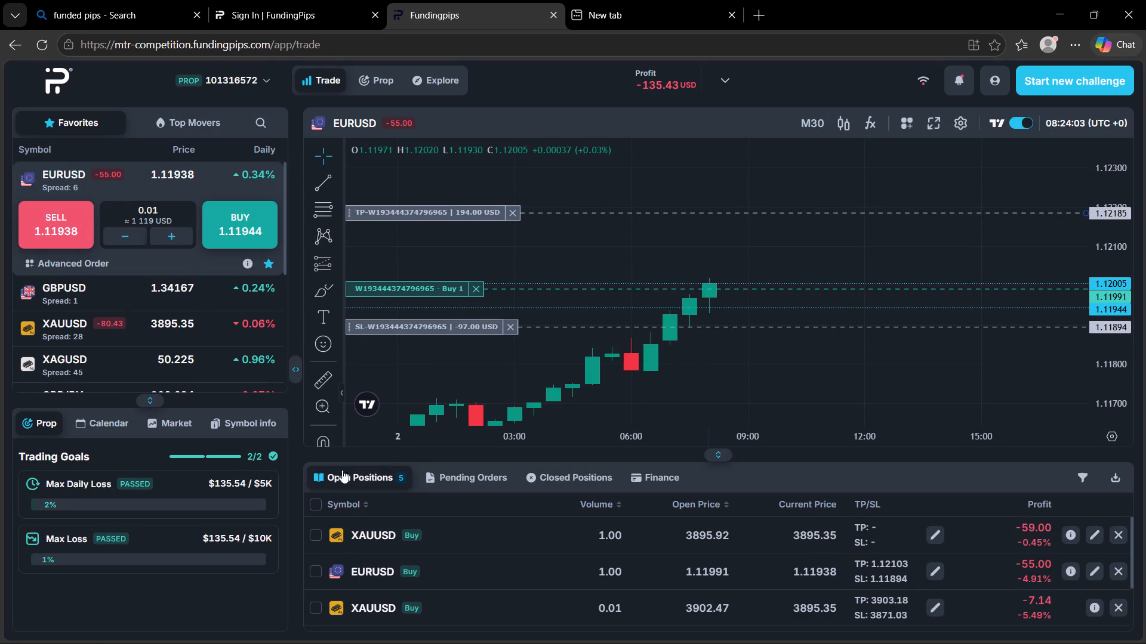
Show the XAUUSD H1 chart full screen and examine the recent decline and the price area around the open positions.
left_click(170, 317)
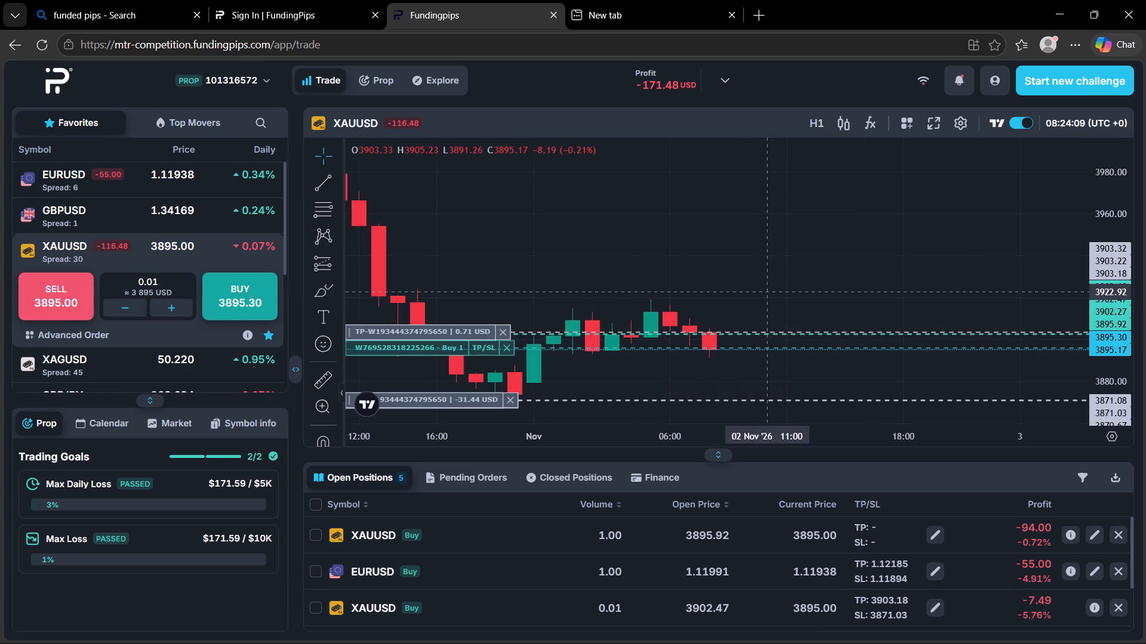
left_click_drag(775, 292, 692, 217)
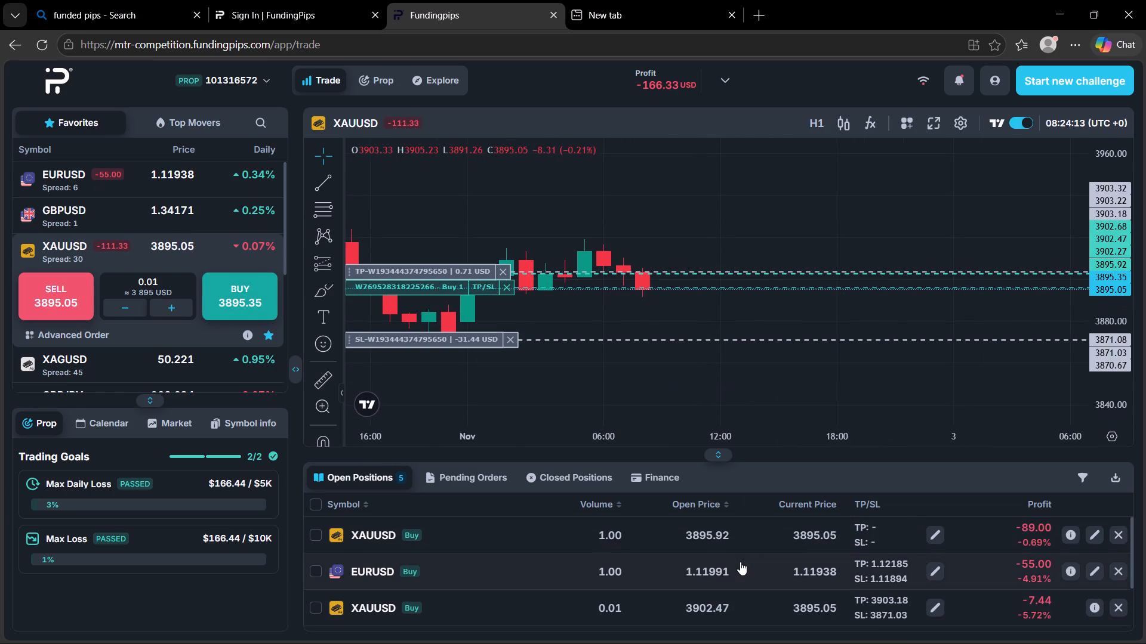
left_click(1101, 419)
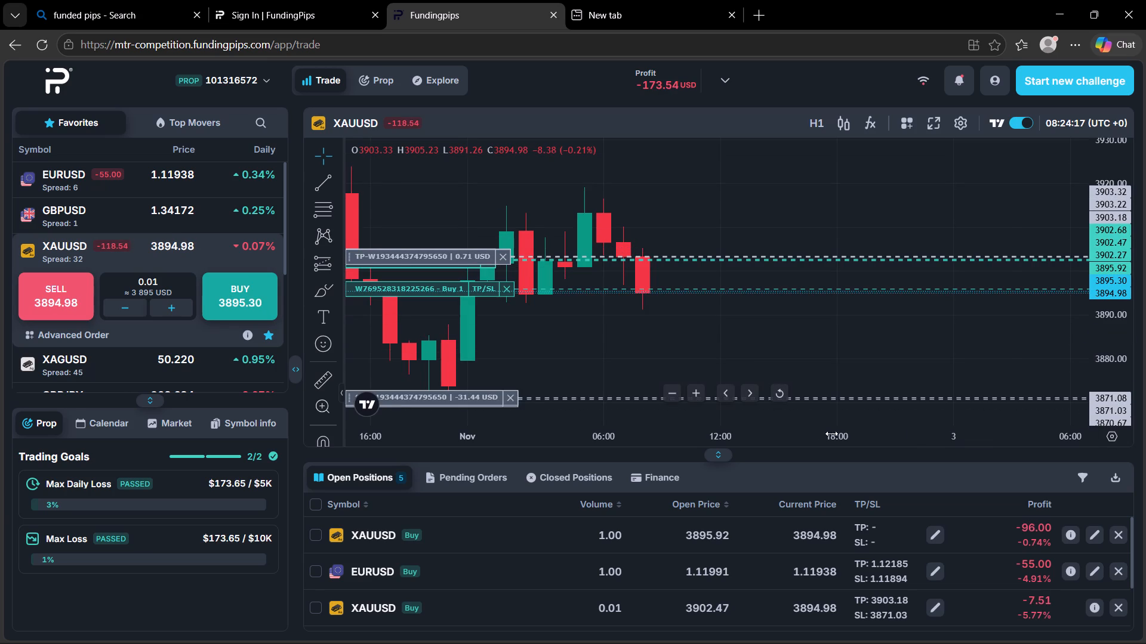
left_click(936, 112)
left_click_drag(520, 353, 702, 273)
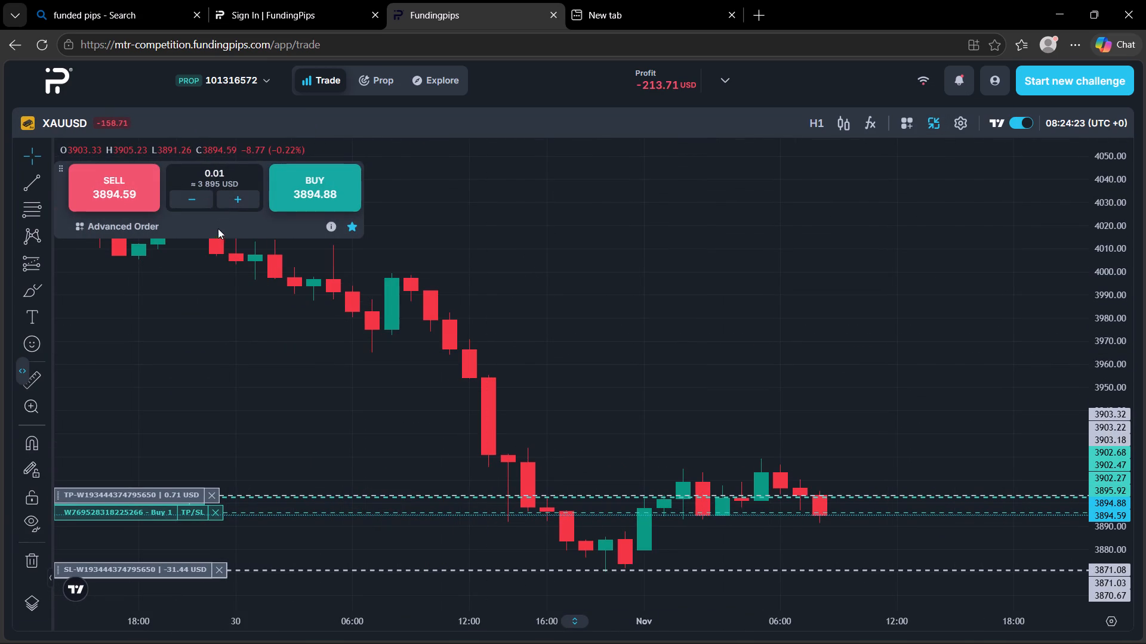
left_click_drag(217, 231, 413, 51)
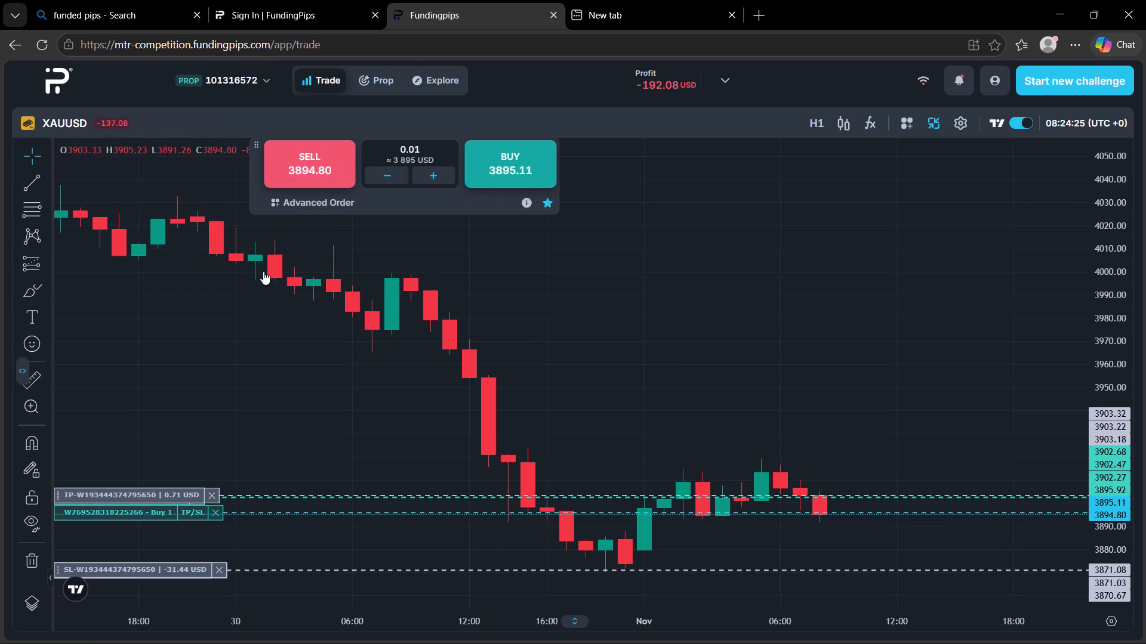
left_click_drag(427, 627, 515, 624)
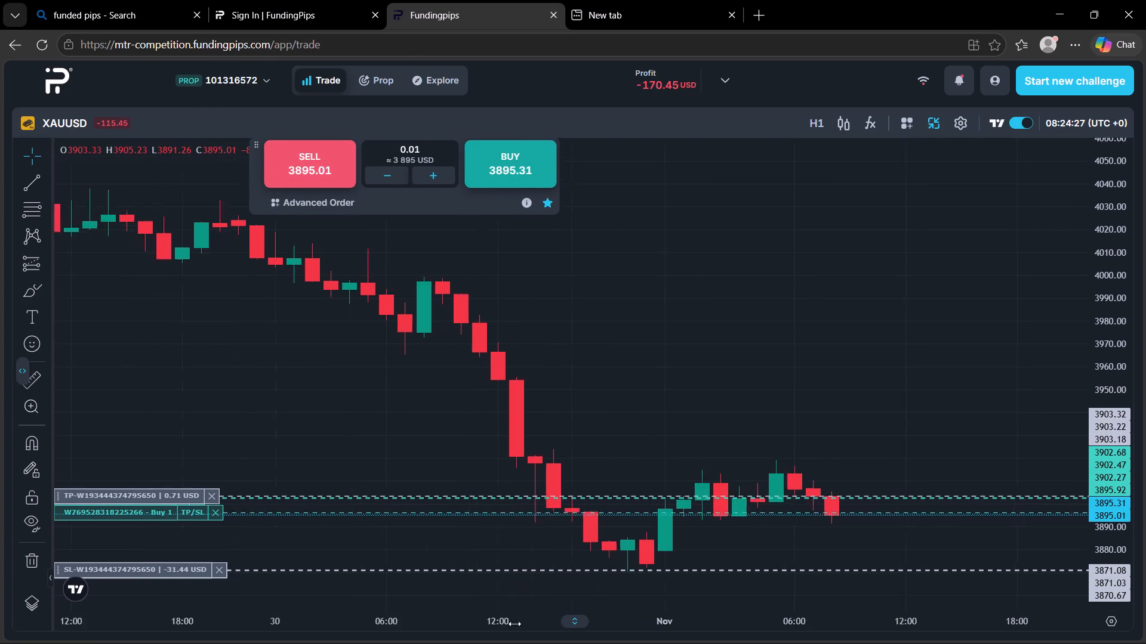
left_click_drag(515, 624, 747, 612)
left_click_drag(713, 476, 491, 451)
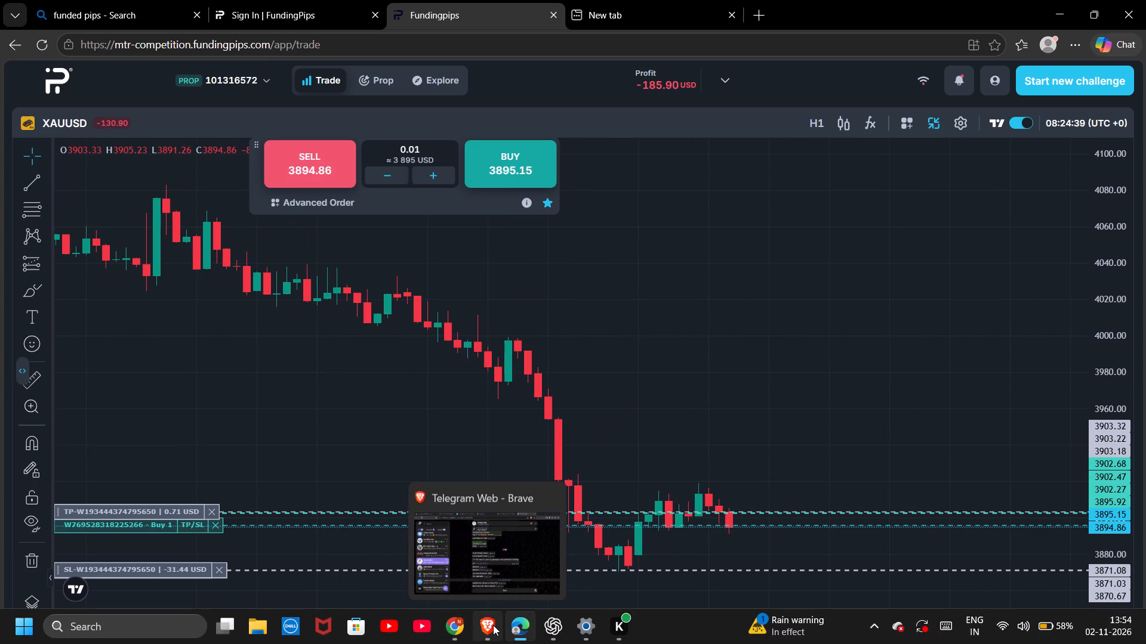
Switch to the FundingPips account in Chrome and buy 1.00 lot of XAUUSD at market price.
left_click(503, 511)
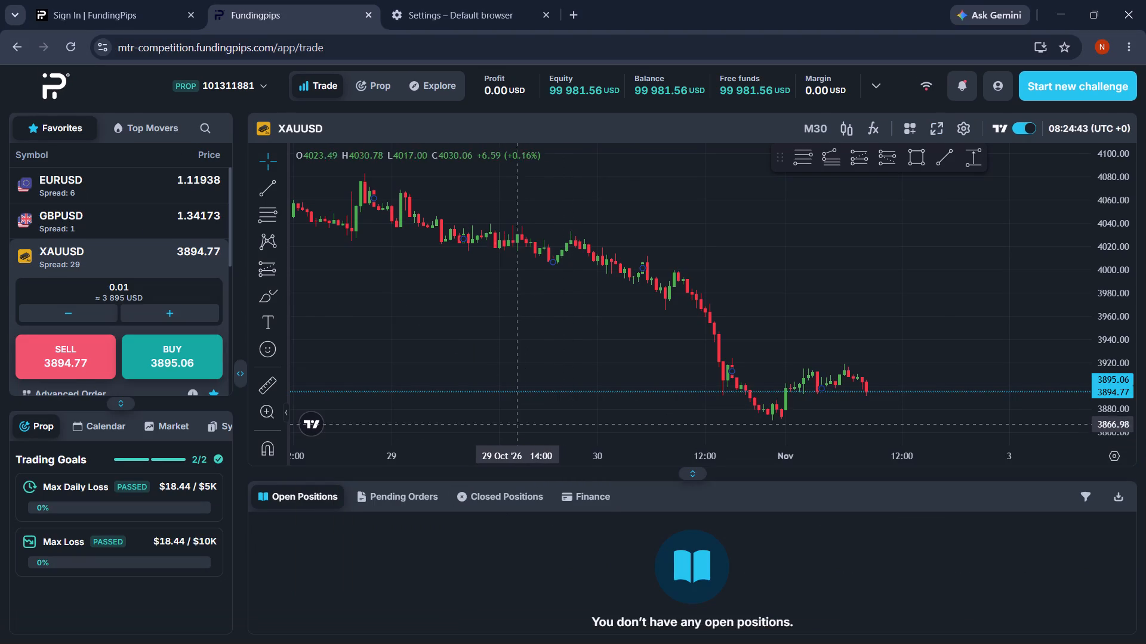
left_click_drag(537, 314, 454, 293)
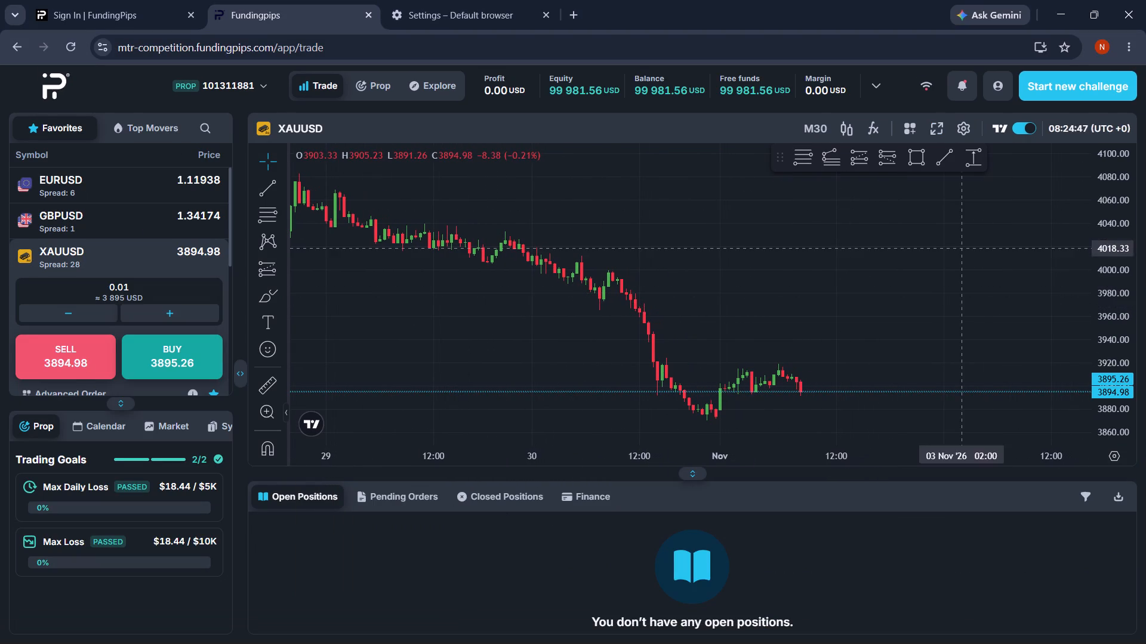
left_click(199, 289)
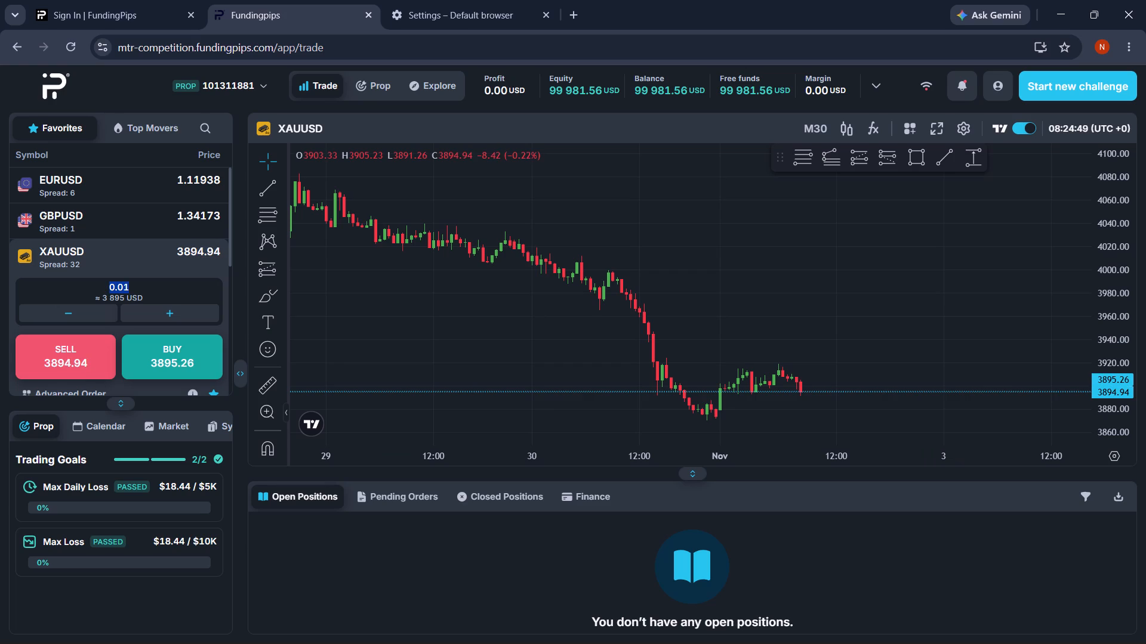
key("BackSpace")
key("1")
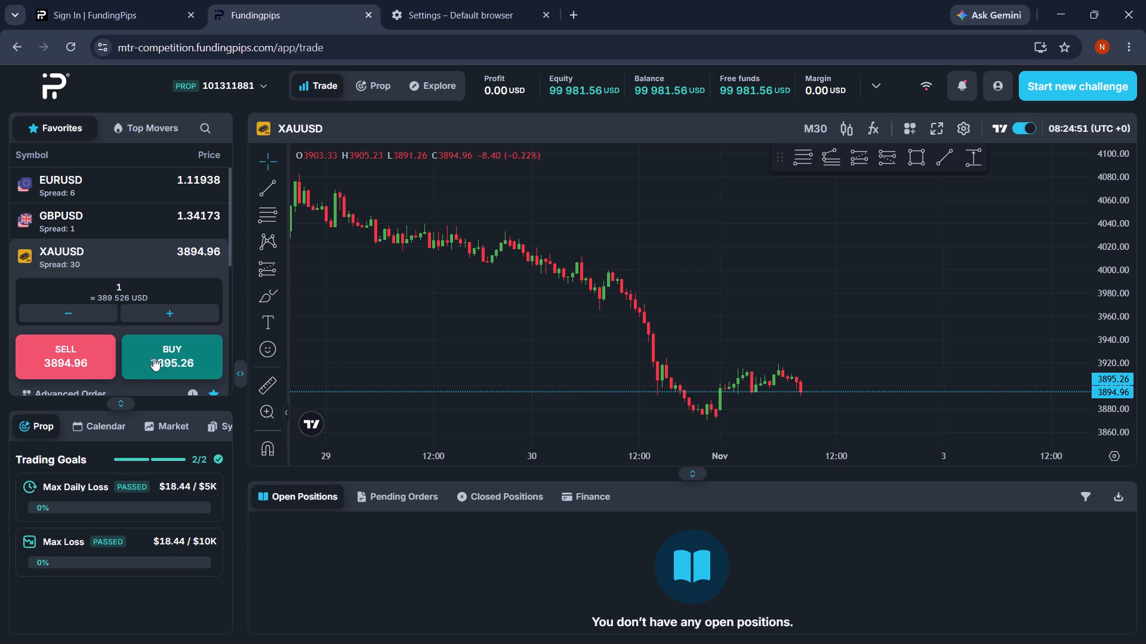
left_click(153, 358)
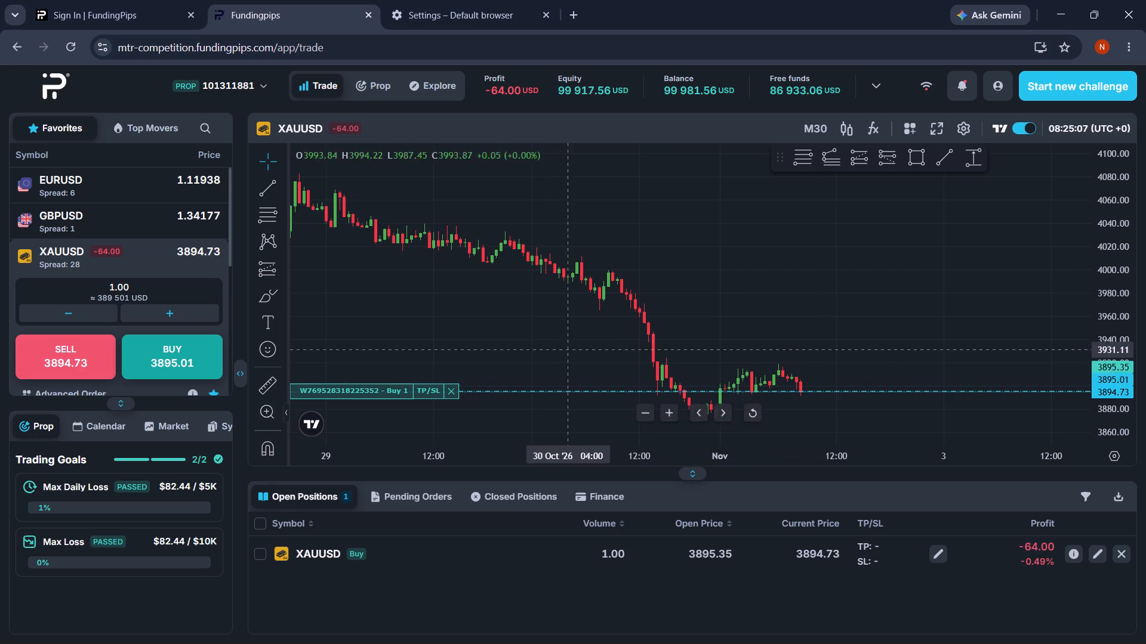
On the XAUUSD chart, set a take profit at 3911.23 for the 1.00-lot buy position.
left_click(426, 392)
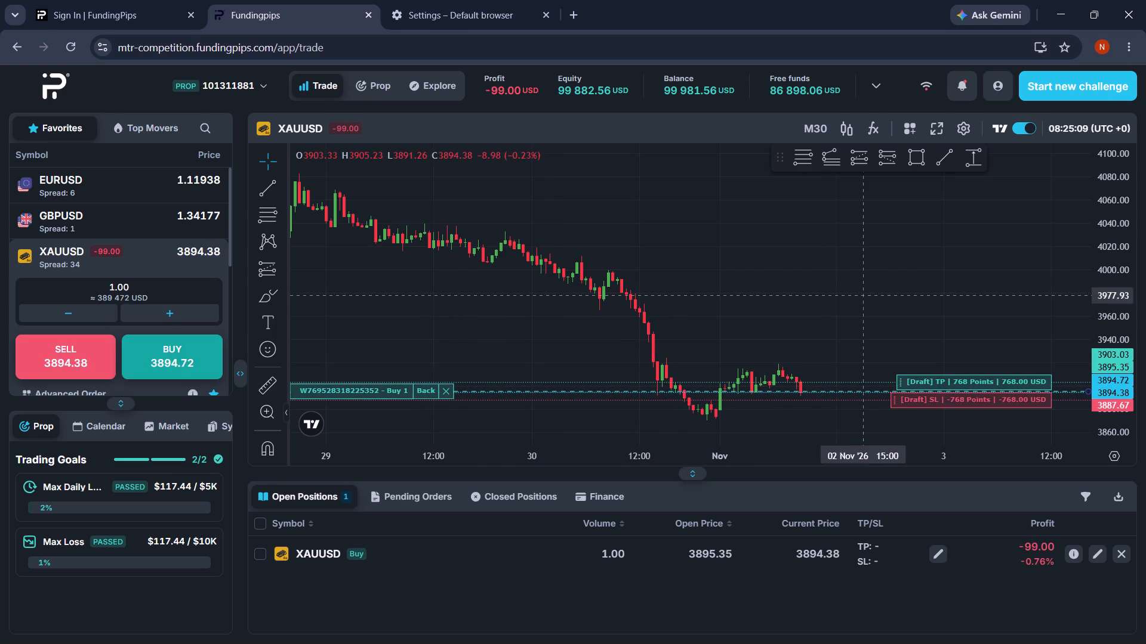
left_click_drag(910, 382, 910, 373)
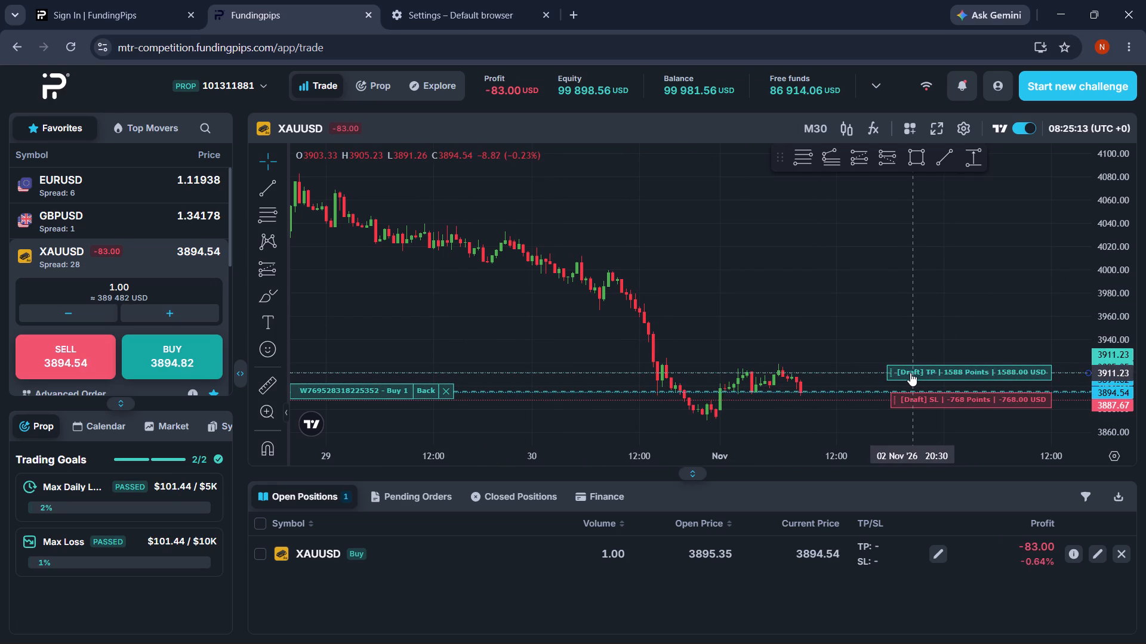
left_click(910, 372)
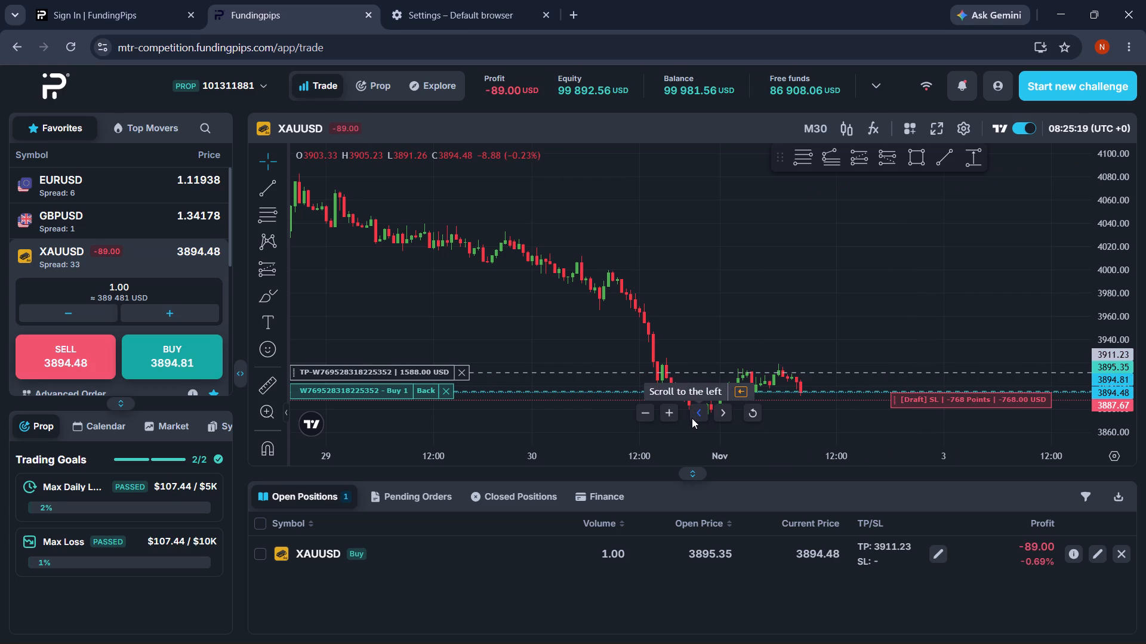
left_click(692, 418)
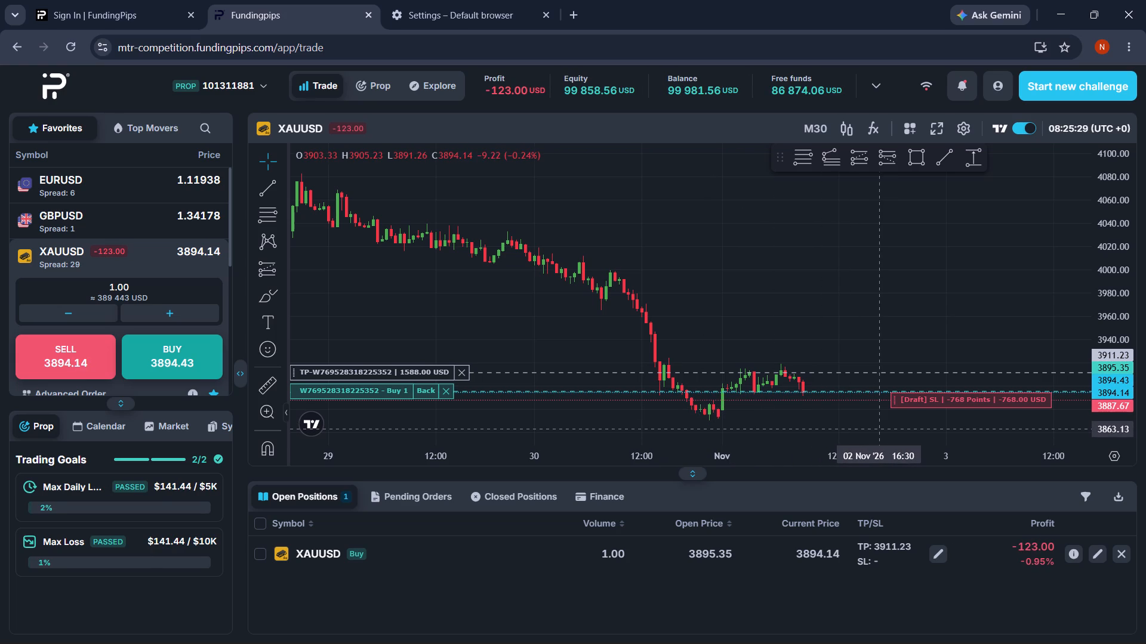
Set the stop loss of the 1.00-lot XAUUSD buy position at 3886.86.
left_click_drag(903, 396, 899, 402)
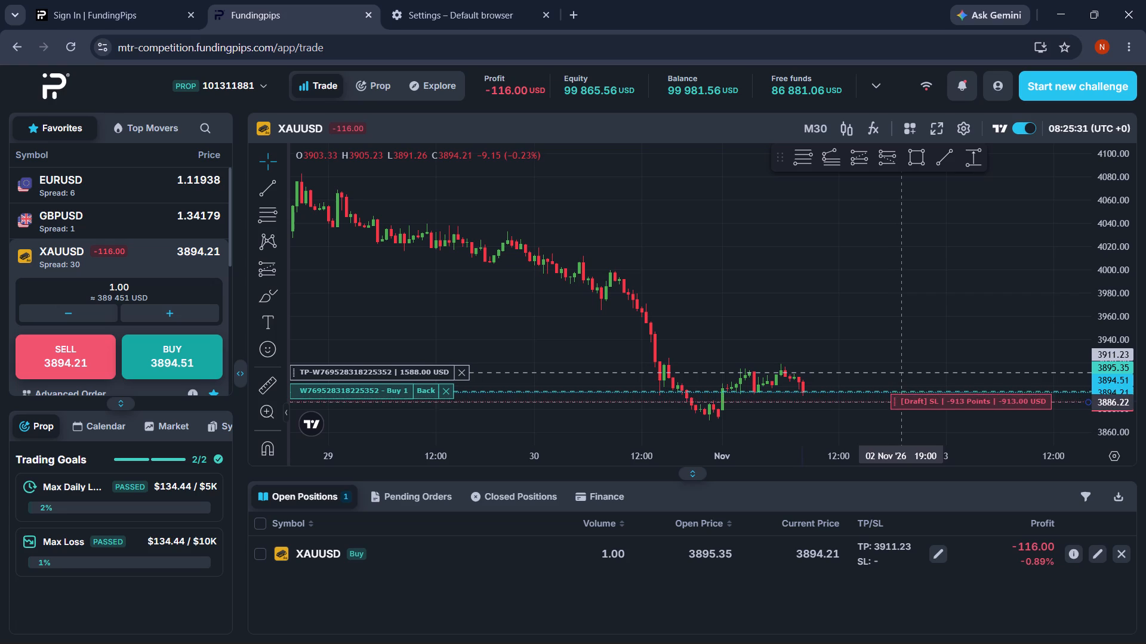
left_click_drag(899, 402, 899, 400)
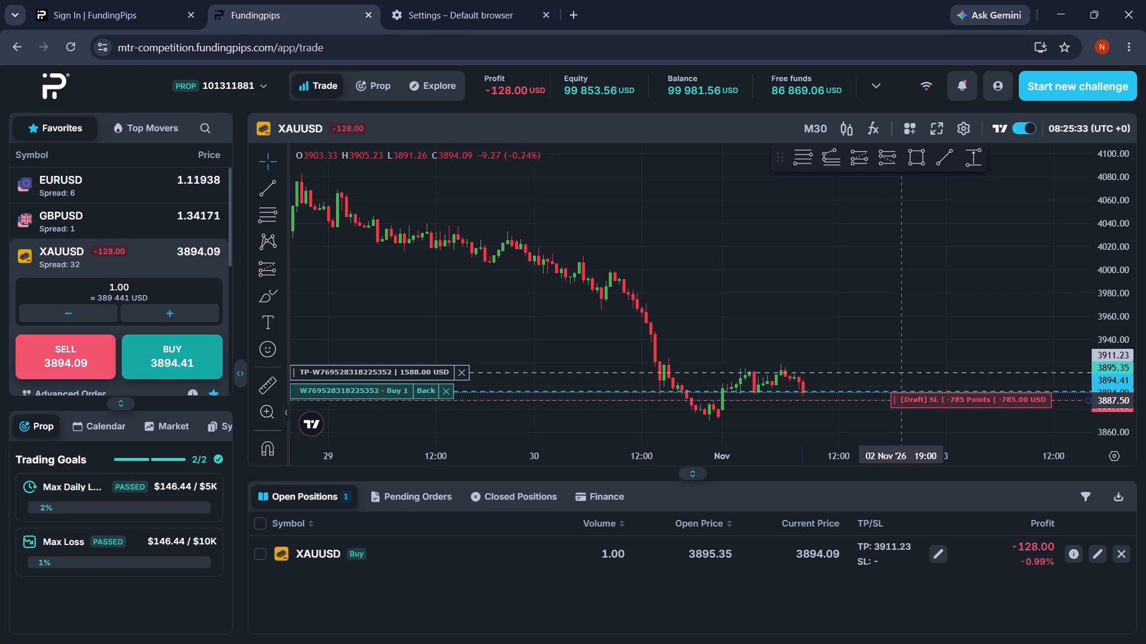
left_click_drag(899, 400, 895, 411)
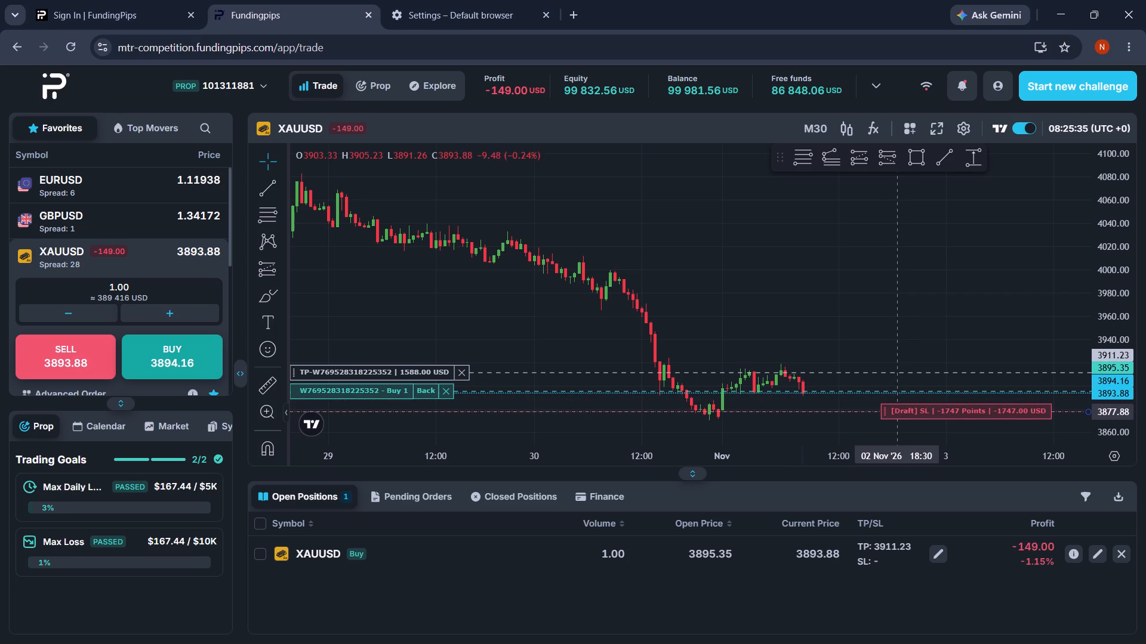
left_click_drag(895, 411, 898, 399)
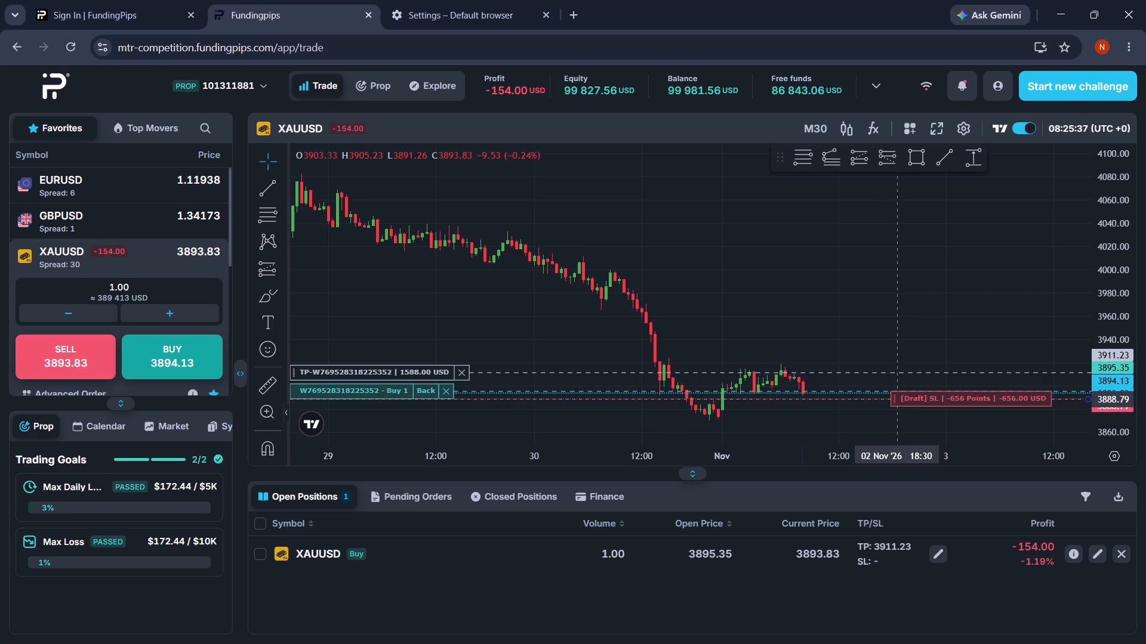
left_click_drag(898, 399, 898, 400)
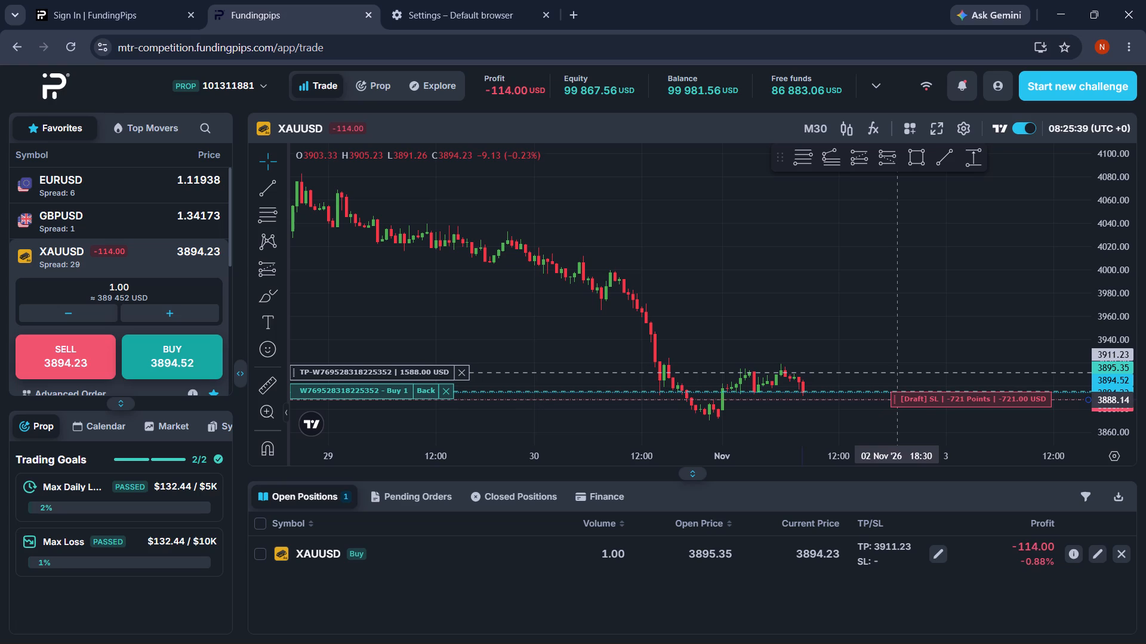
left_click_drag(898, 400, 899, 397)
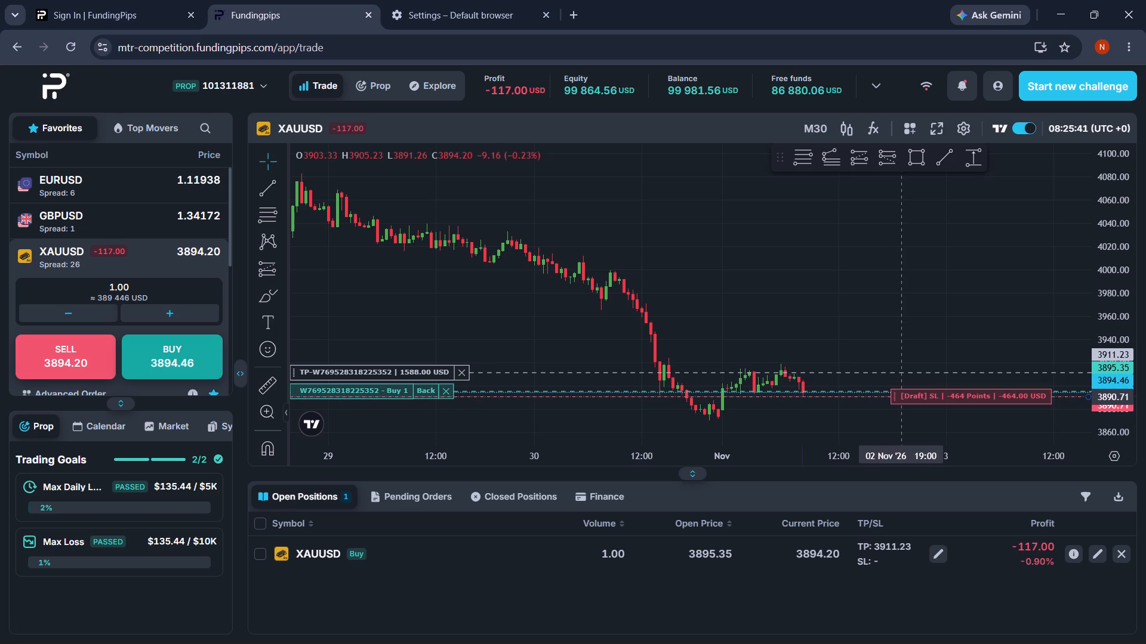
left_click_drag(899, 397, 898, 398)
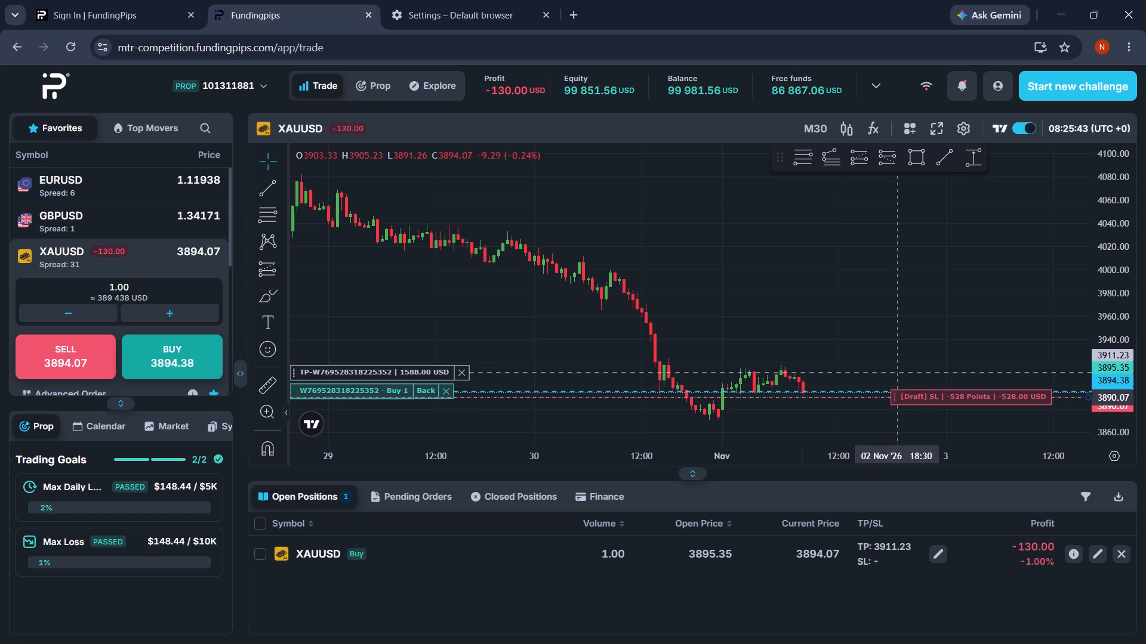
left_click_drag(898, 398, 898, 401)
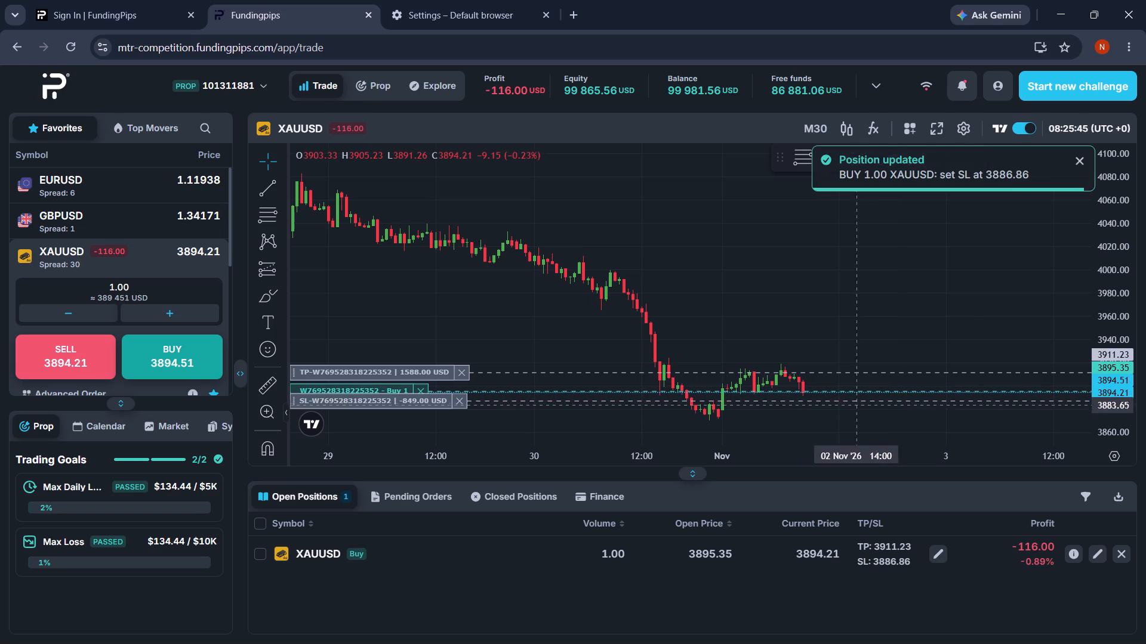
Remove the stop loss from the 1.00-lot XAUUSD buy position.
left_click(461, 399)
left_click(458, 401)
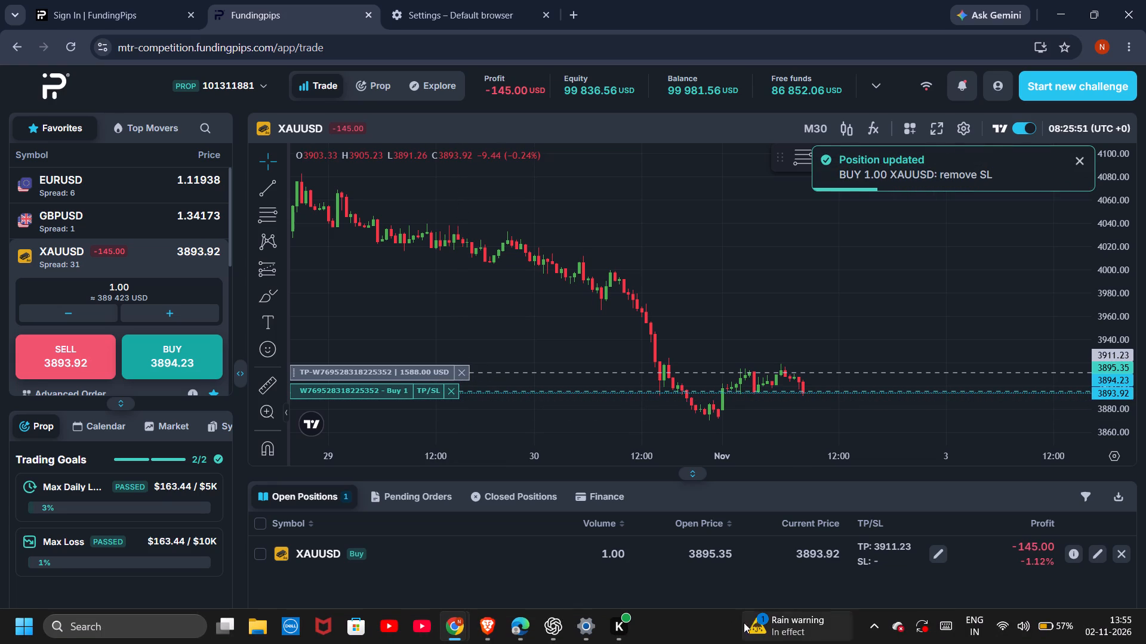
Rearrange the pinned apps on the Windows taskbar so Edge sits beside Chrome and Brave comes last.
left_click_drag(521, 628, 476, 628)
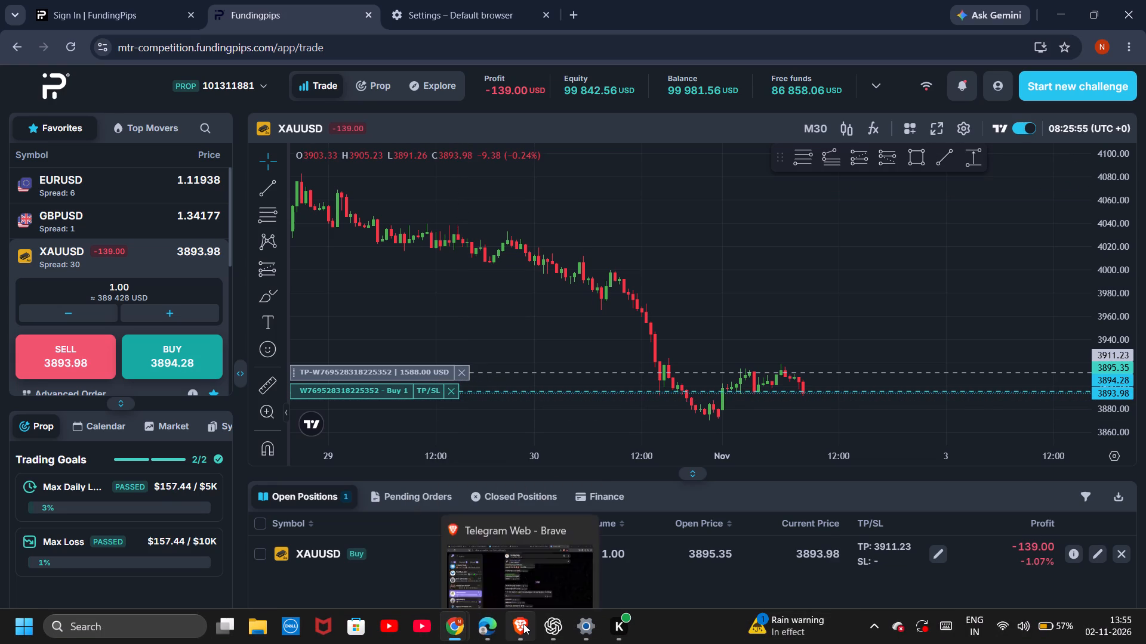
left_click_drag(509, 630, 727, 641)
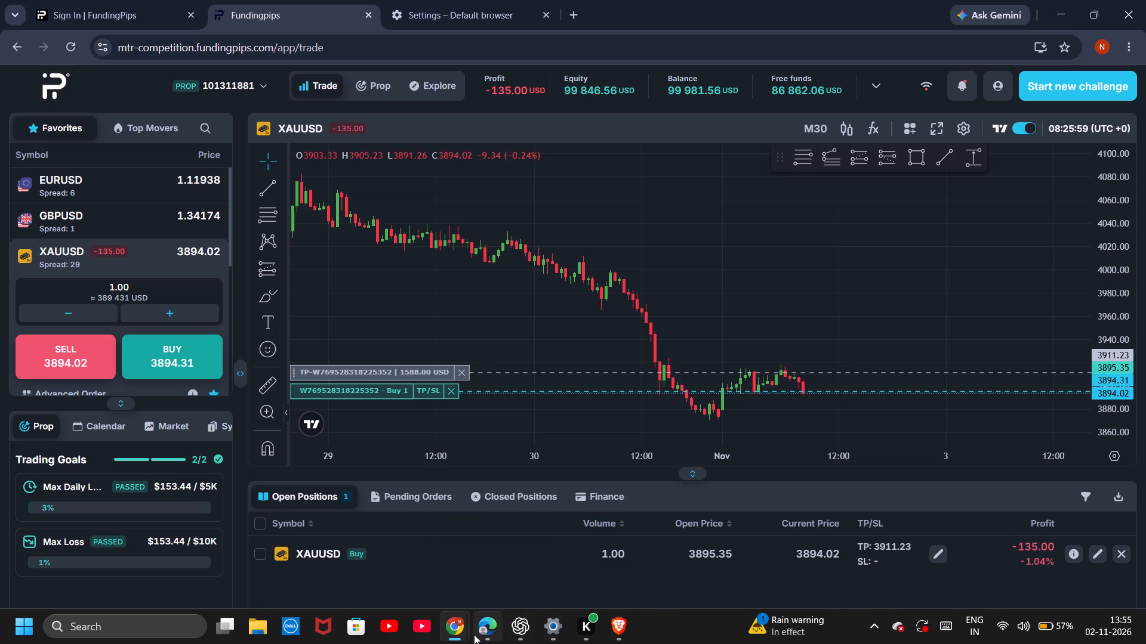
Switch to the Edge window with the other FundingPips account and take its XAUUSD chart out of full-screen view.
left_click(484, 596)
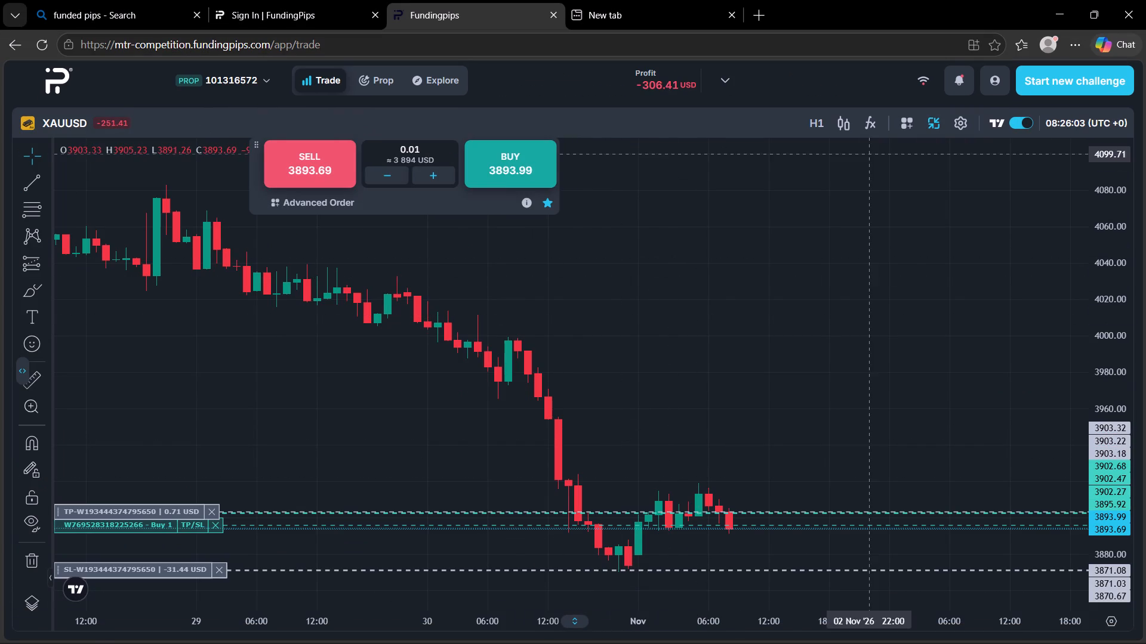
left_click(934, 123)
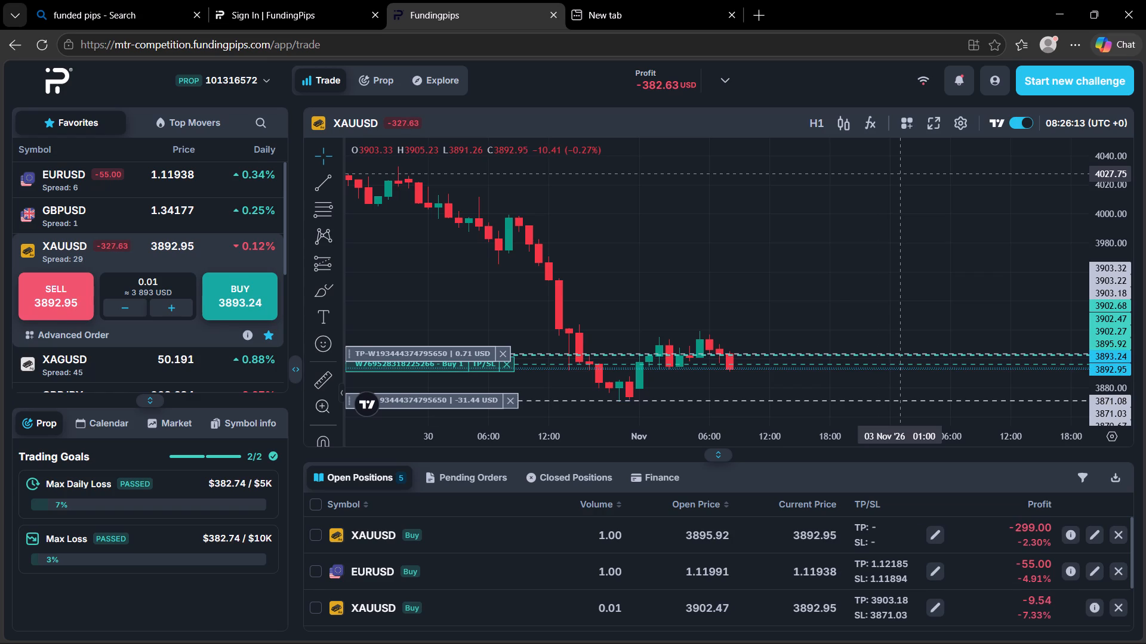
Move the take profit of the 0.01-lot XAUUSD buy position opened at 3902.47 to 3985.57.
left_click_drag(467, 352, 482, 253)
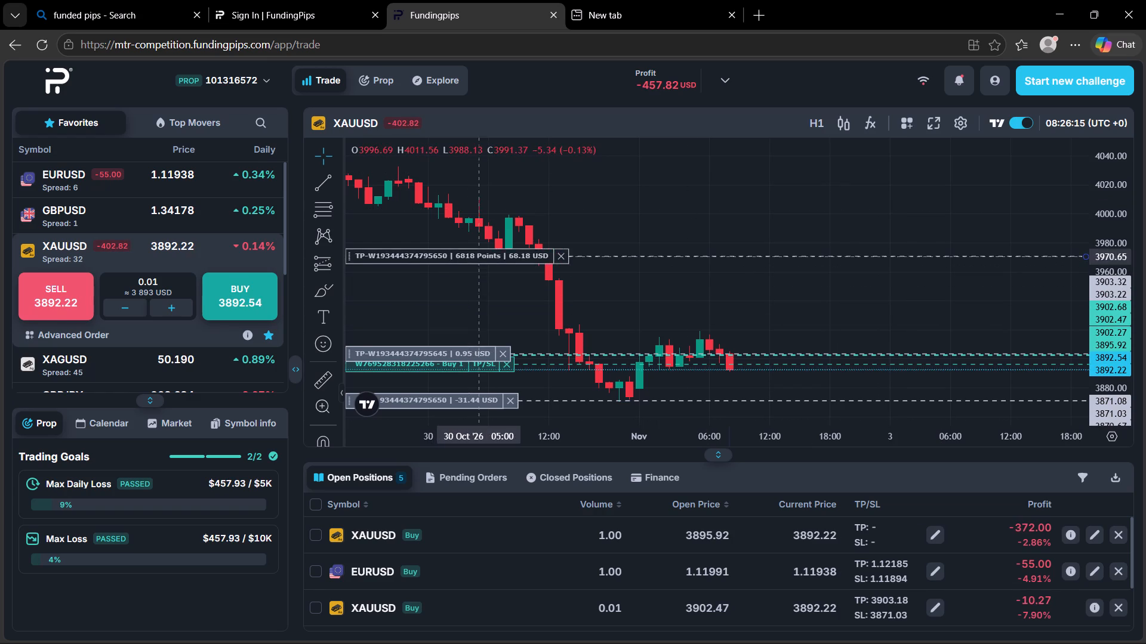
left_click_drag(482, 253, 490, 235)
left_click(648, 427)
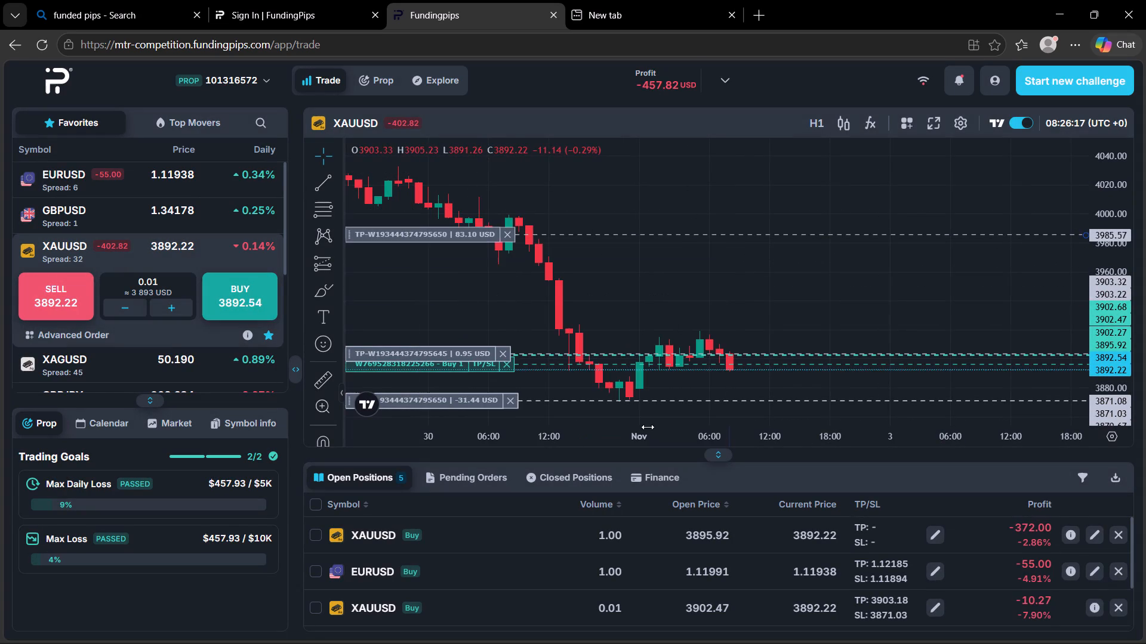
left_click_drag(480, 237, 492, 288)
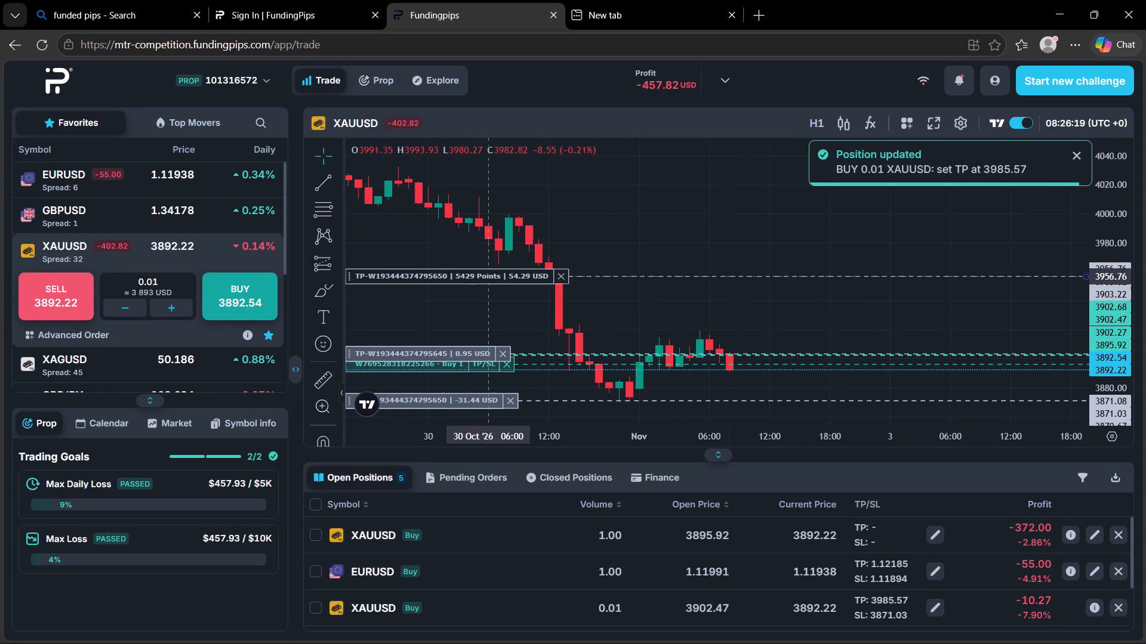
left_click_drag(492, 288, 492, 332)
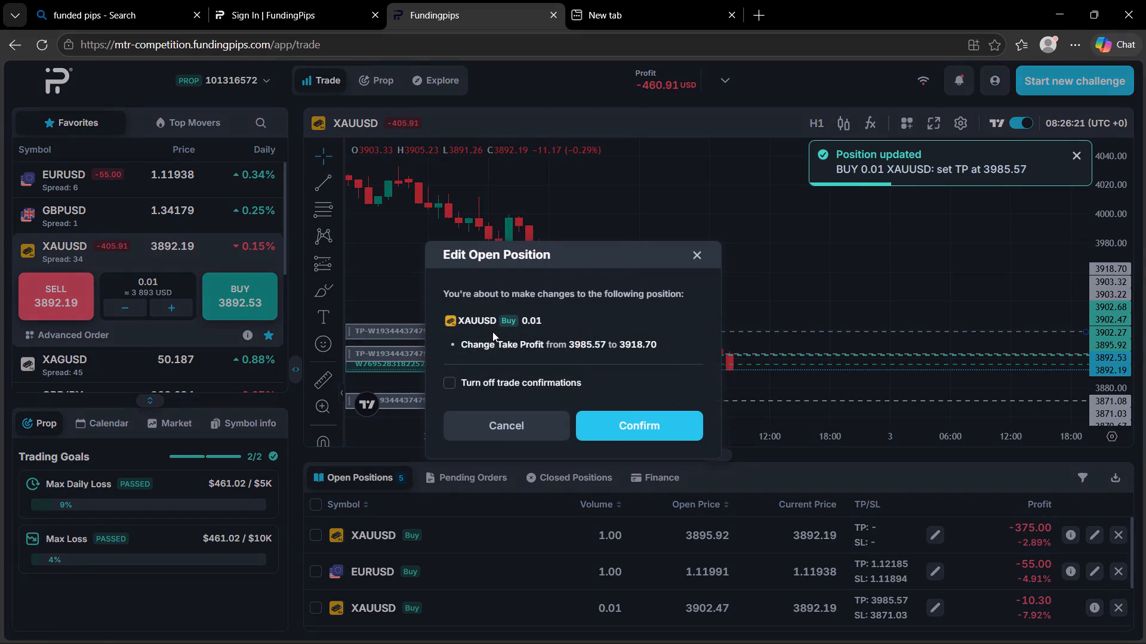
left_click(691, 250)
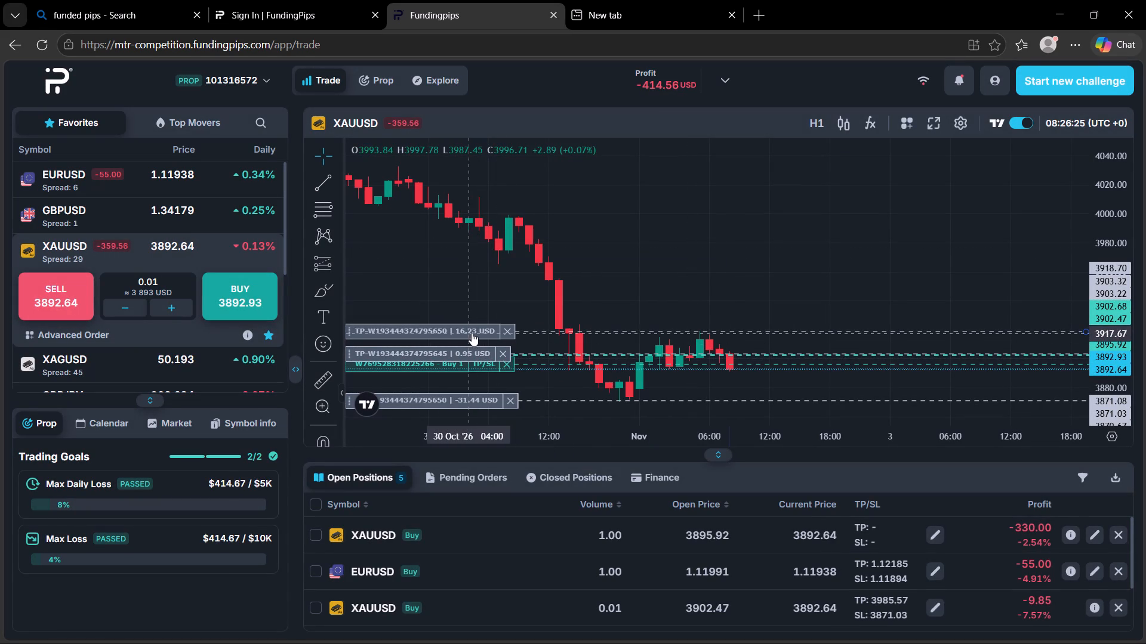
Set the take profit of the 0.01-lot XAUUSD buy position opened at 3902.47 to 3914.58.
left_click(472, 333)
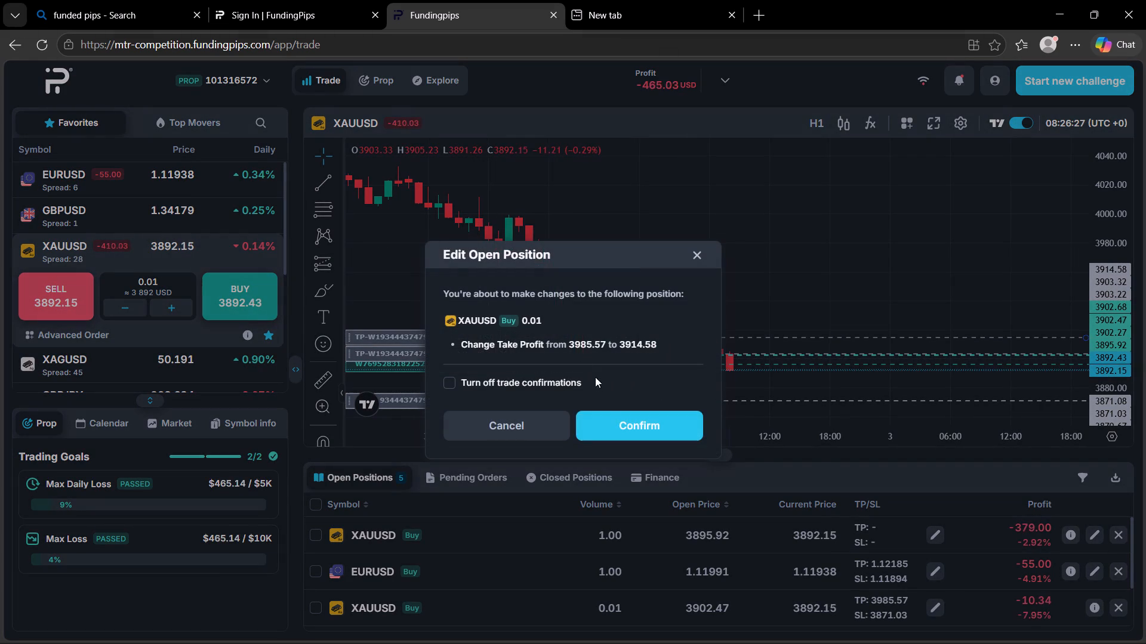
left_click(621, 420)
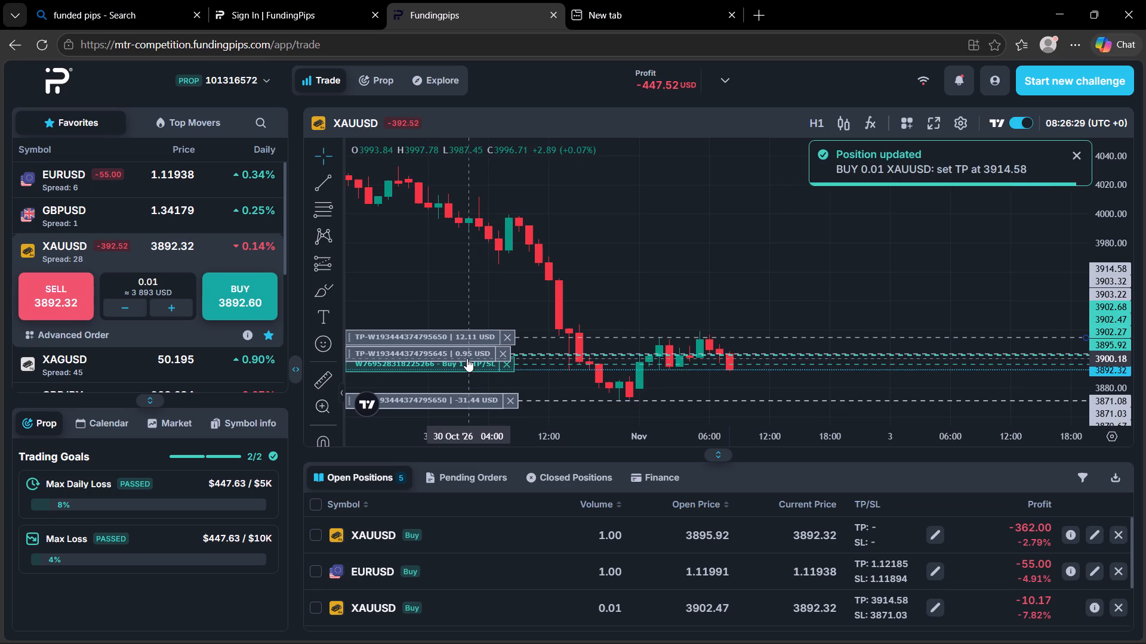
Set the take profit of the 0.01-lot XAUUSD buy position opened at 3902.27 to 3914.58.
left_click_drag(467, 358, 460, 349)
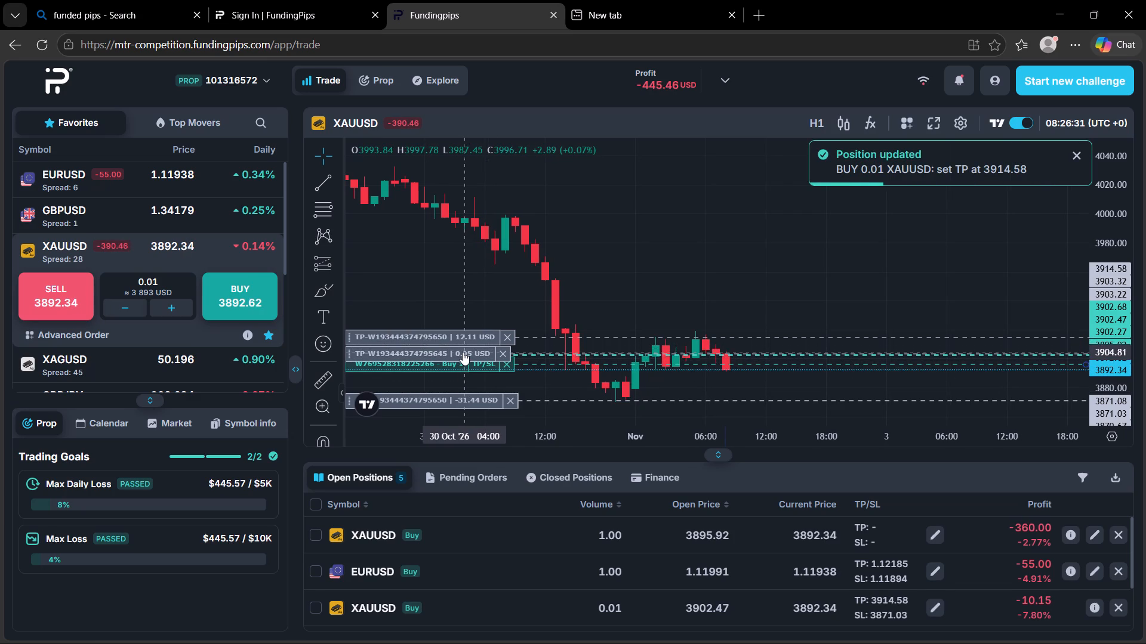
left_click_drag(463, 352, 459, 338)
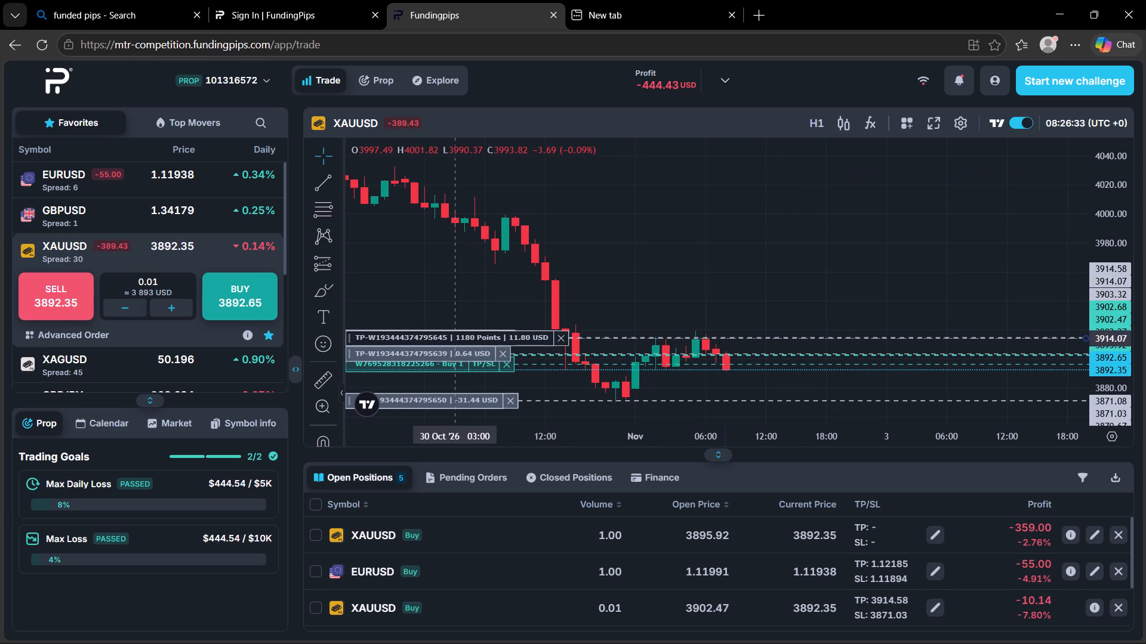
left_click_drag(459, 338, 459, 338)
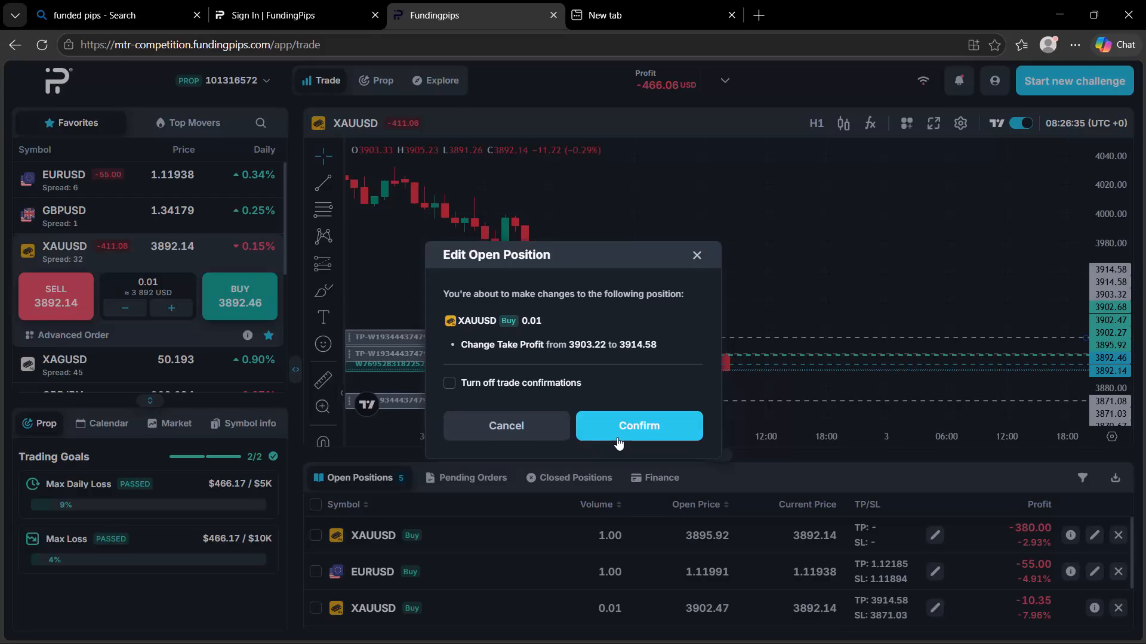
left_click(617, 437)
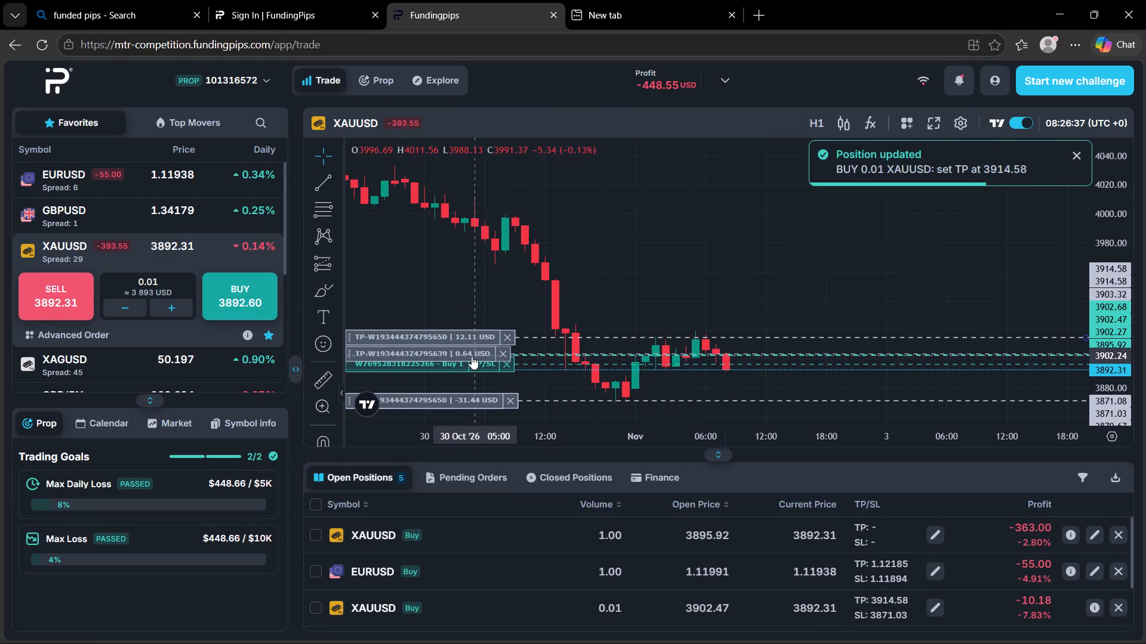
Set the take profit of the 0.01-lot XAUUSD buy position opened at 3902.68 to 3913.55.
left_click_drag(472, 356, 462, 338)
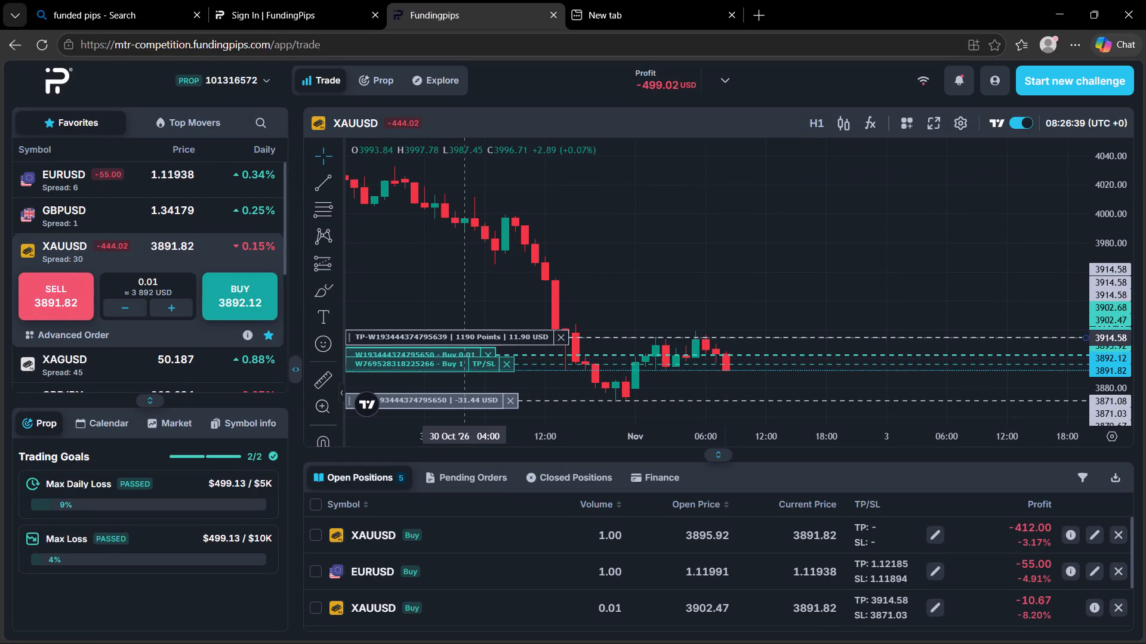
left_click_drag(462, 338, 462, 339)
left_click(633, 415)
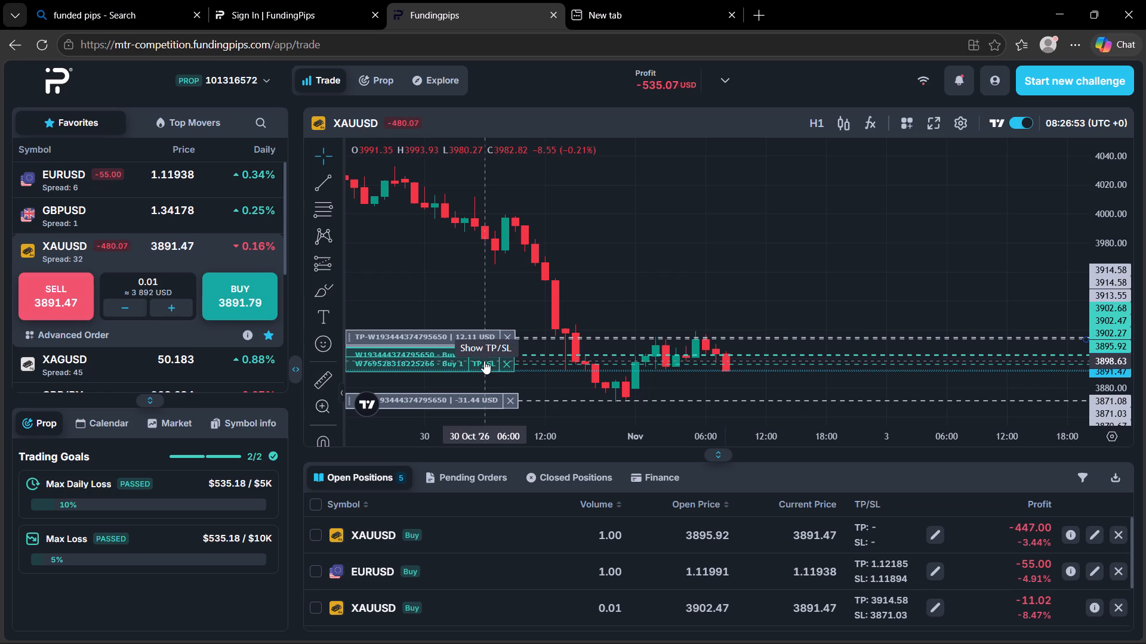
On the XAUUSD chart, set a take profit at 3912.87 for the 1.00-lot buy position opened at 3895.92.
scroll(546, 596, "down", 2)
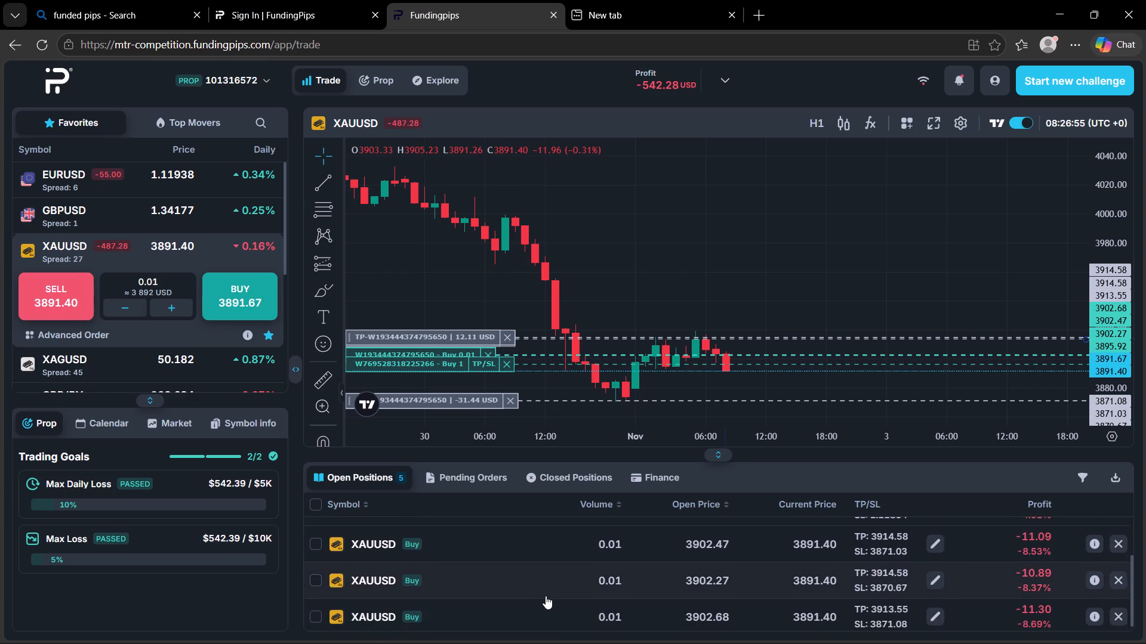
scroll(546, 596, "down", 2)
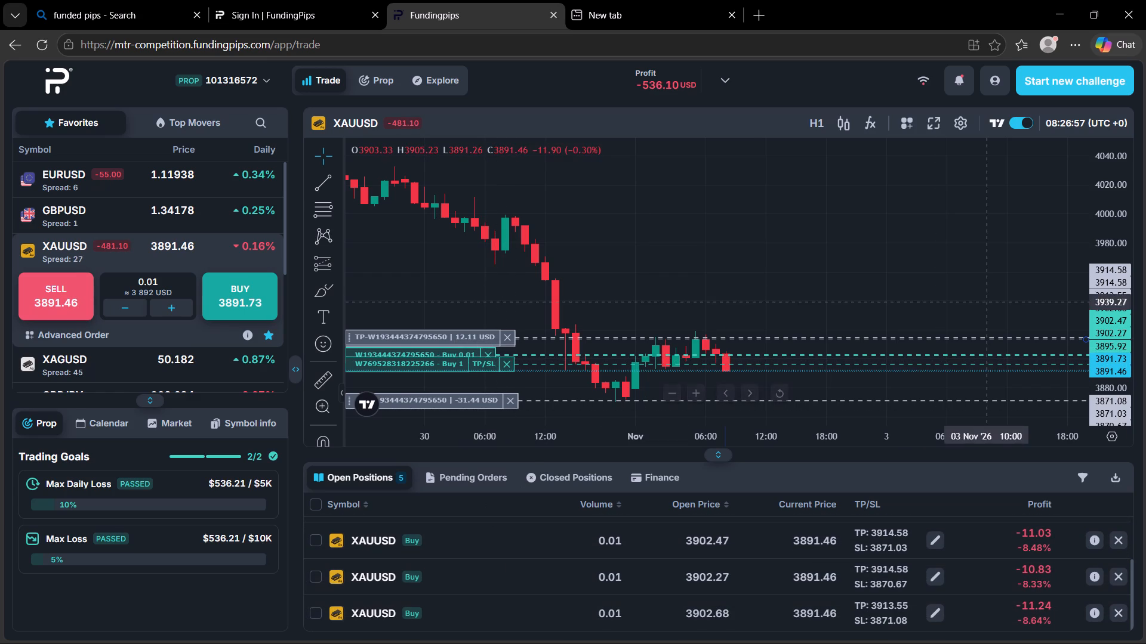
left_click_drag(1122, 382, 1141, 51)
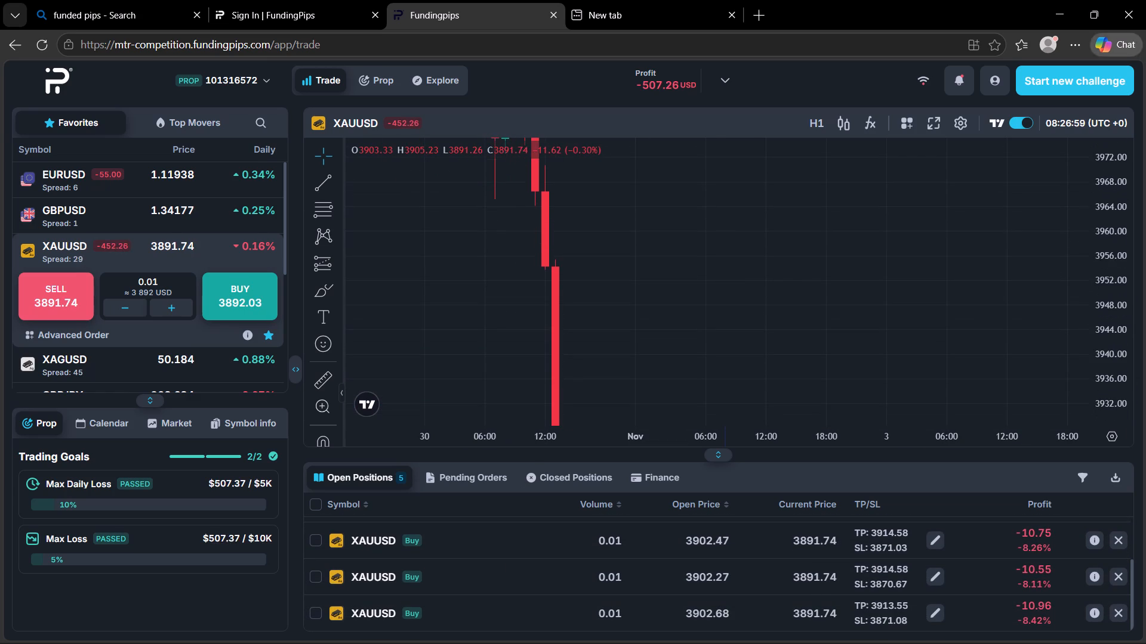
left_click_drag(717, 281, 730, 0)
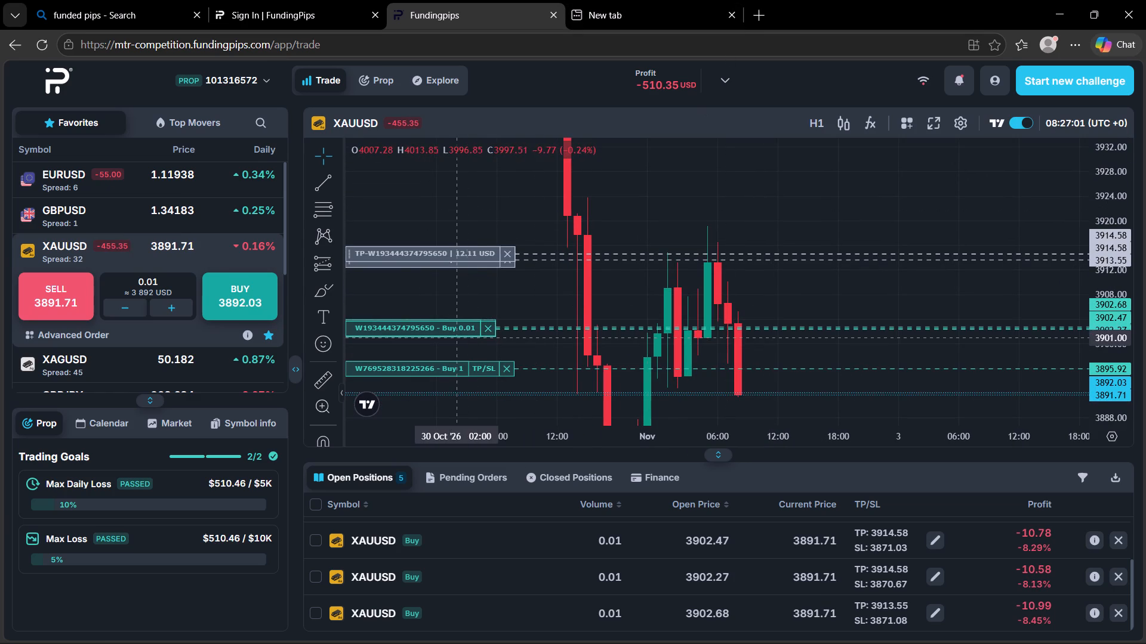
left_click(482, 368)
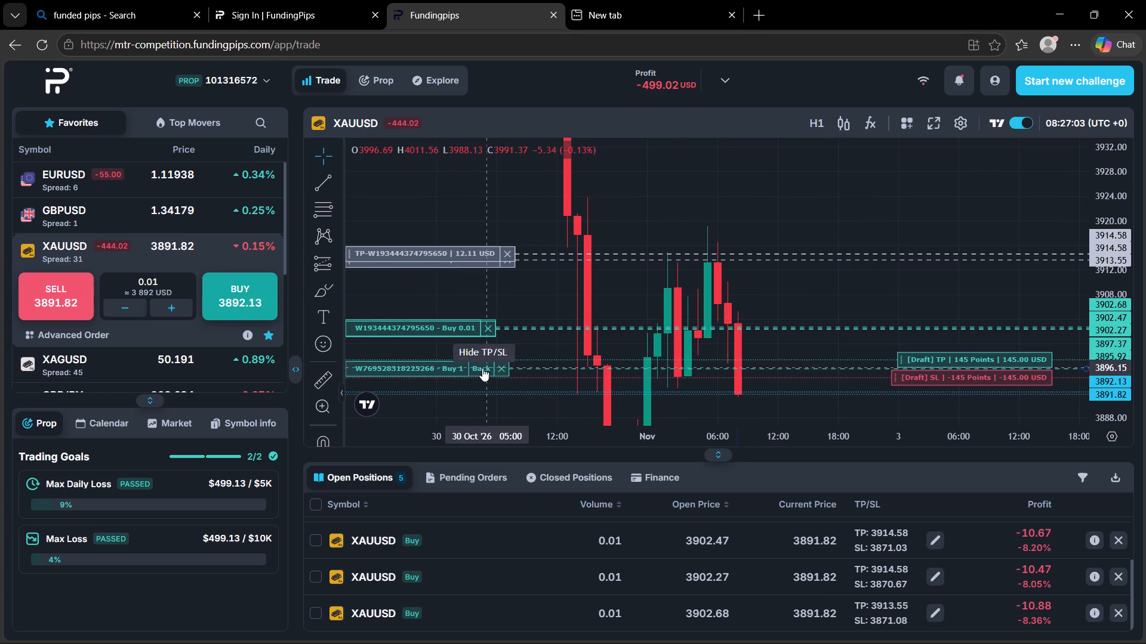
left_click_drag(906, 361, 887, 324)
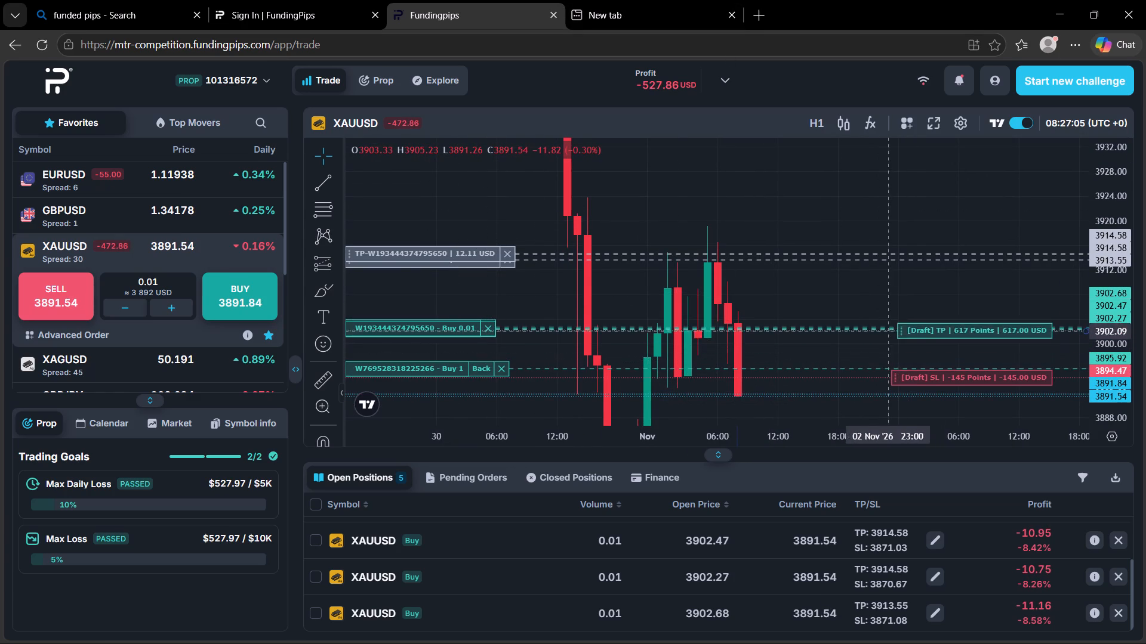
left_click_drag(887, 324, 871, 267)
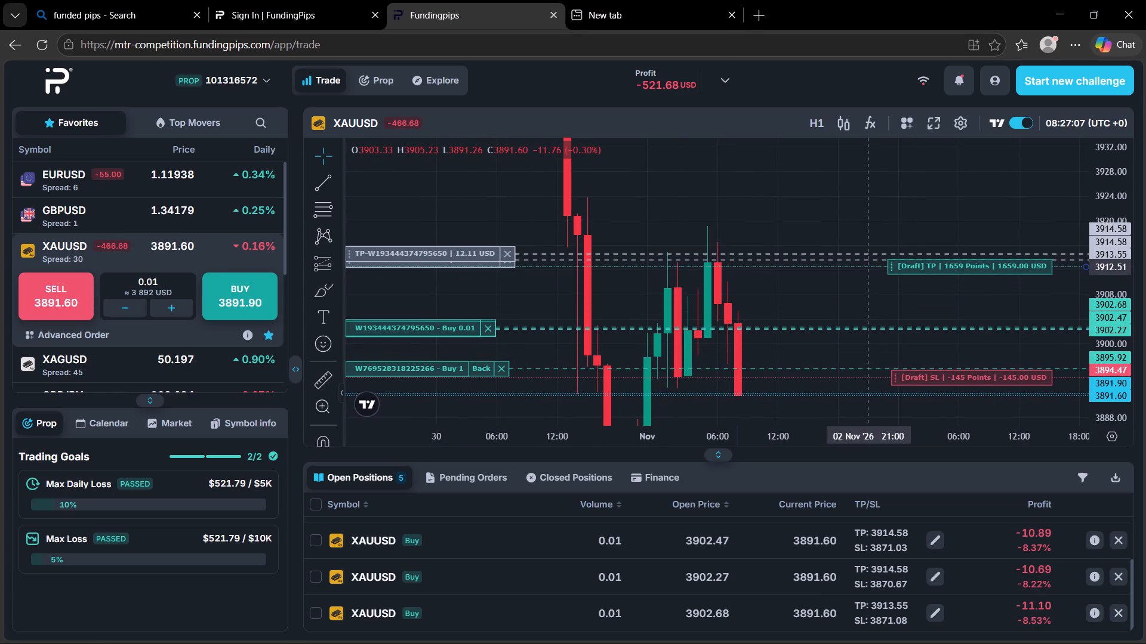
left_click_drag(871, 267, 871, 265)
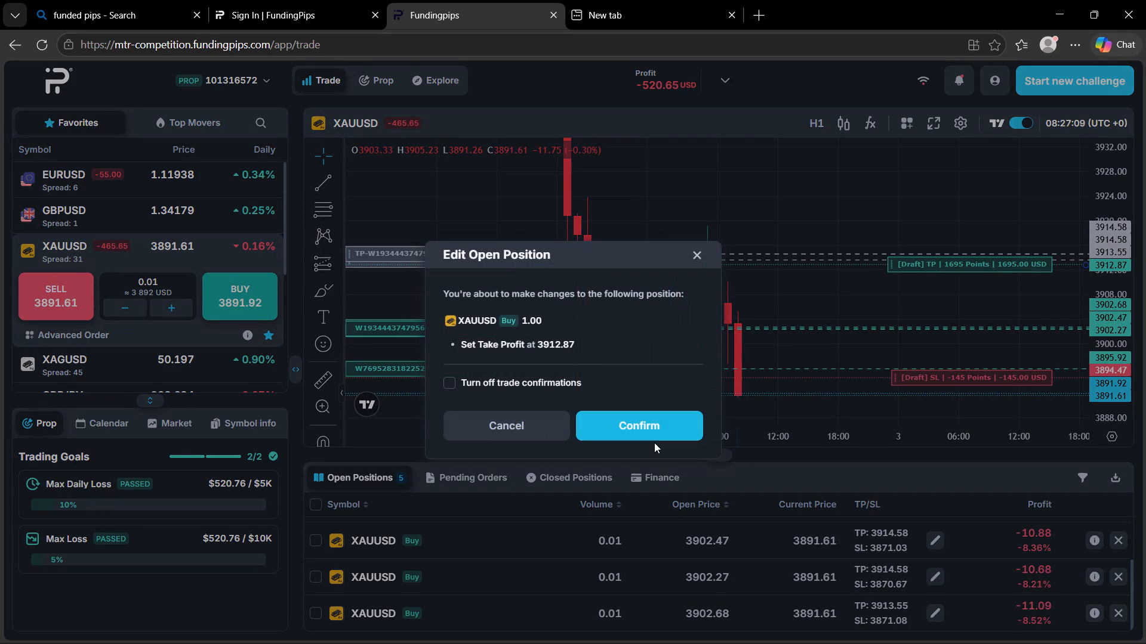
left_click_drag(654, 442, 654, 429)
left_click(654, 429)
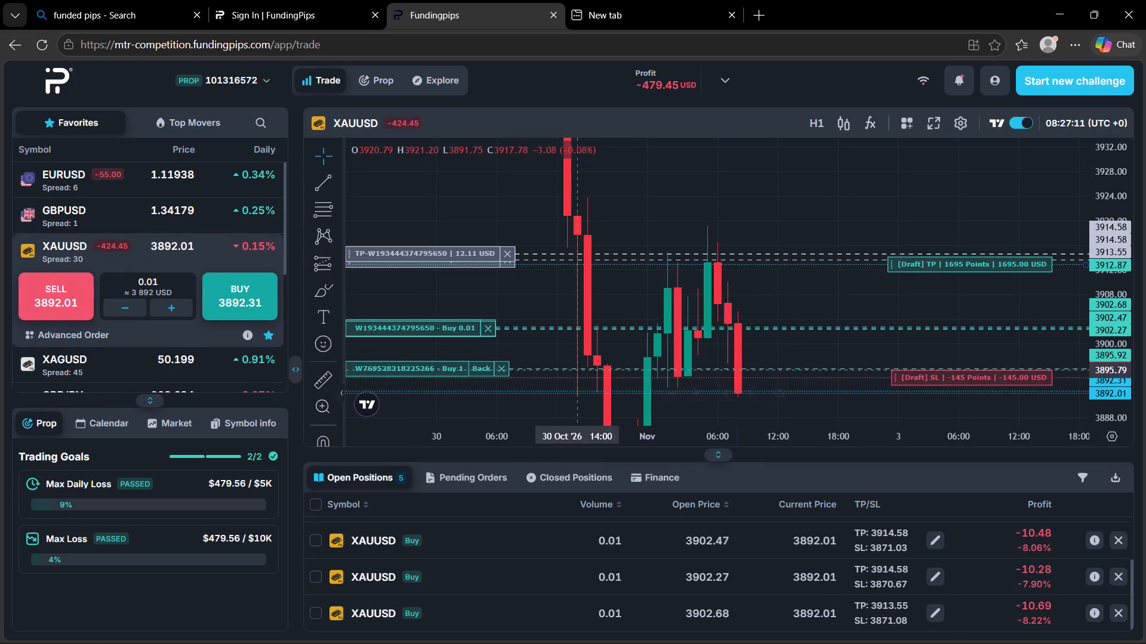
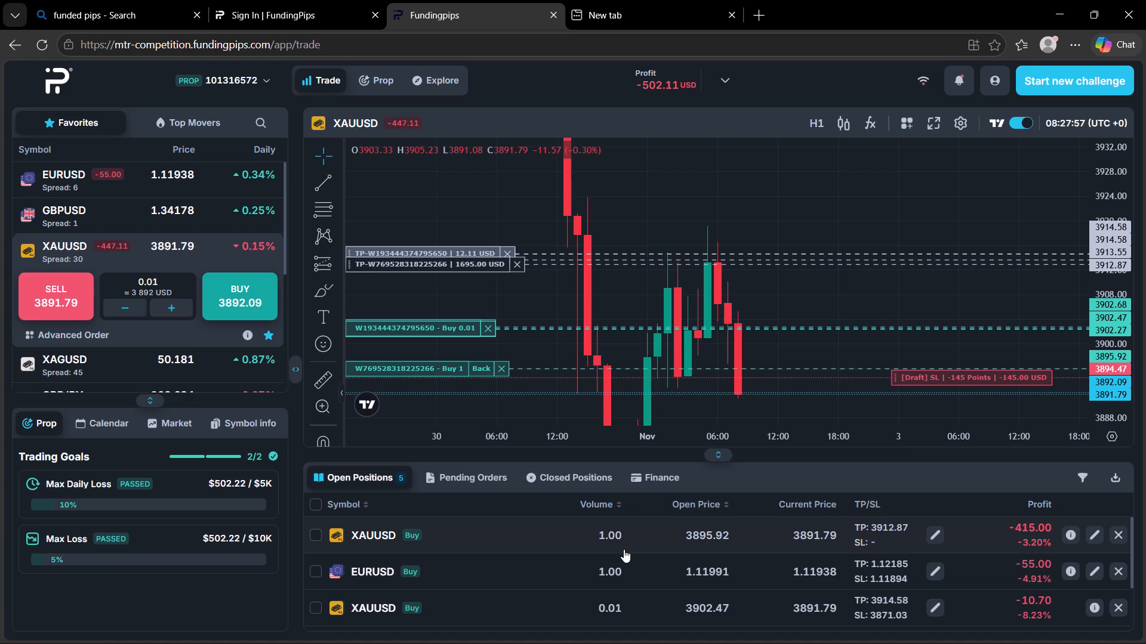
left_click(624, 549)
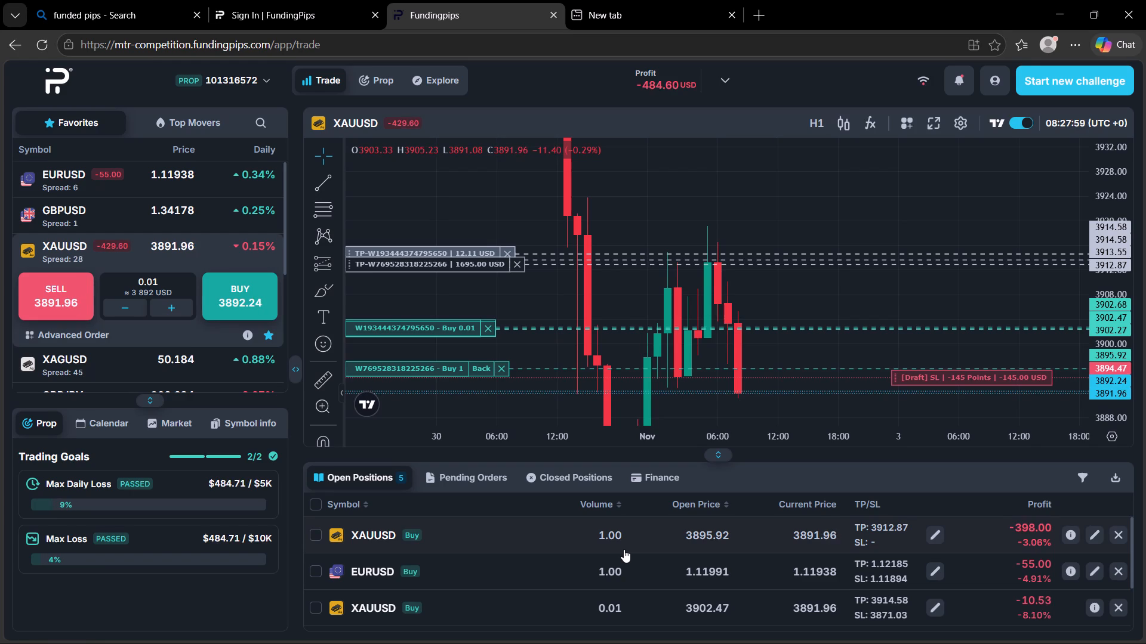
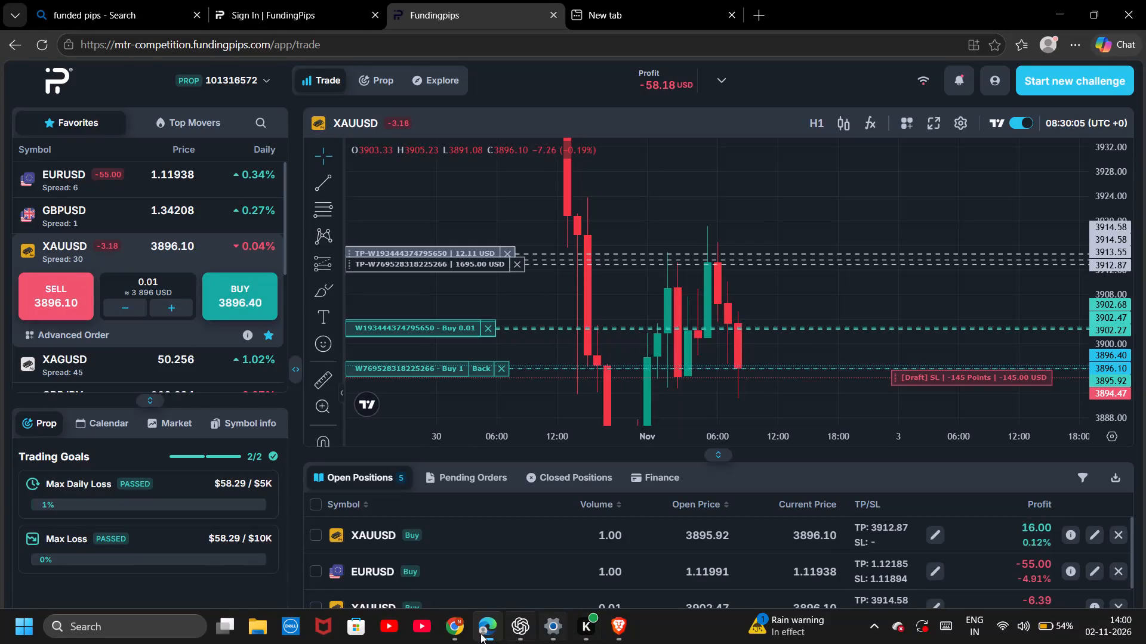
Switch to Chrome to check the open XAUUSD buy position on the other FundingPips account.
left_click(584, 578)
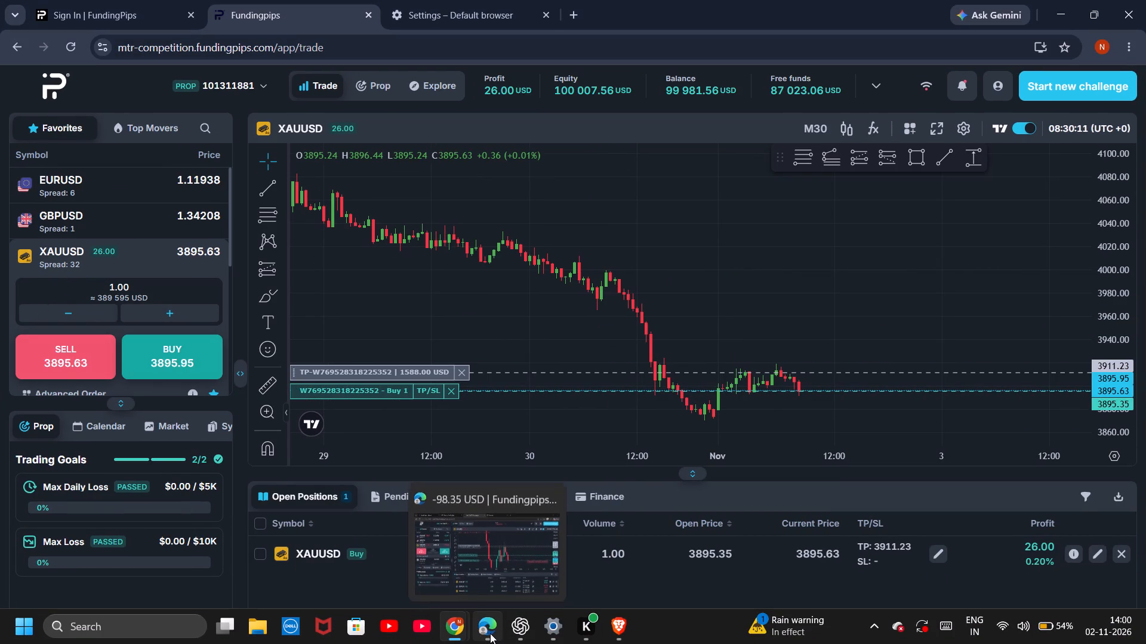
Return to the account in Edge and examine the EURUSD chart around the buy position's entry, take profit and stop loss levels.
left_click(509, 568)
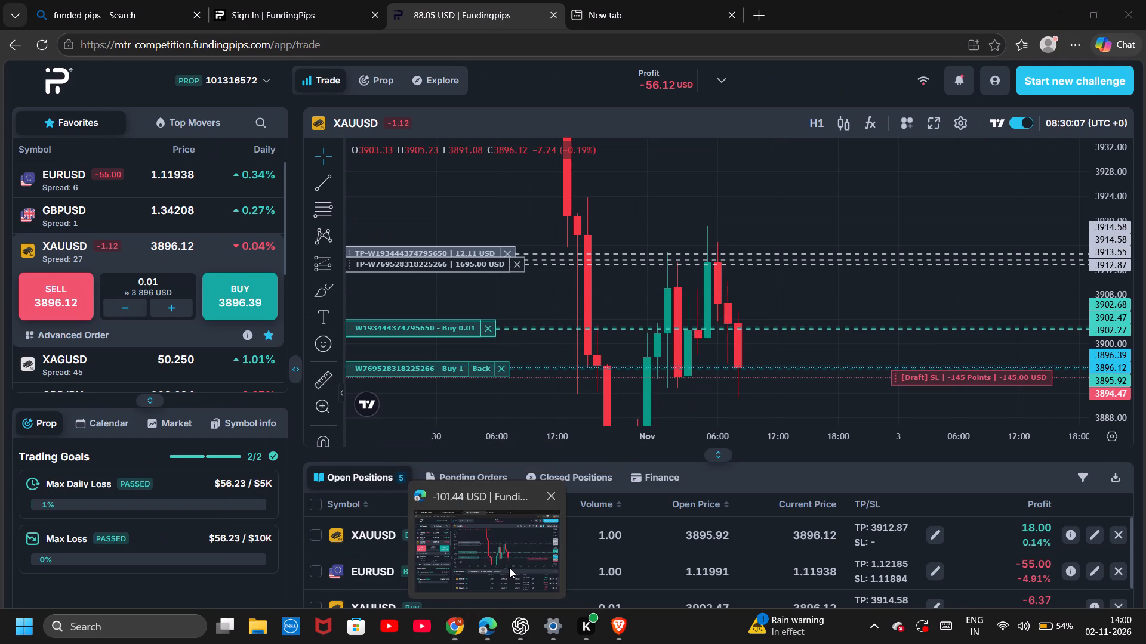
left_click(220, 184)
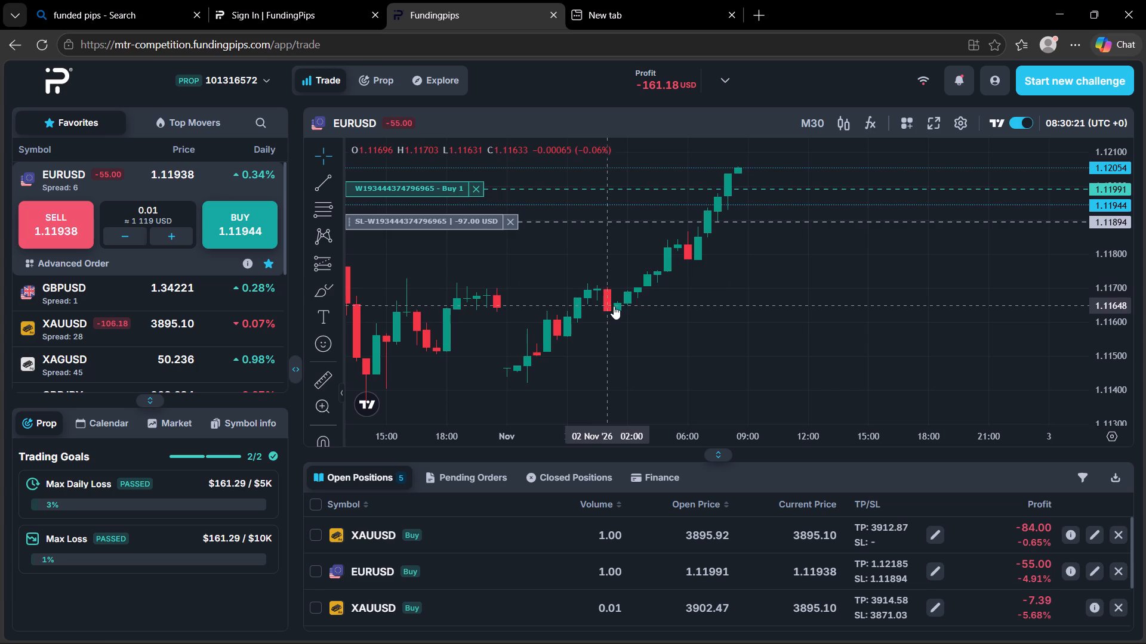
left_click_drag(618, 305, 592, 413)
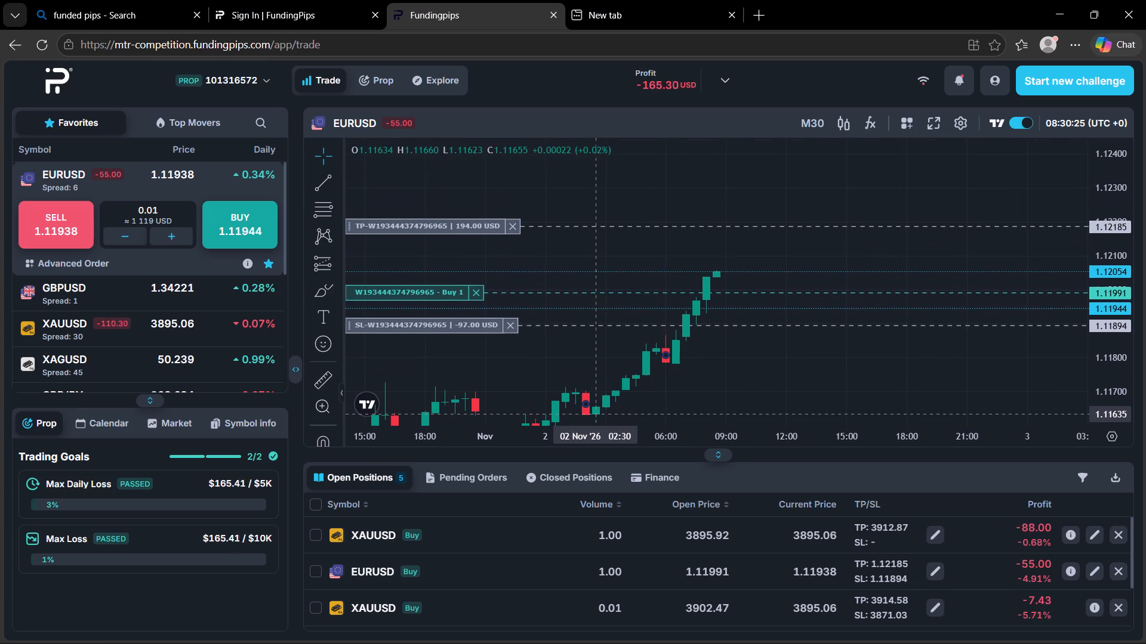
left_click_drag(592, 413, 593, 413)
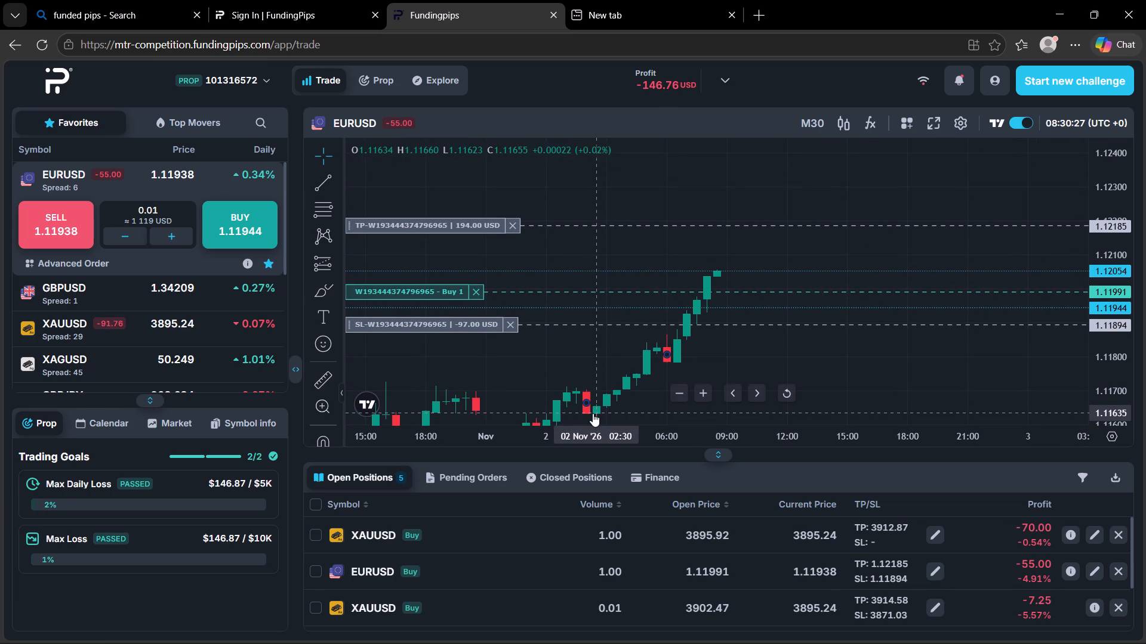
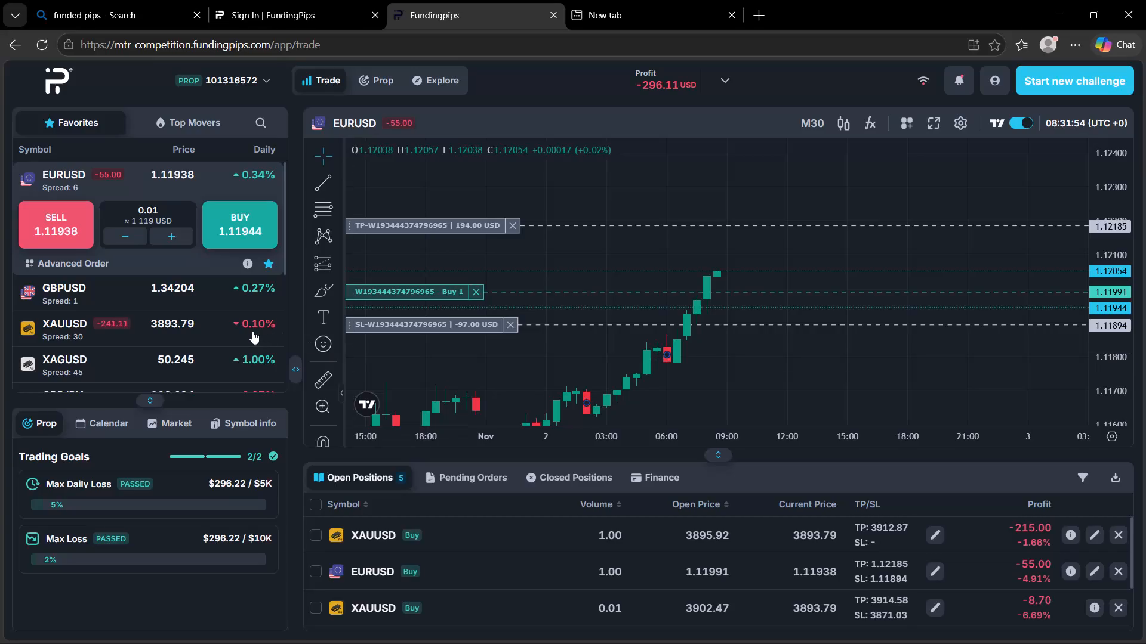
Open the XAUUSD chart and examine price against the open buy positions' entry, take profit and stop loss levels.
left_click(252, 330)
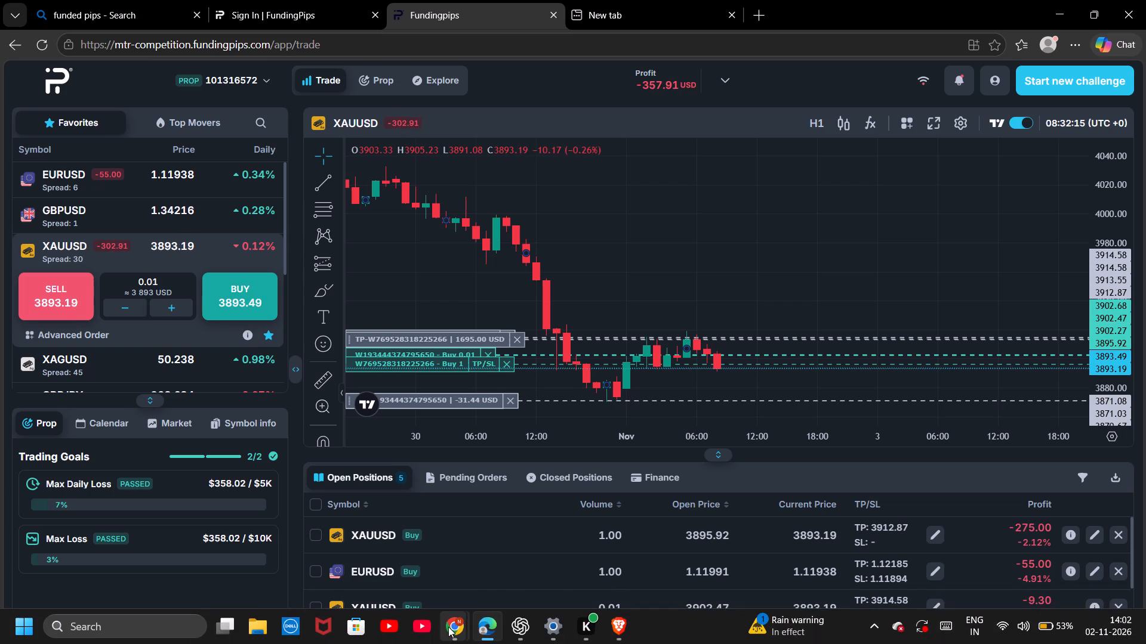
left_click_drag(399, 540, 365, 495)
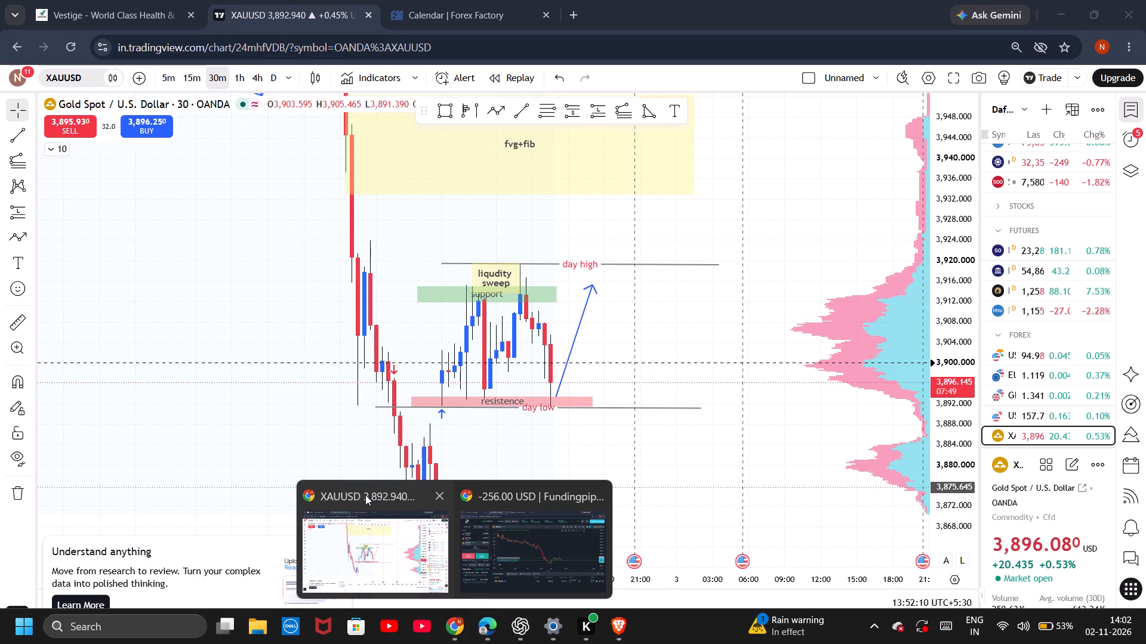
left_click_drag(365, 495, 412, 540)
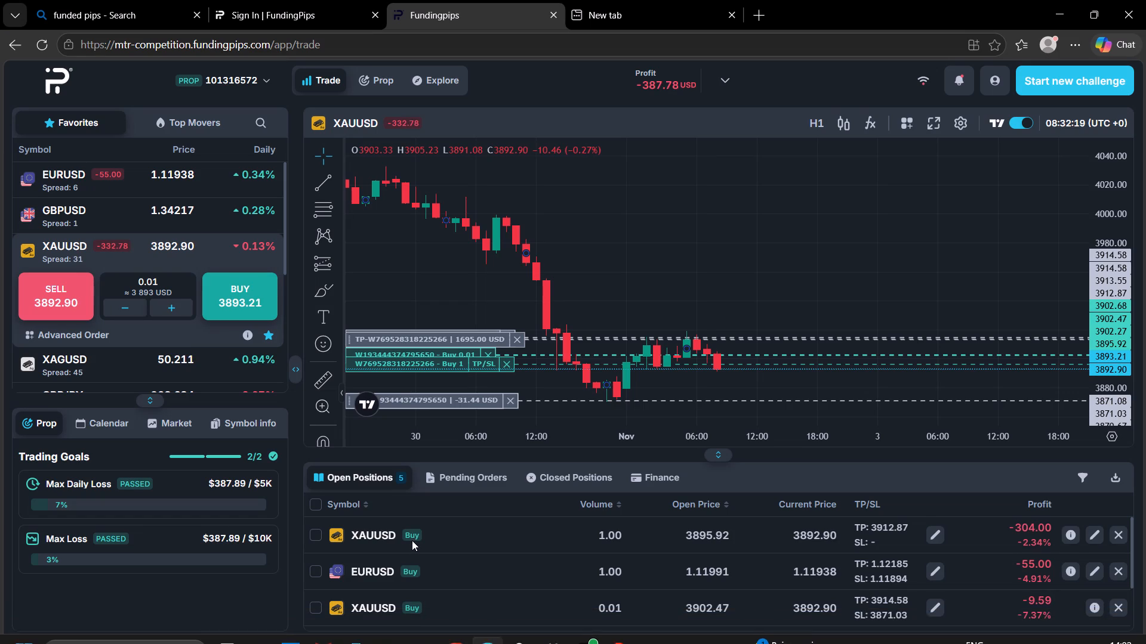
left_click_drag(412, 540, 789, 376)
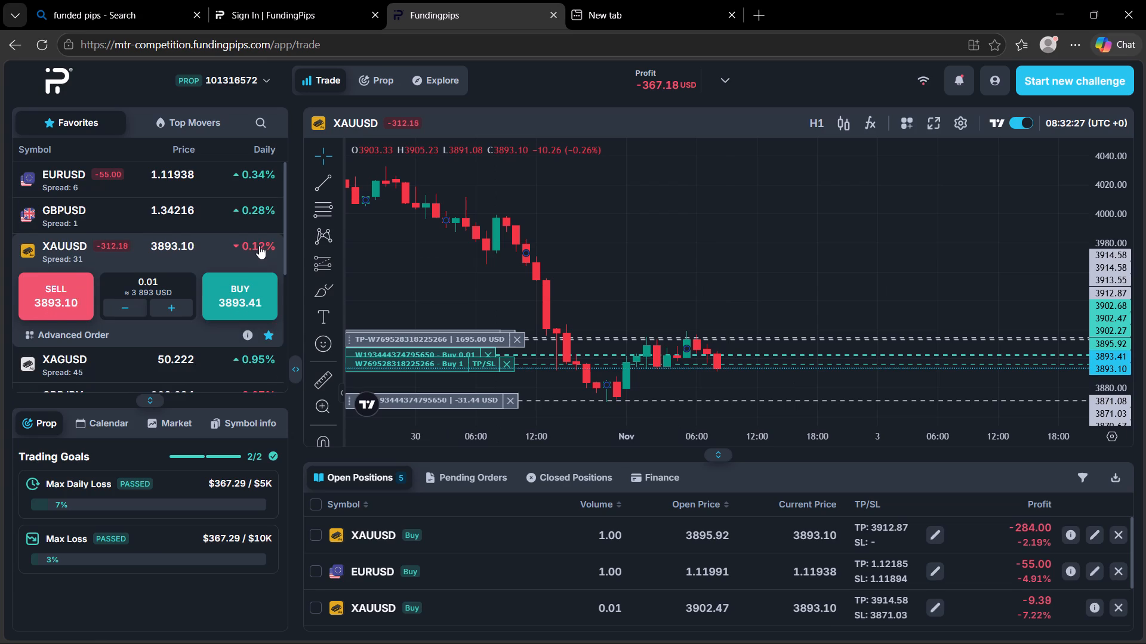
Browse the favourite symbols and examine the one-minute BTCUSD and AUDUSD charts.
scroll(259, 246, "down", 3)
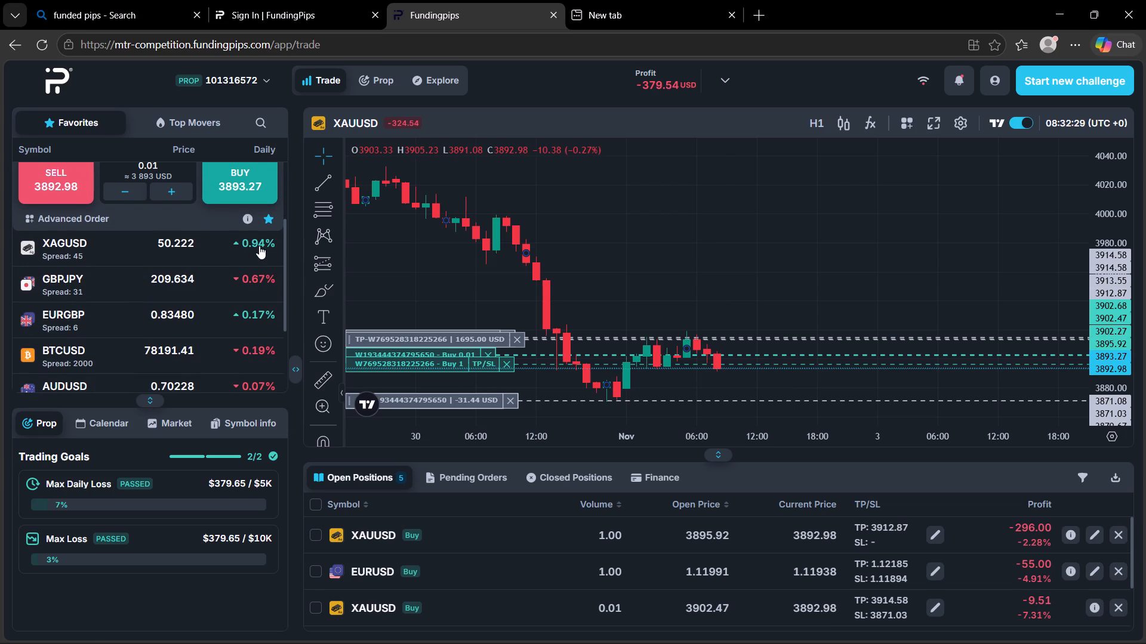
scroll(259, 246, "down", 1)
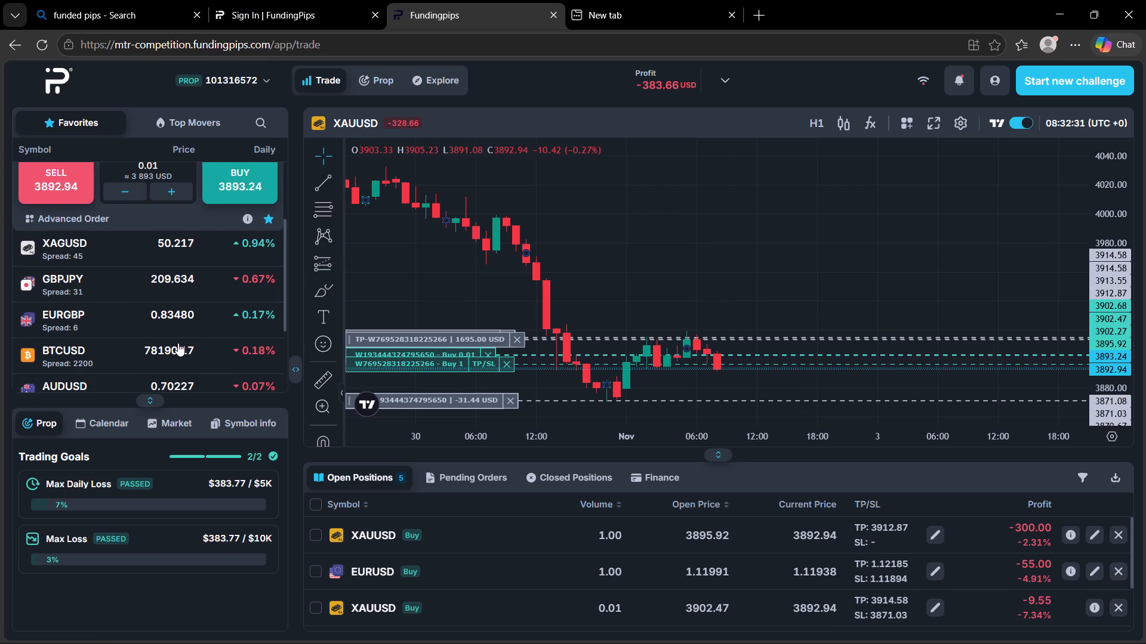
left_click(178, 343)
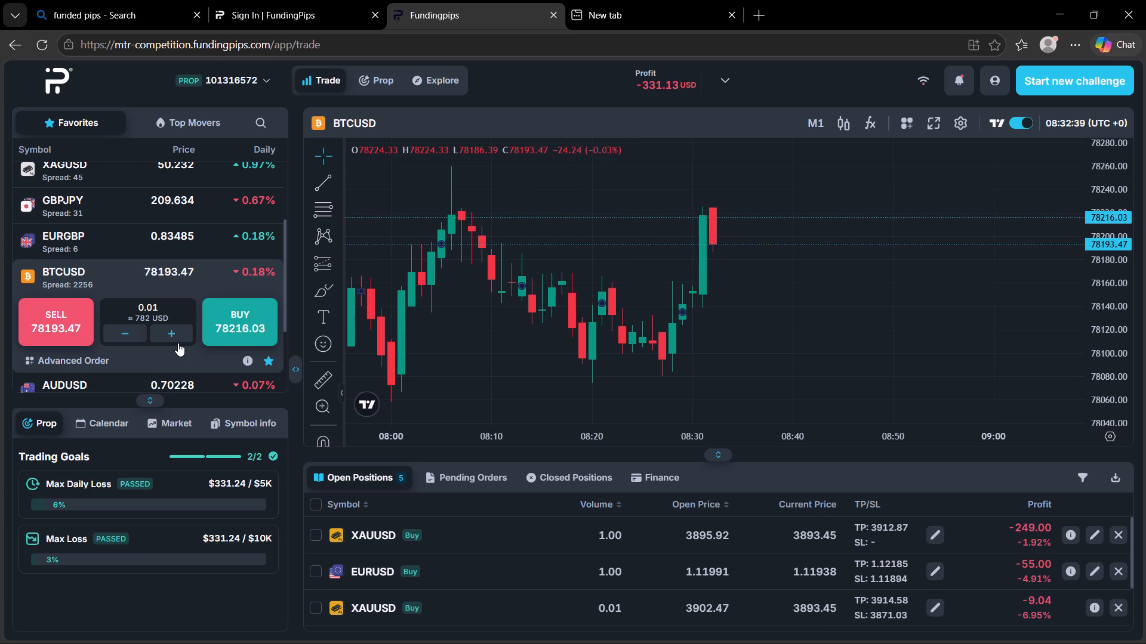
scroll(178, 343, "down", 3)
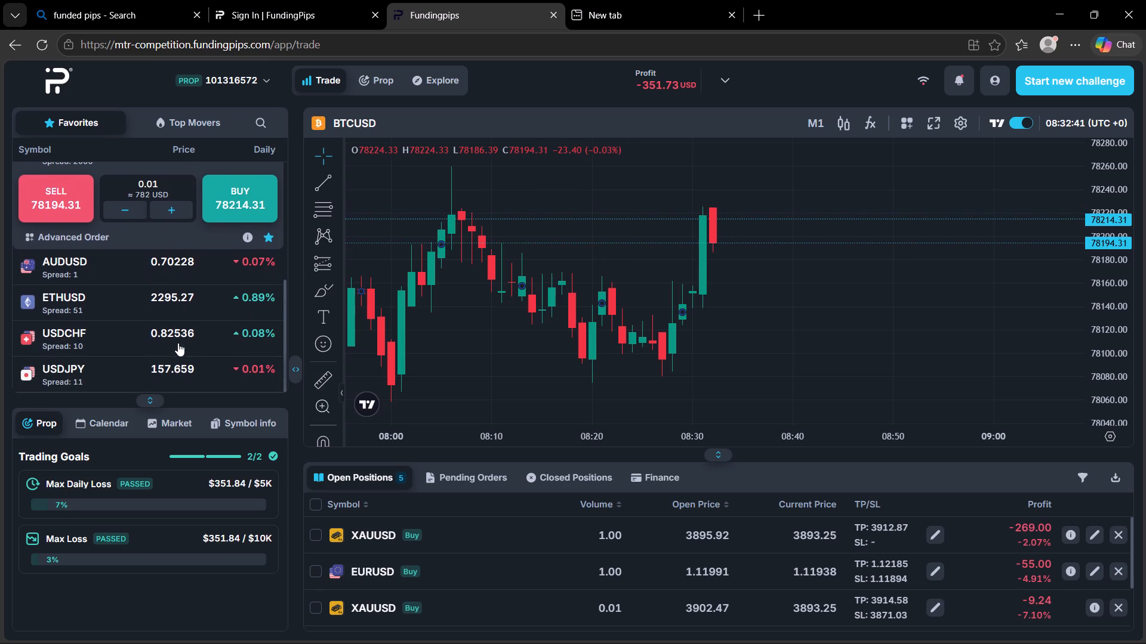
left_click(114, 261)
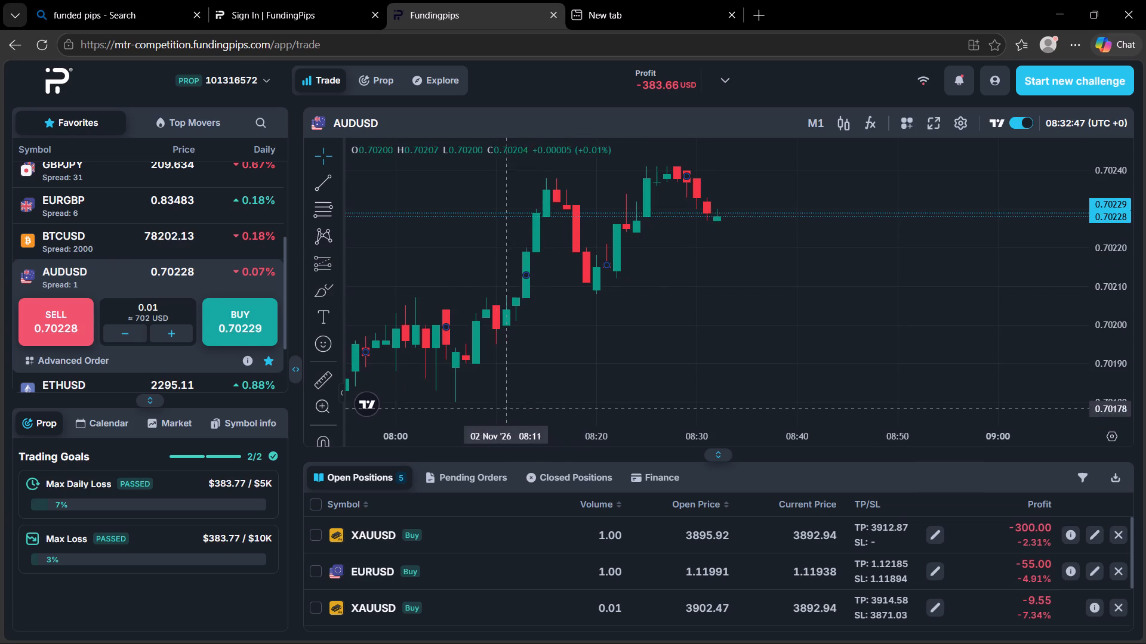
left_click_drag(497, 430, 853, 385)
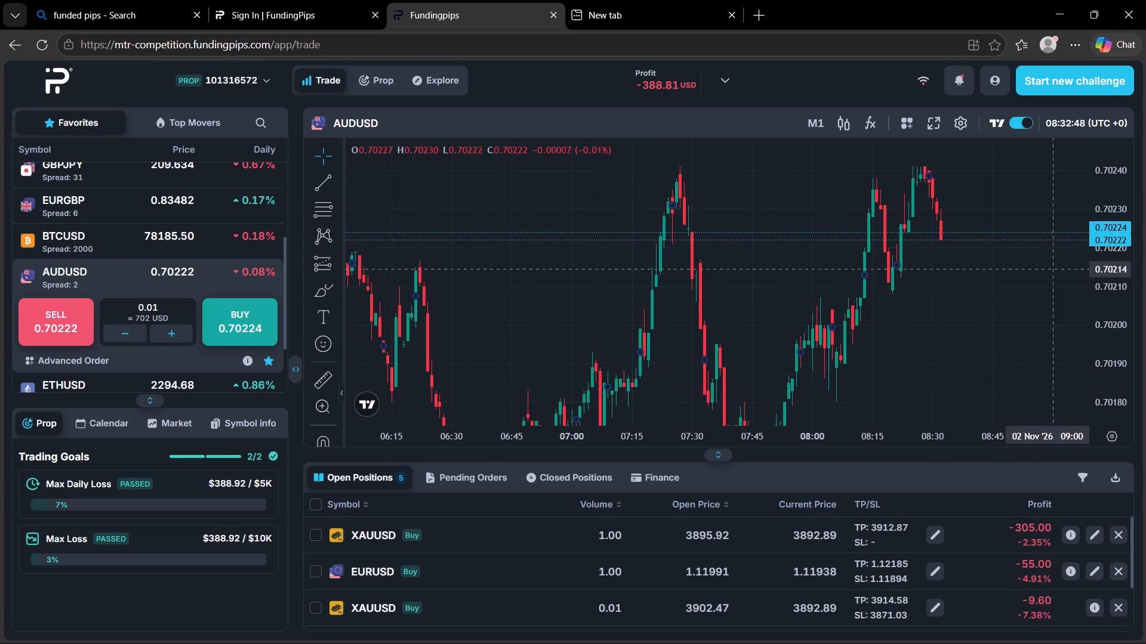
left_click_drag(1116, 207, 1115, 376)
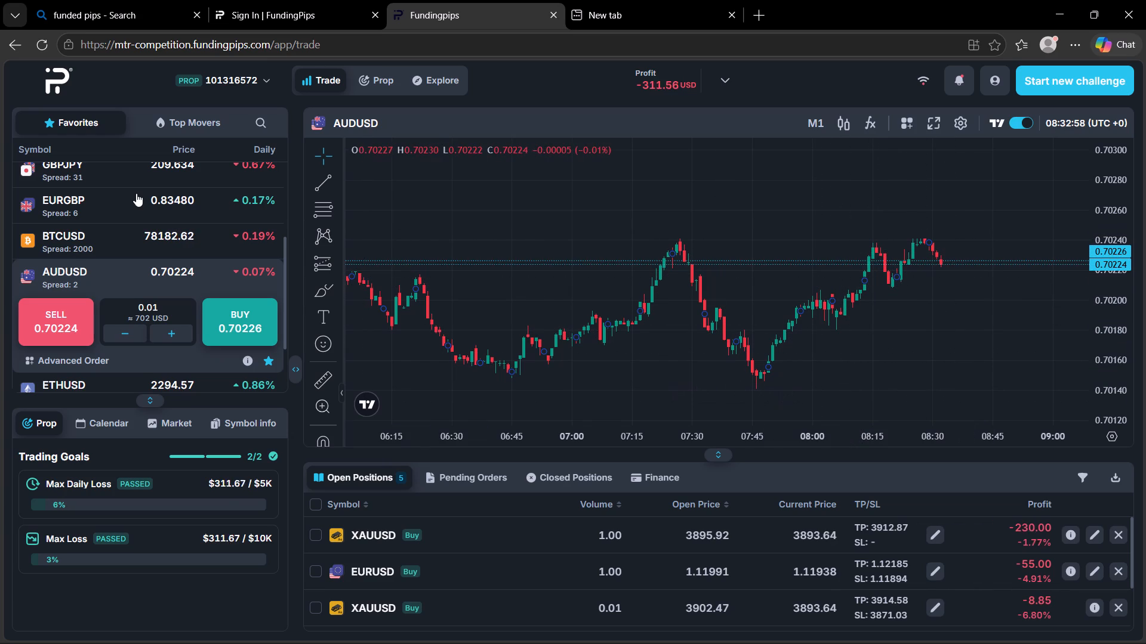
Review the XAUUSD and EURUSD charts around their open buy positions, ending on XAUUSD.
scroll(136, 193, "up", 1)
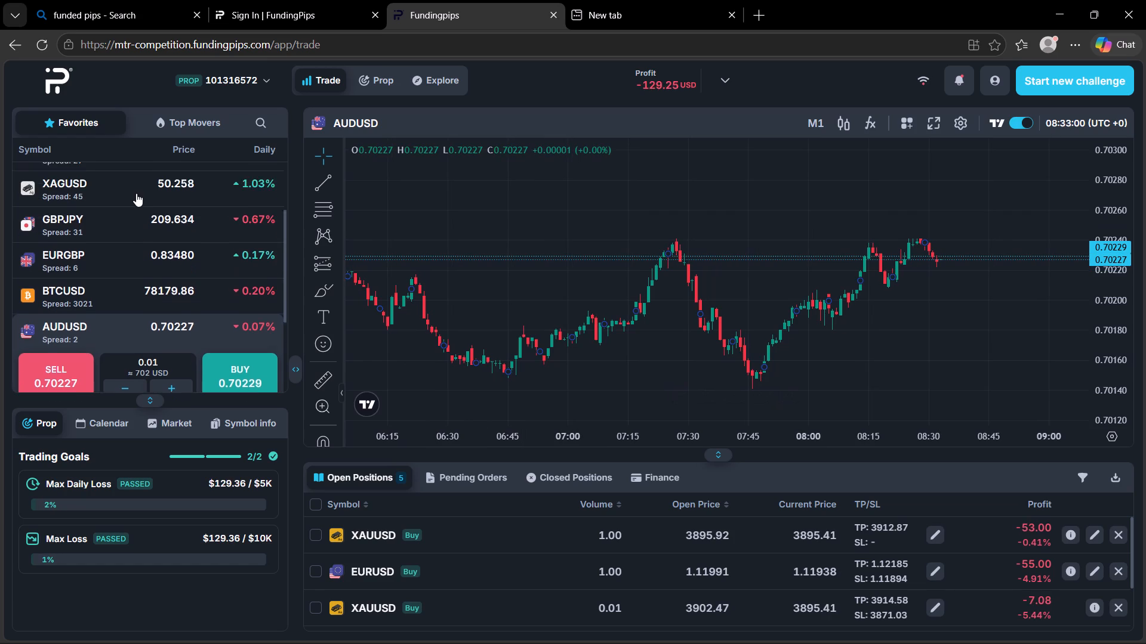
scroll(136, 193, "up", 1)
left_click(136, 193)
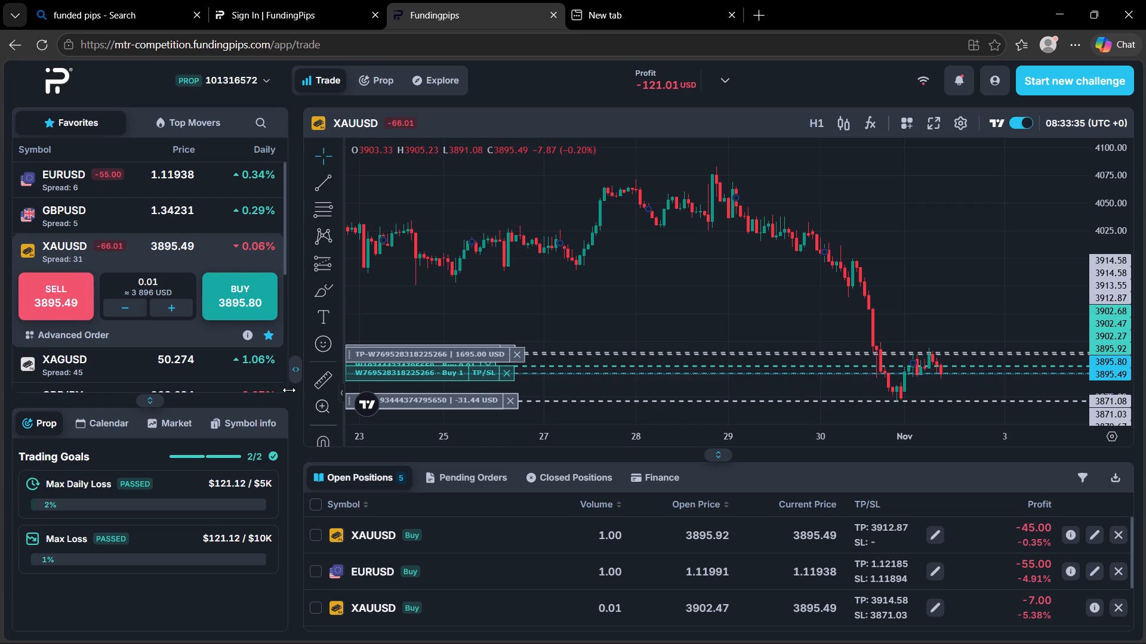
left_click(88, 192)
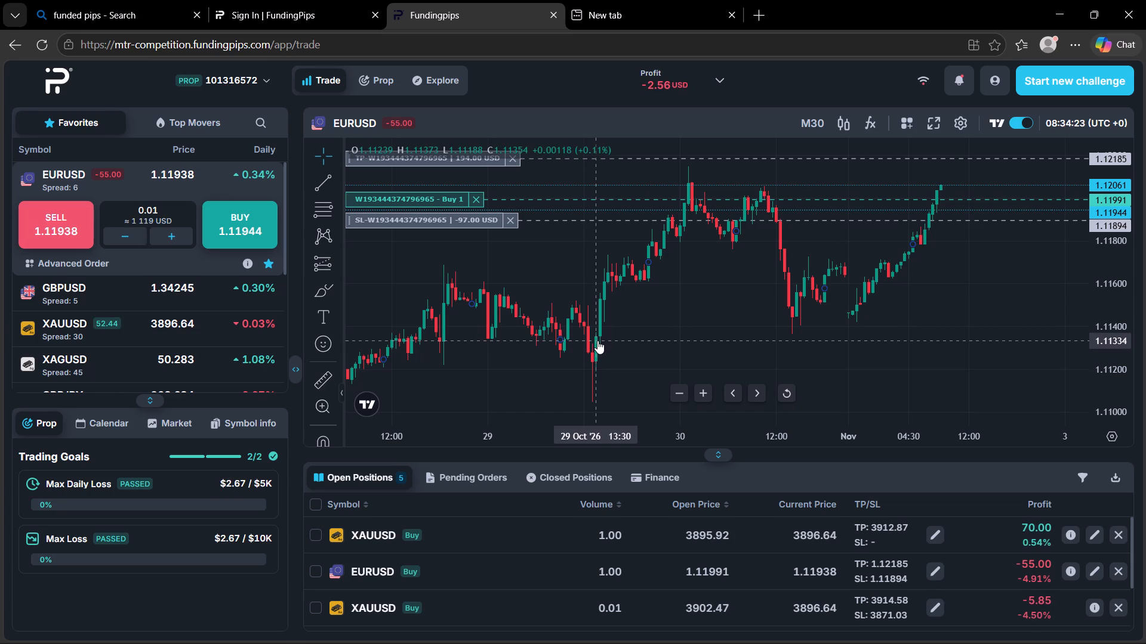
left_click(144, 318)
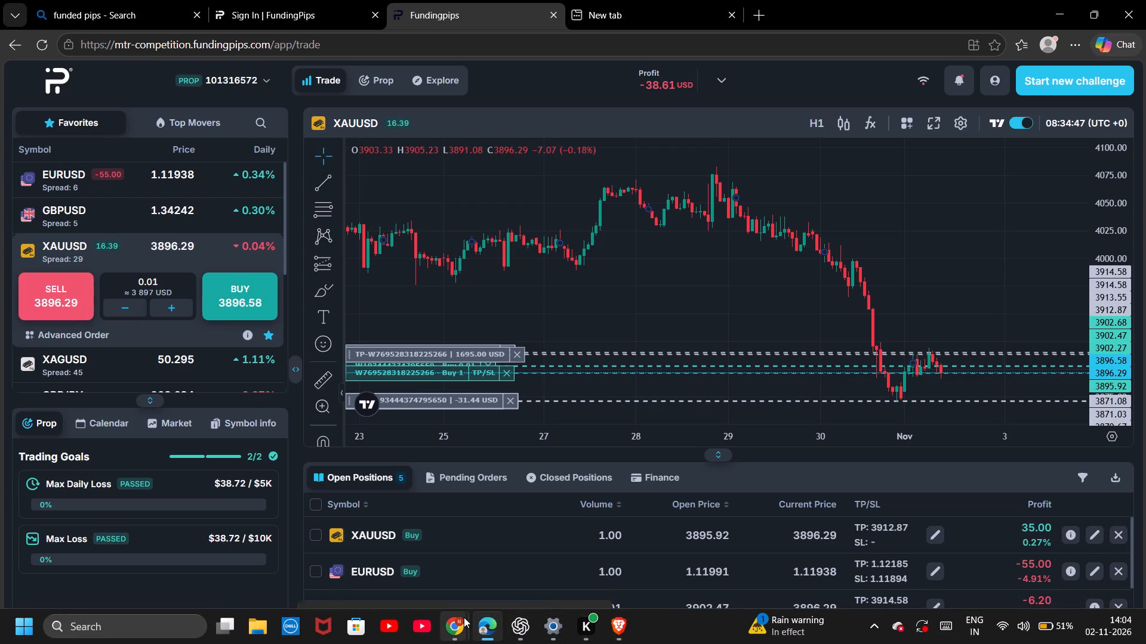
Switch to TradingView in Chrome and extend the green support zone on the XAUUSD chart to Mon 02 Nov 17:00.
left_click(396, 560)
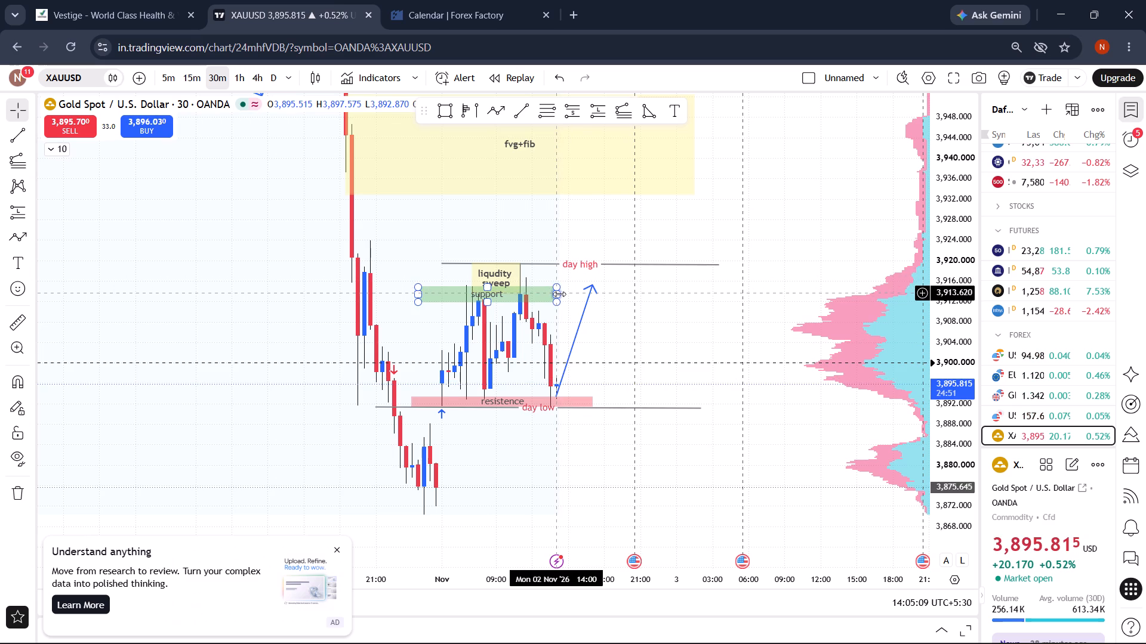
left_click_drag(559, 294, 596, 294)
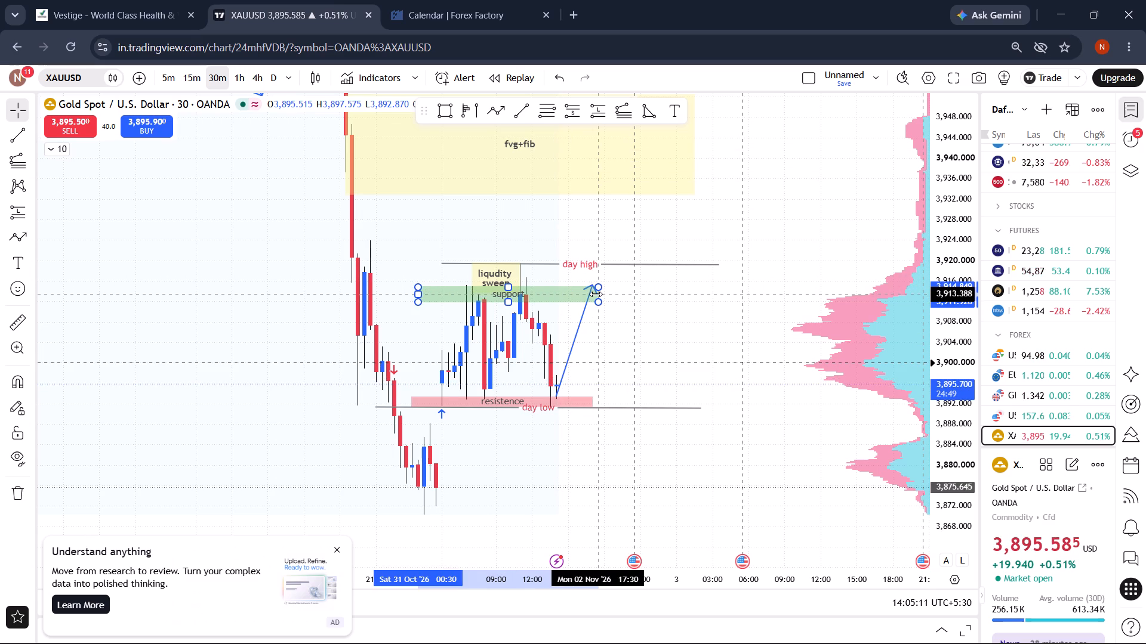
left_click_drag(596, 294, 592, 294)
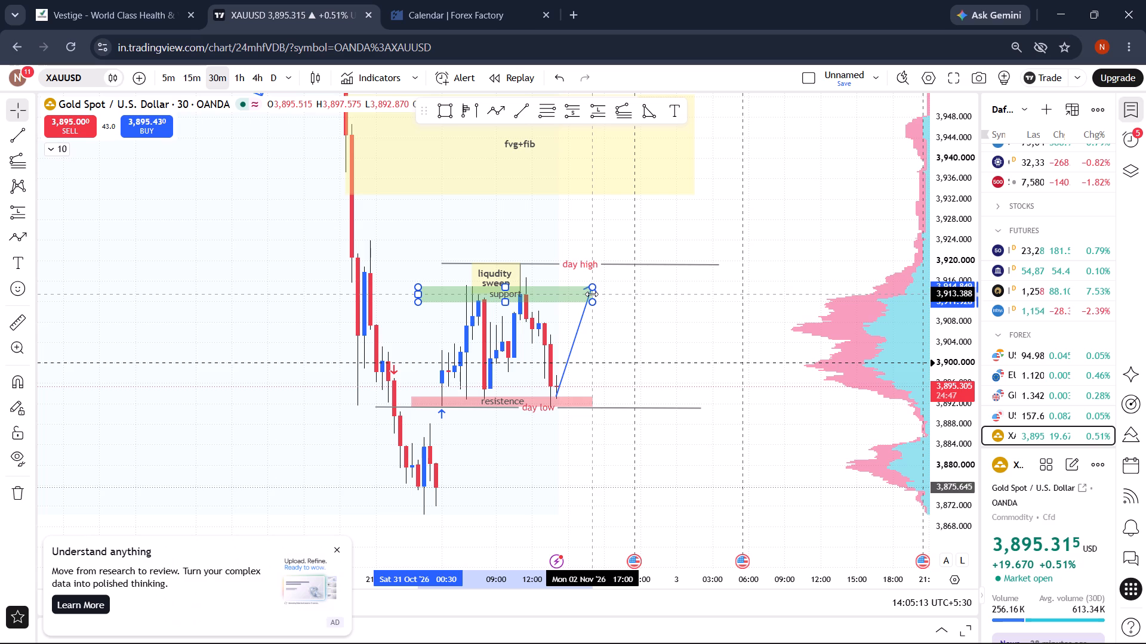
left_click_drag(592, 294, 590, 294)
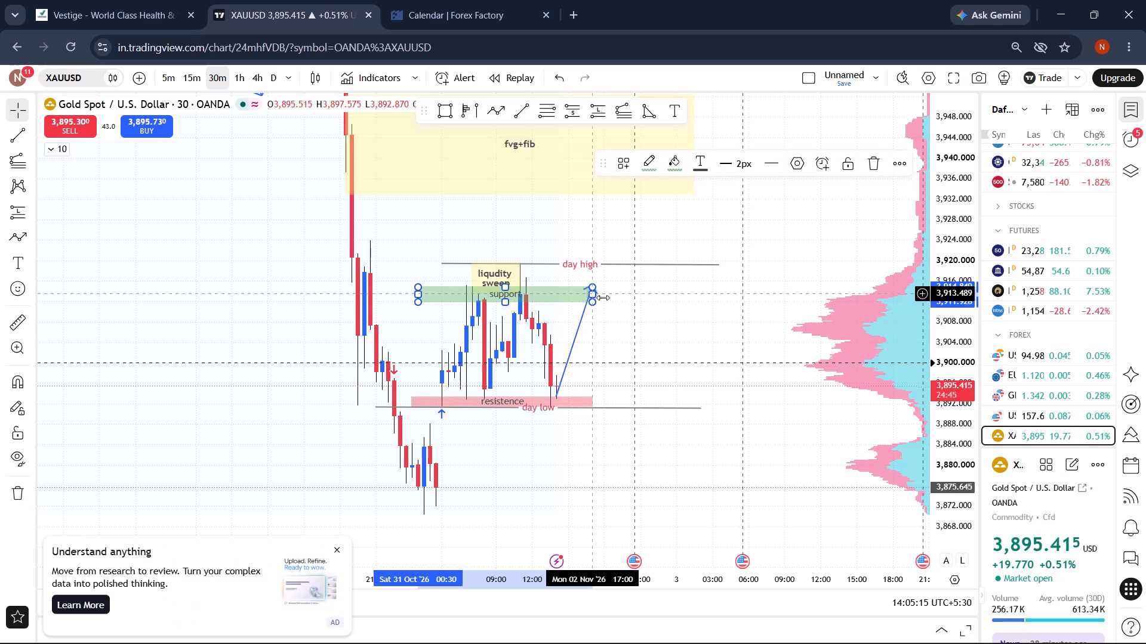
left_click(649, 315)
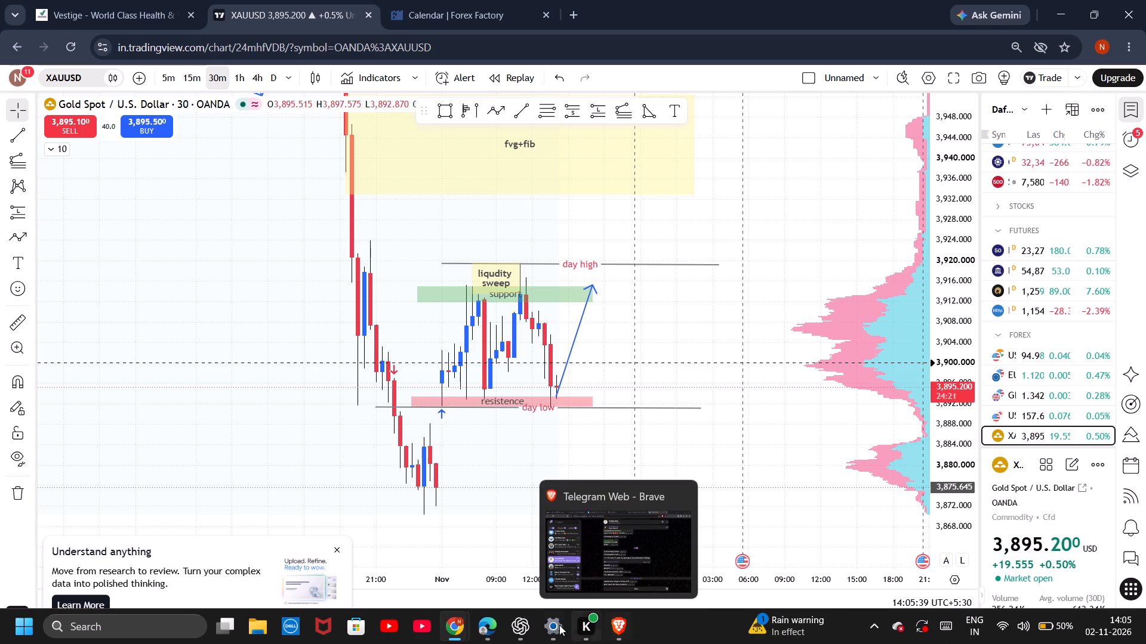
Check the account in Edge, then examine XAUUSD on TradingView at 15-minute, 5-minute and 30-minute timeframes around the day high and low.
left_click(501, 586)
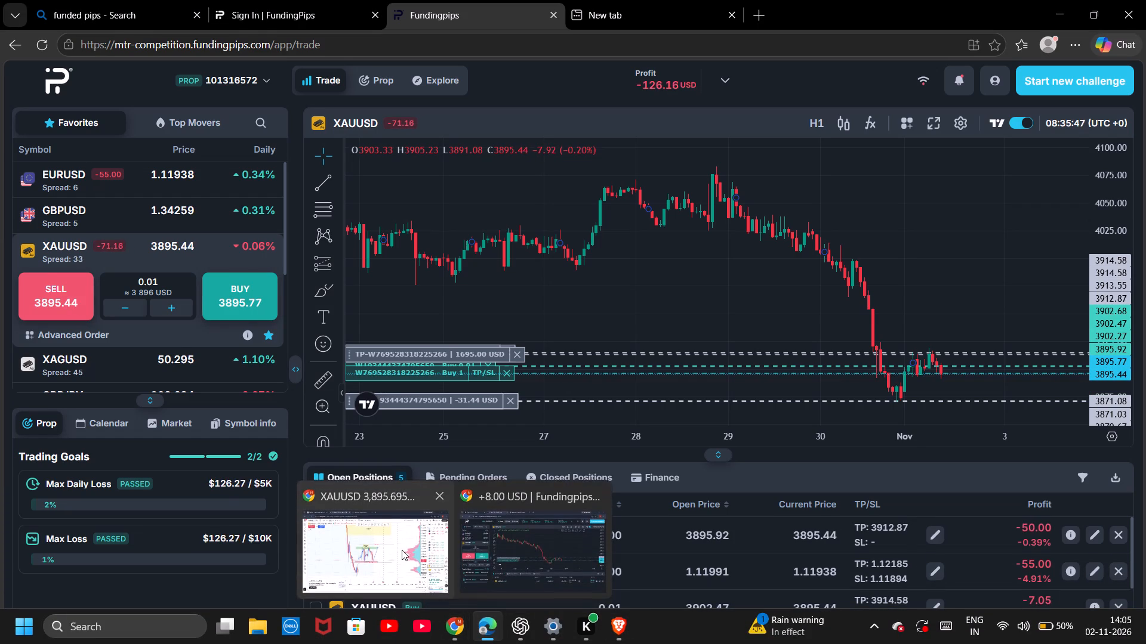
left_click(402, 550)
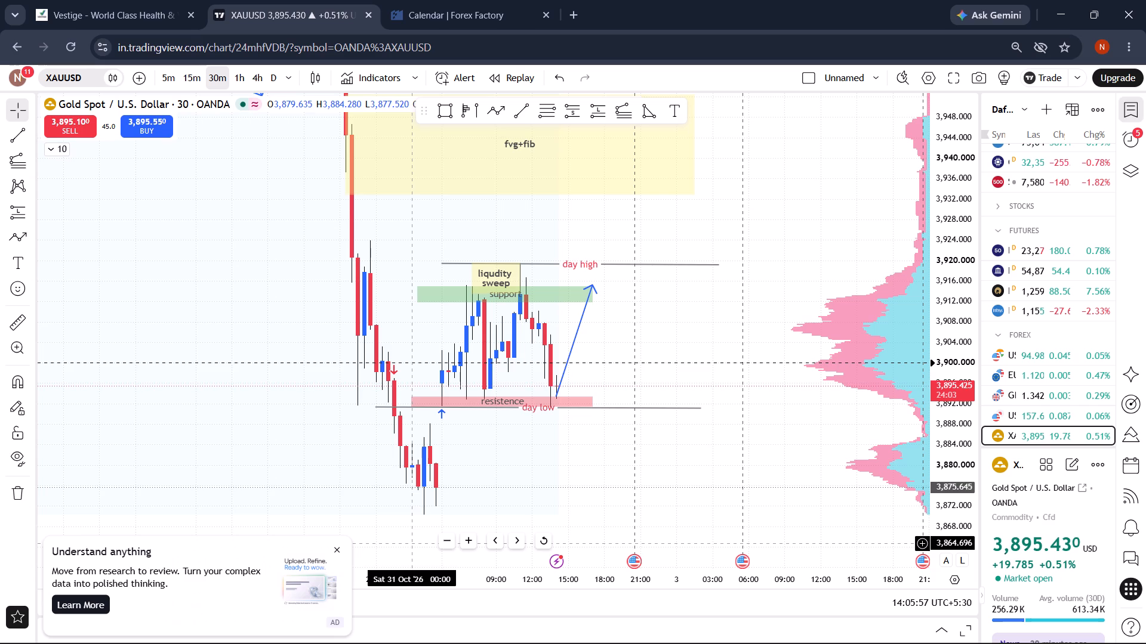
left_click(186, 80)
left_click_drag(427, 275, 150, 246)
left_click_drag(655, 271, 509, 271)
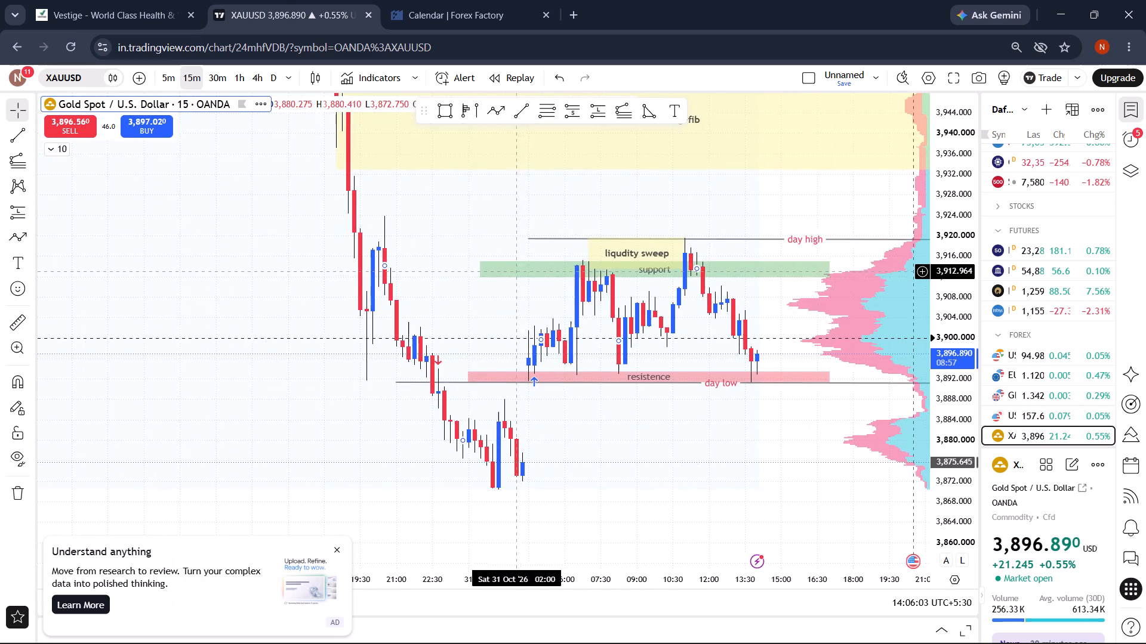
left_click_drag(509, 271, 461, 265)
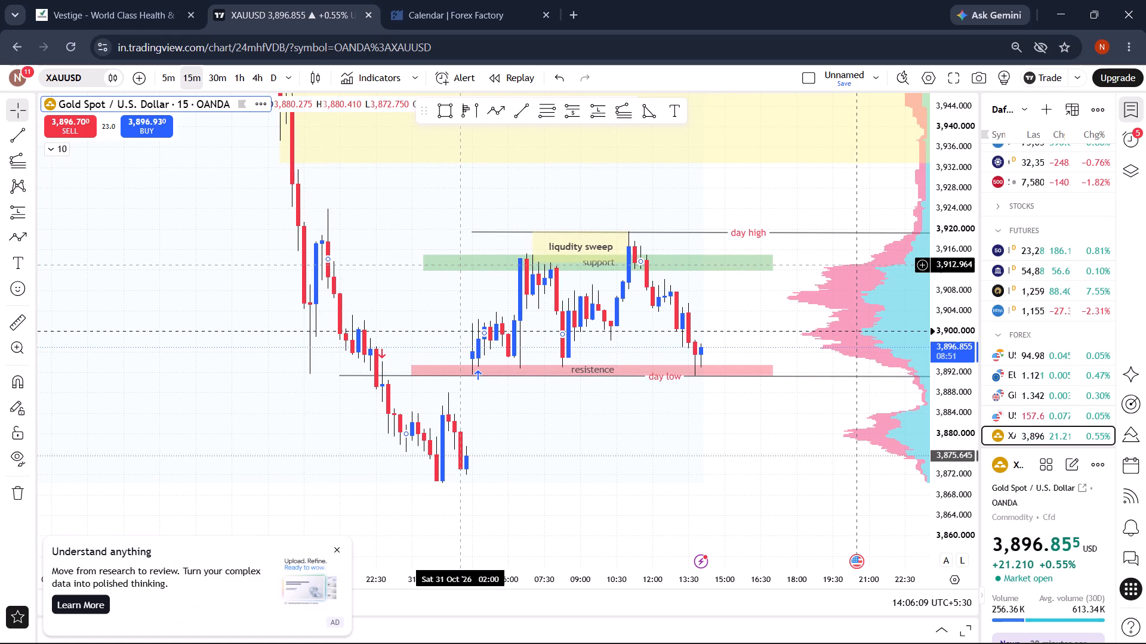
left_click(165, 67)
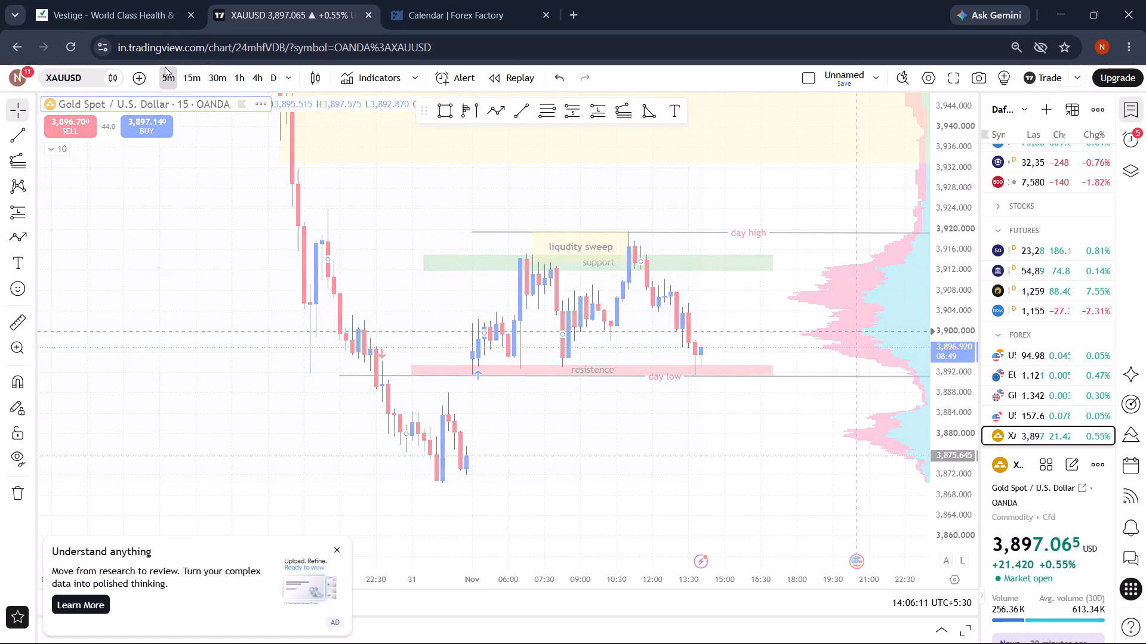
left_click(520, 302)
left_click_drag(685, 346, 312, 311)
left_click_drag(771, 381, 431, 349)
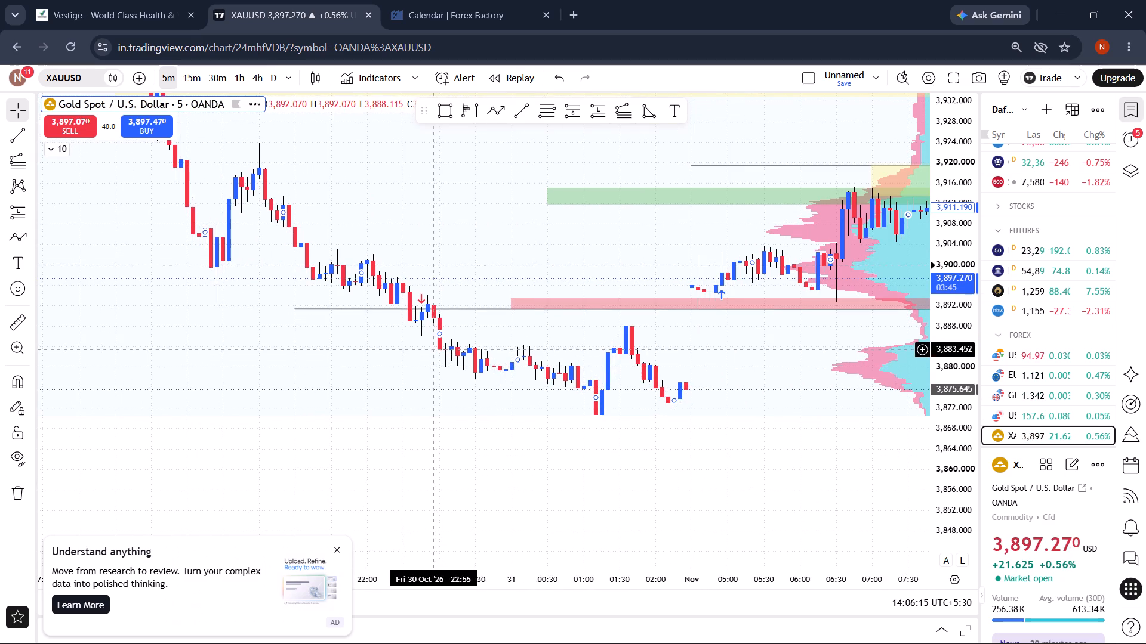
left_click_drag(785, 250, 480, 230)
left_click_drag(814, 369, 675, 362)
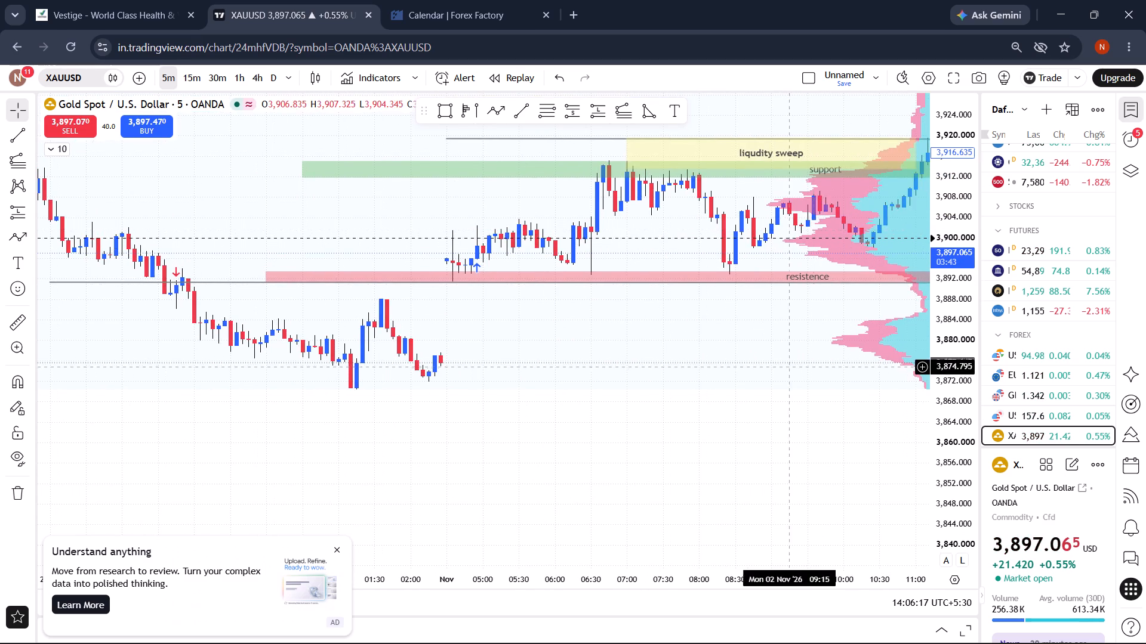
left_click_drag(675, 362, 388, 363)
left_click_drag(554, 360, 294, 381)
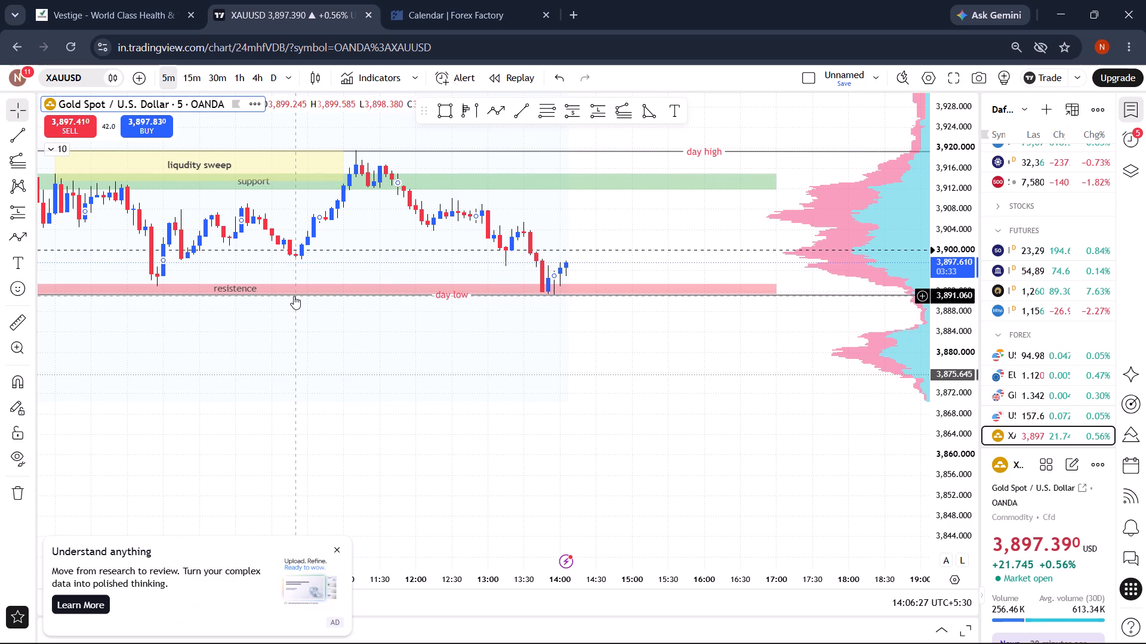
left_click(209, 82)
left_click_drag(331, 196, 380, 210)
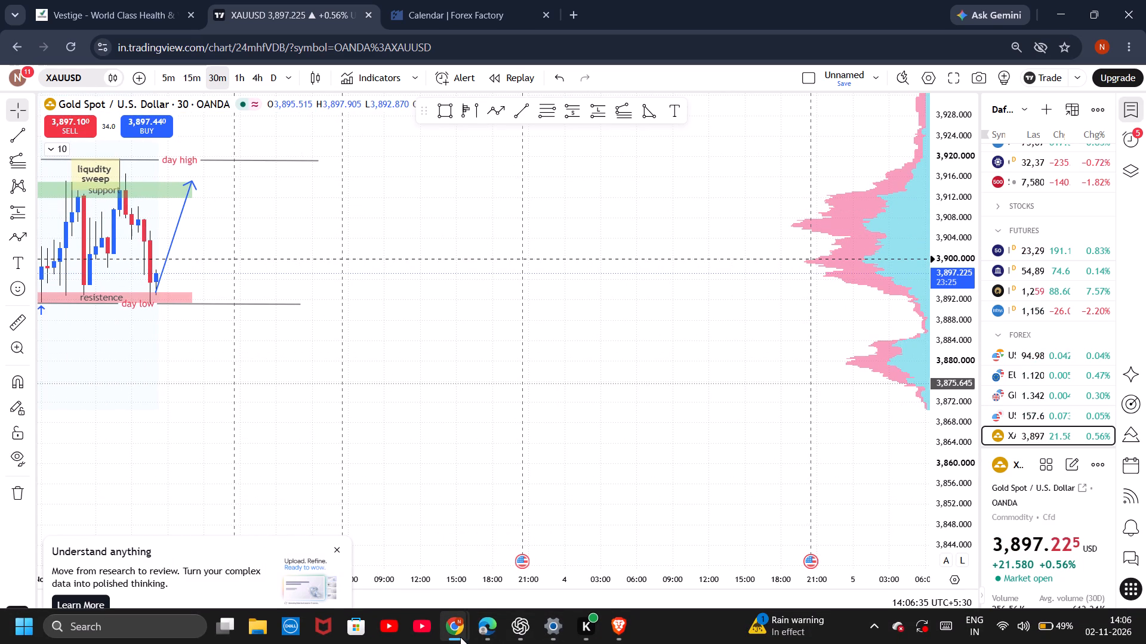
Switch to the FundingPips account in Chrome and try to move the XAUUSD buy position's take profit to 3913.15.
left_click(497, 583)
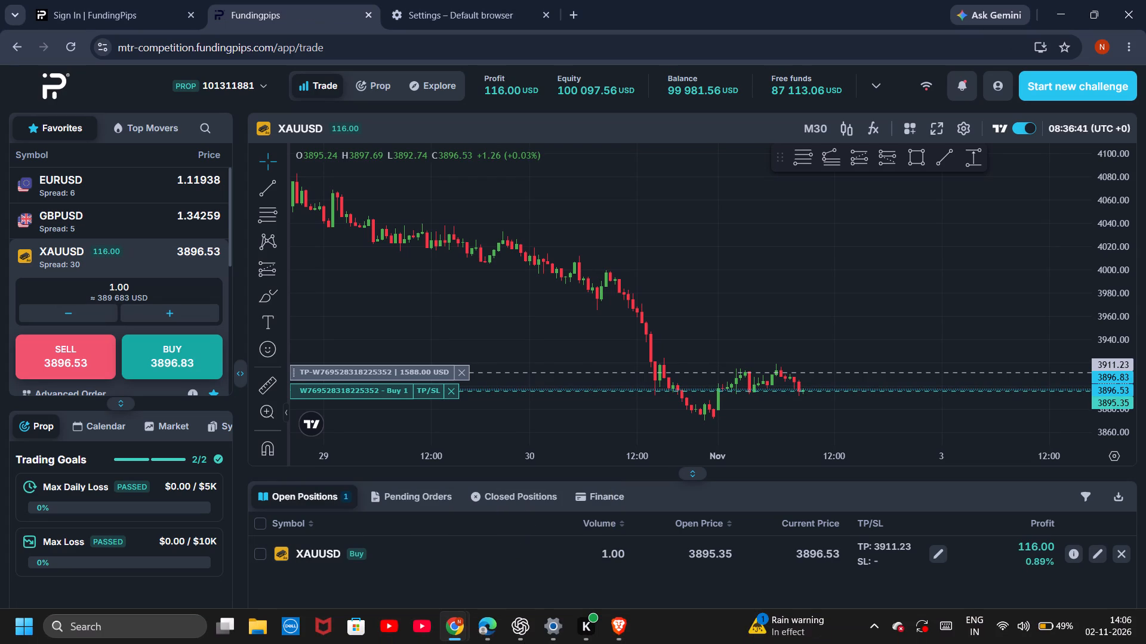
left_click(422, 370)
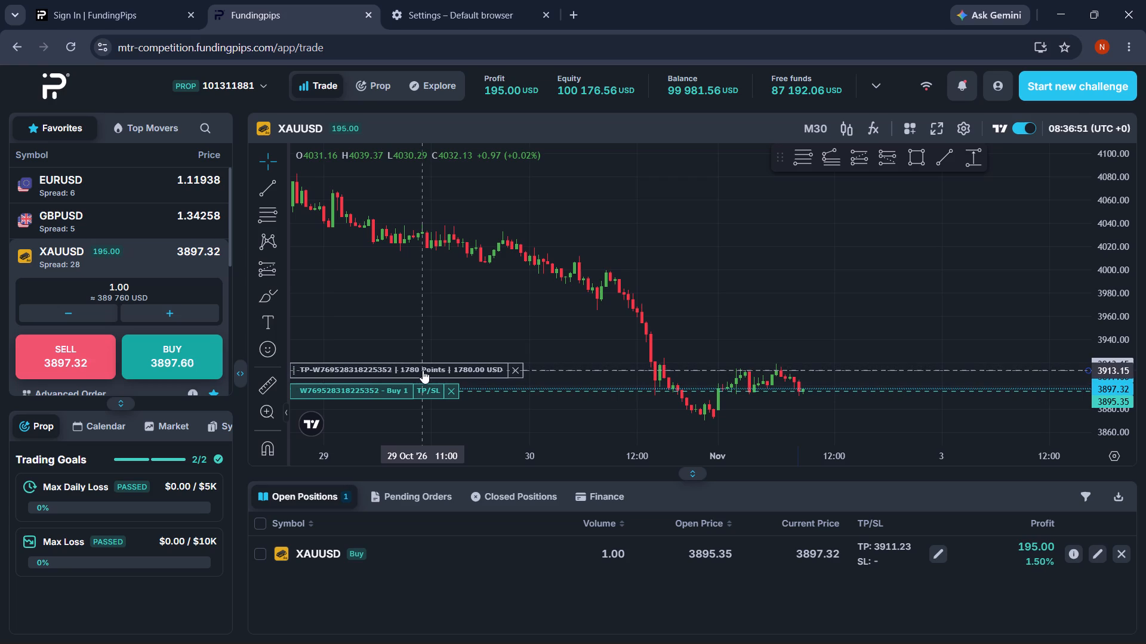
Open the EURUSD chart on this account and examine the latest one-minute price action.
left_click(156, 191)
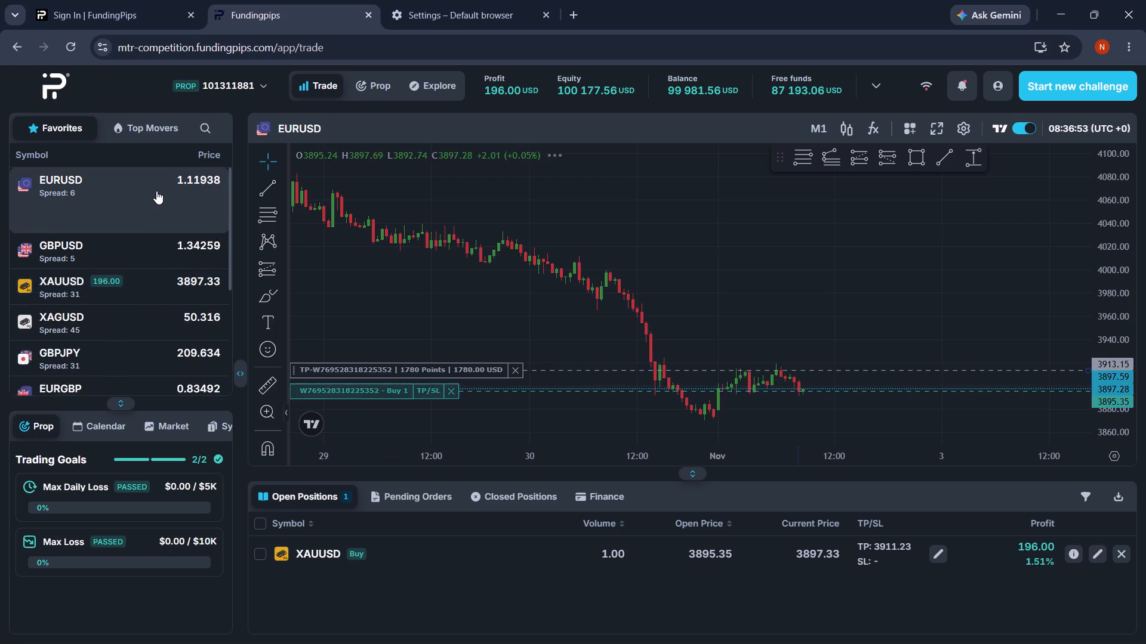
left_click(495, 307)
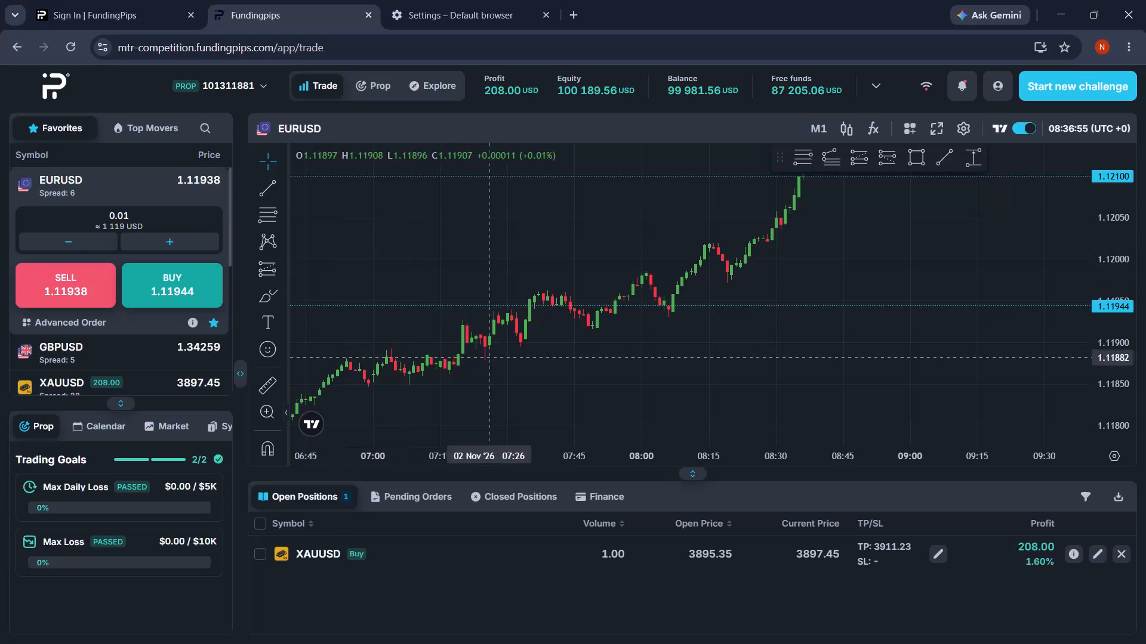
left_click_drag(714, 313, 520, 387)
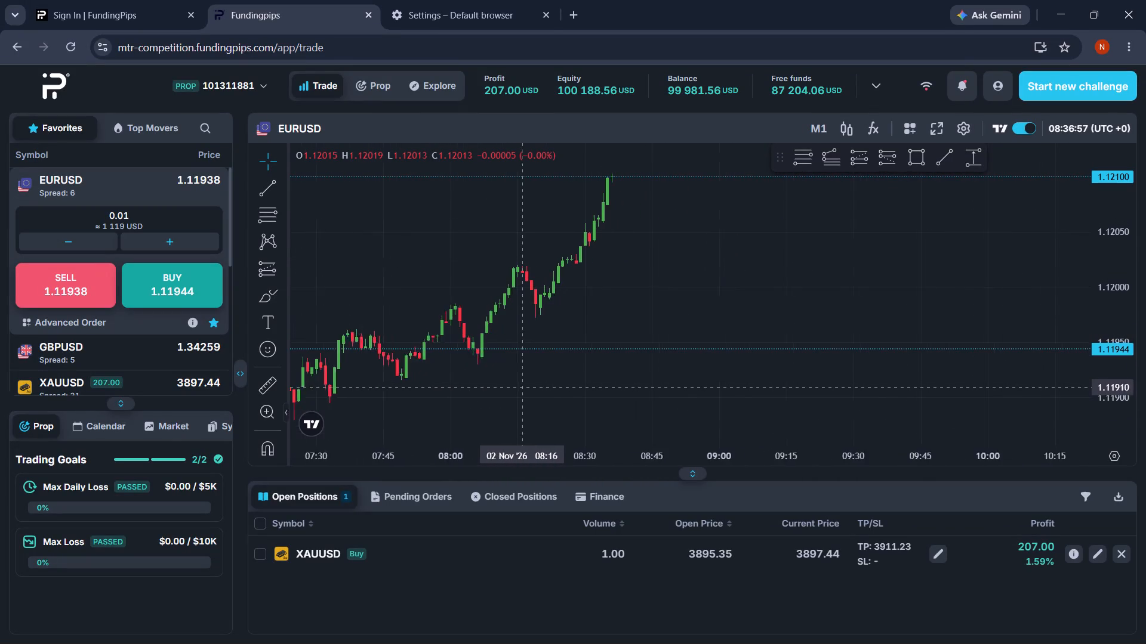
left_click_drag(520, 387, 496, 387)
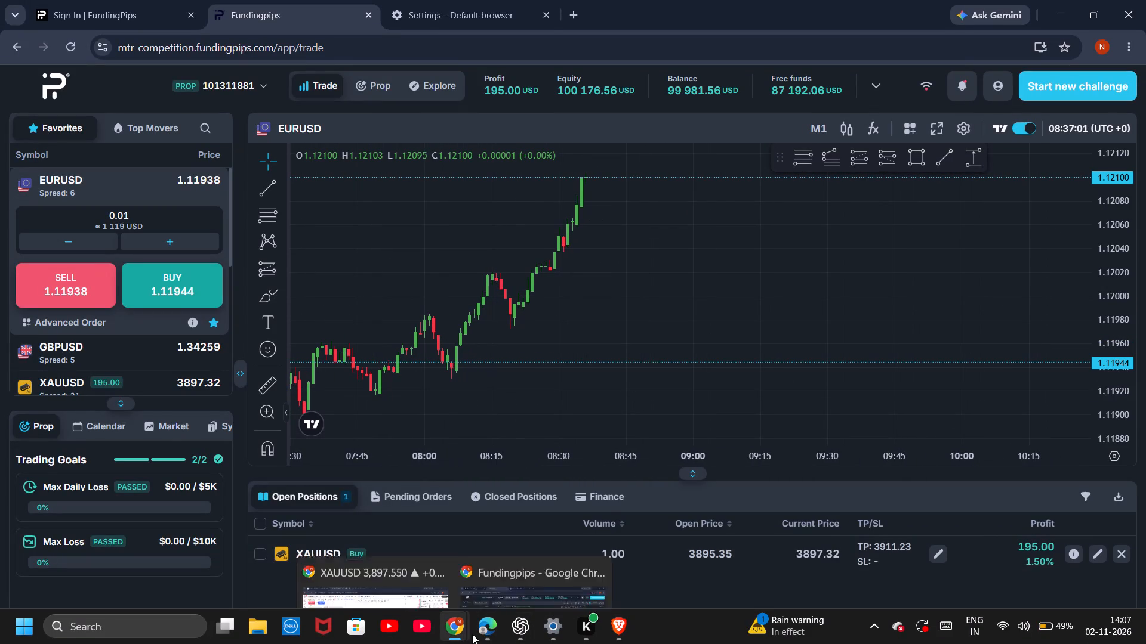
Switch to the FundingPips account in Edge and show the EURUSD chart at the one-minute timeframe.
left_click(511, 572)
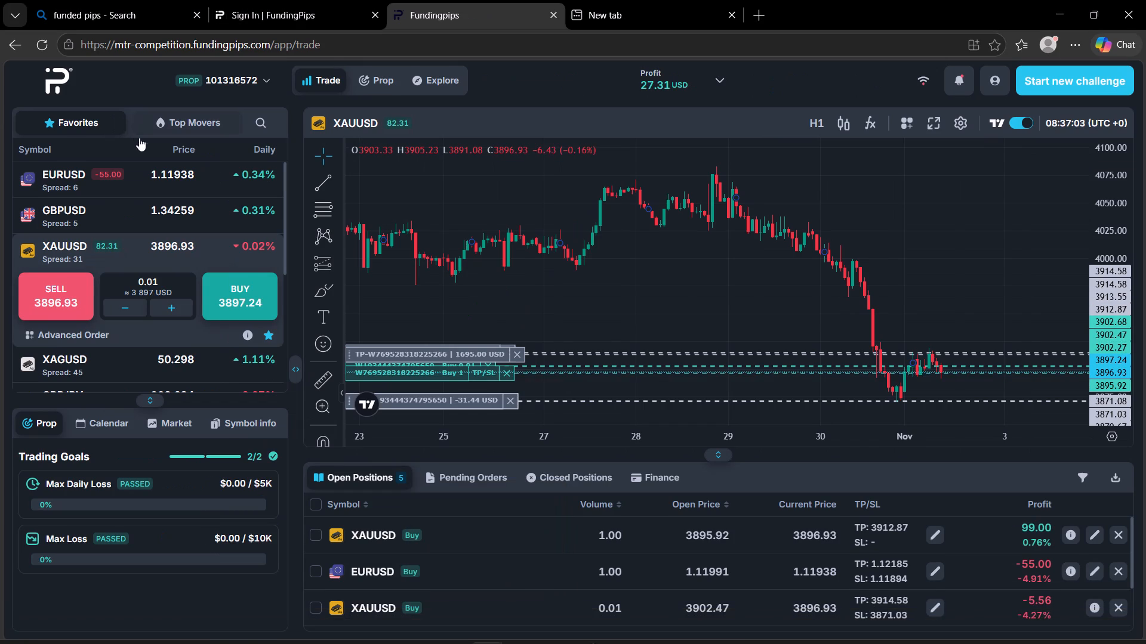
left_click(159, 191)
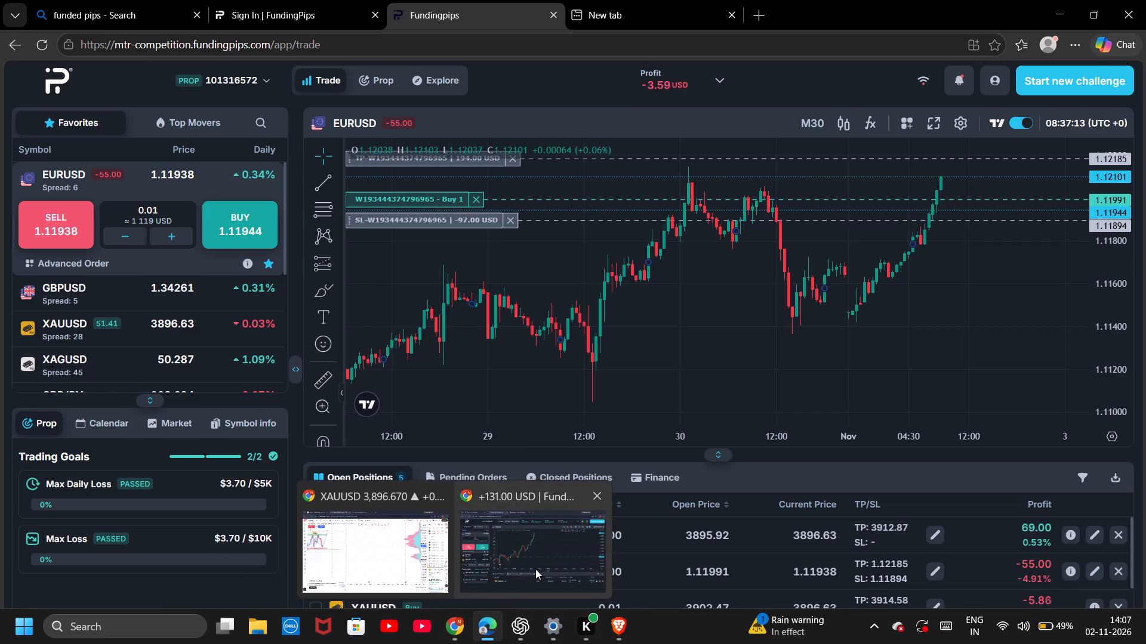
left_click(535, 569)
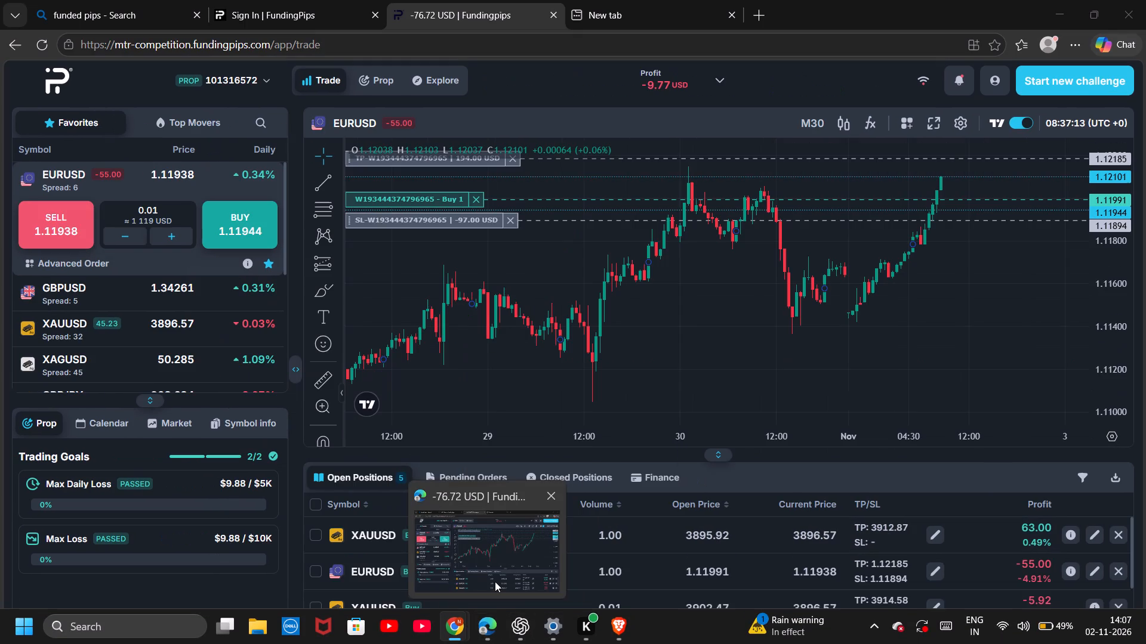
left_click(495, 581)
left_click(797, 120)
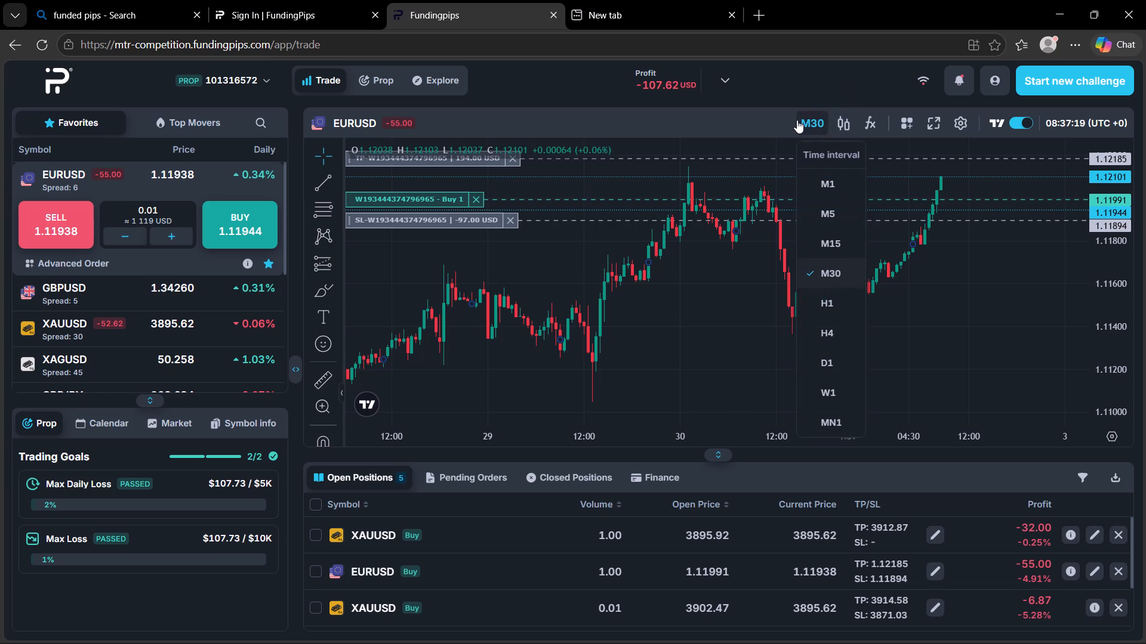
left_click(823, 177)
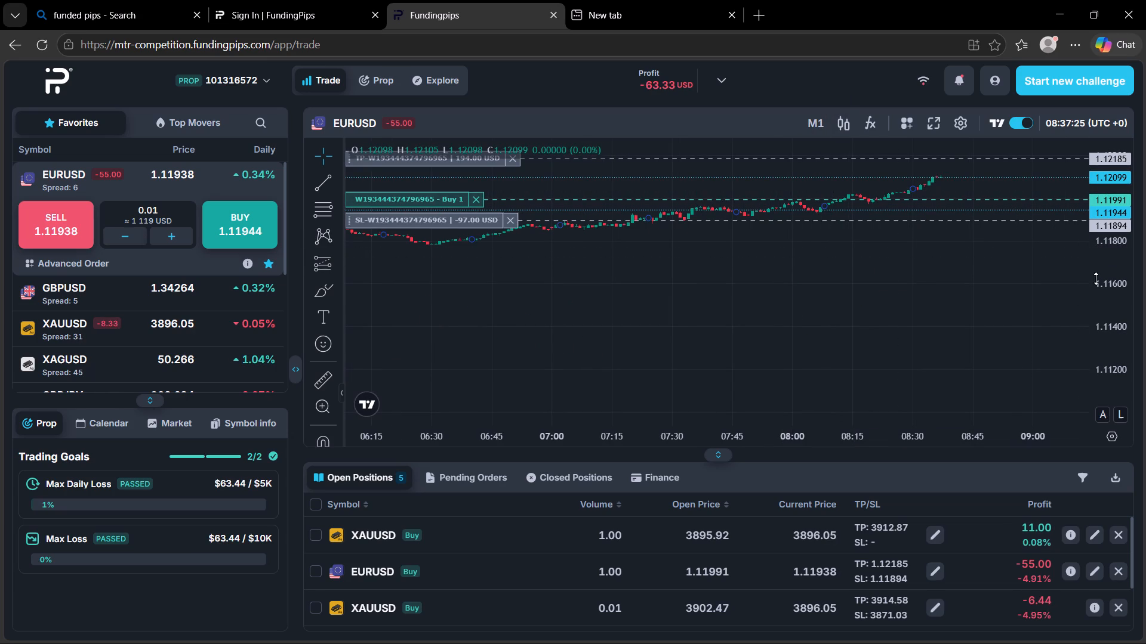
Move the stop loss of the 1.00 EURUSD buy position on the chart to 1.11974.
left_click_drag(1100, 284, 1106, 41)
left_click_drag(854, 230, 860, 260)
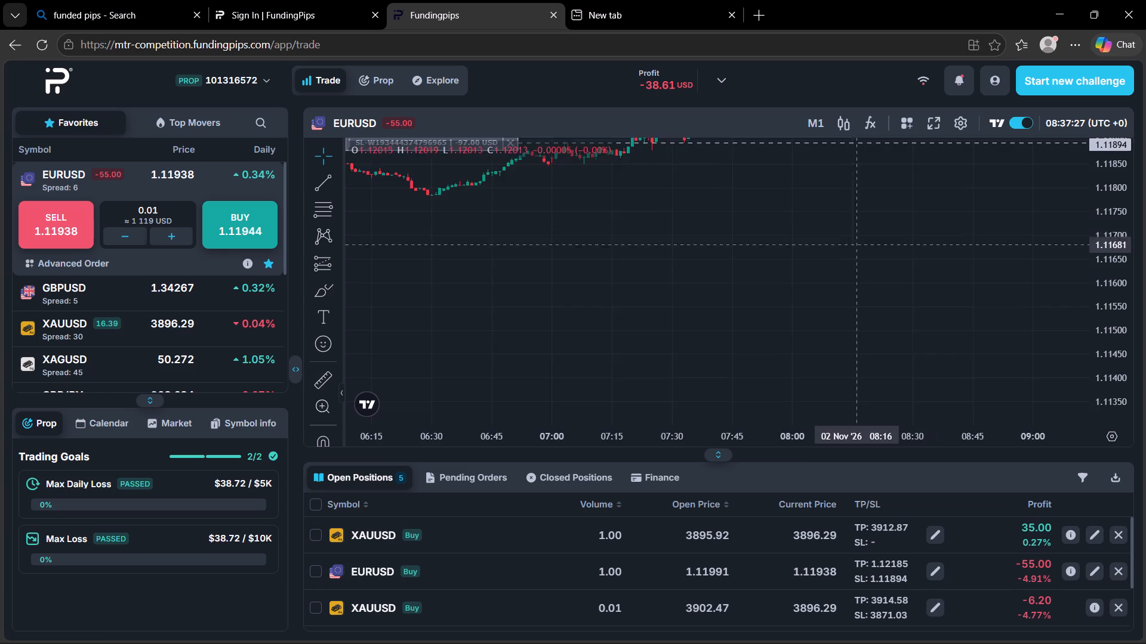
left_click_drag(860, 260, 882, 317)
left_click(1097, 416)
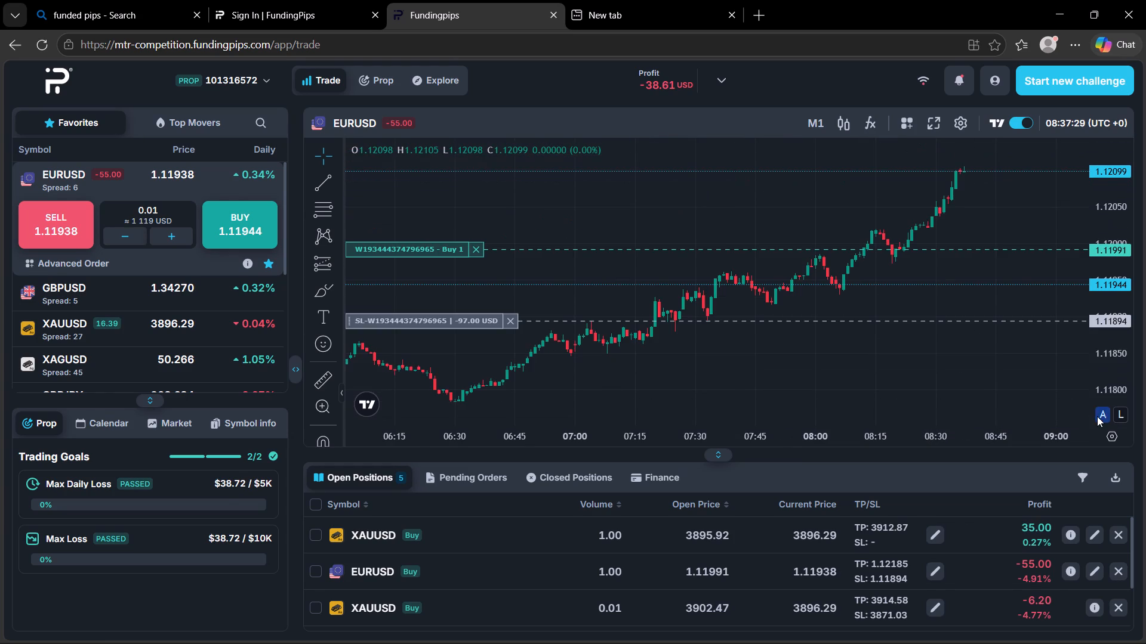
left_click_drag(1055, 364, 865, 393)
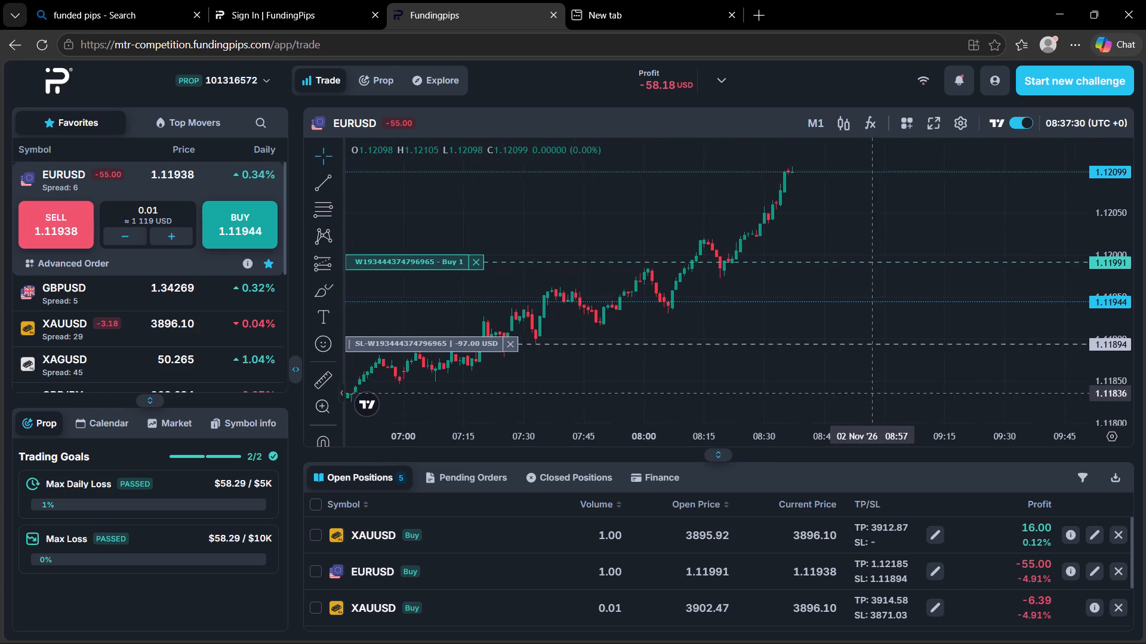
left_click_drag(865, 393, 861, 393)
left_click_drag(913, 253, 863, 258)
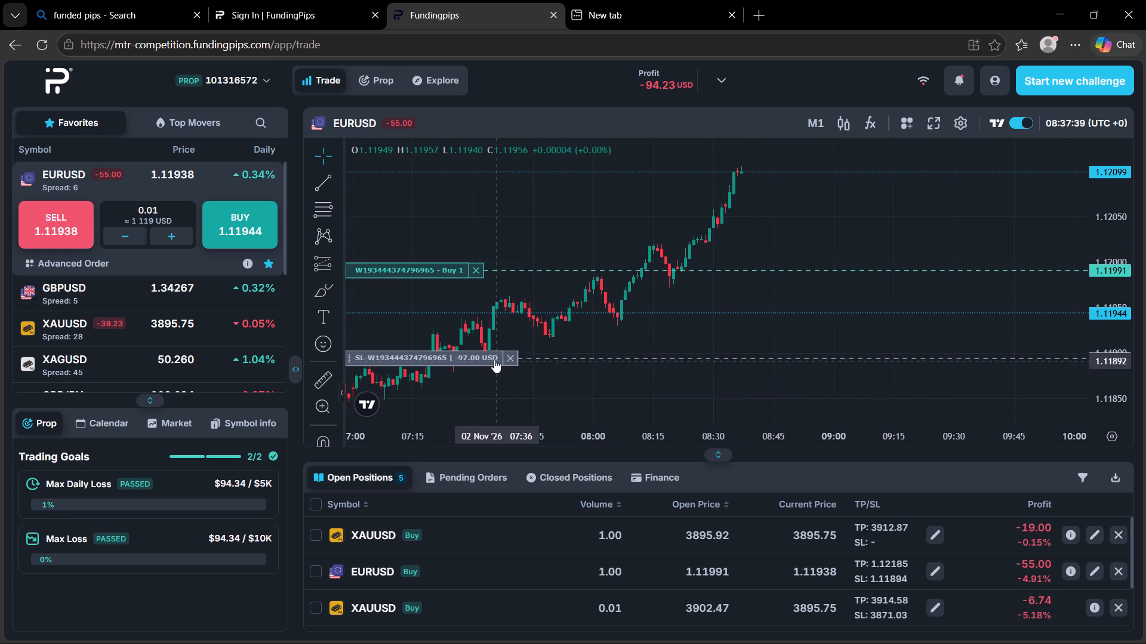
left_click_drag(491, 357, 492, 308)
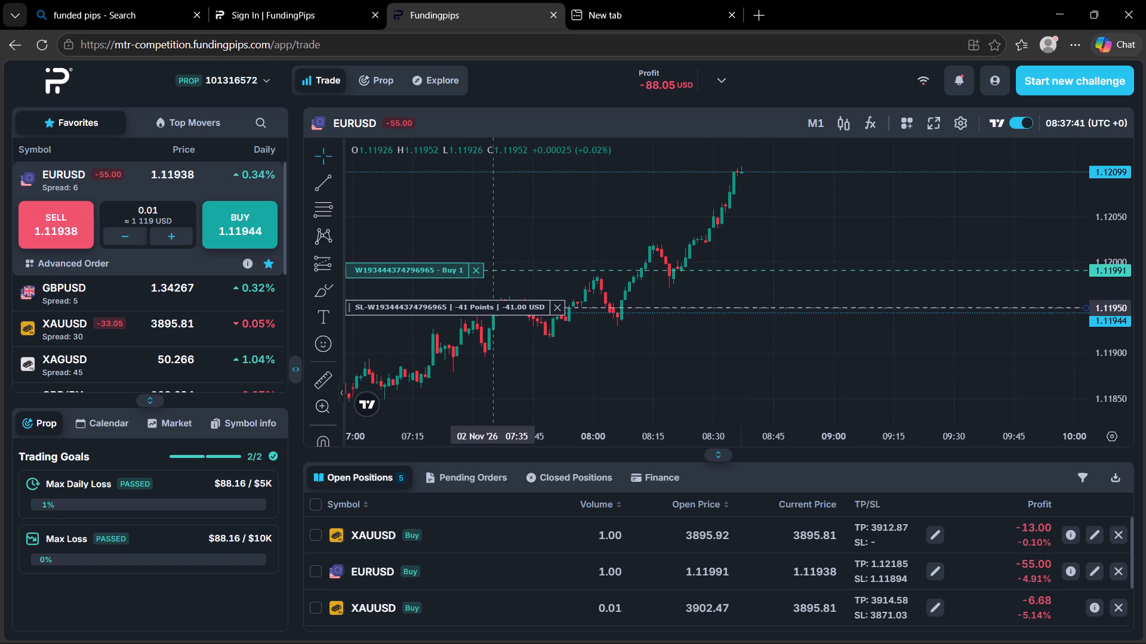
left_click_drag(492, 308, 489, 286)
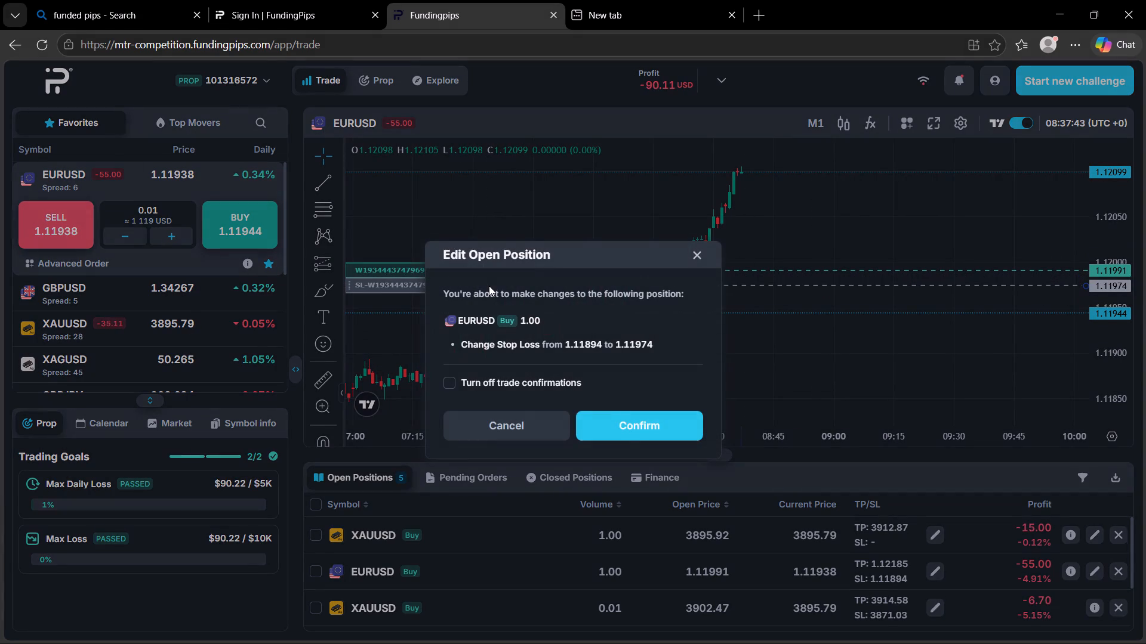
left_click(631, 436)
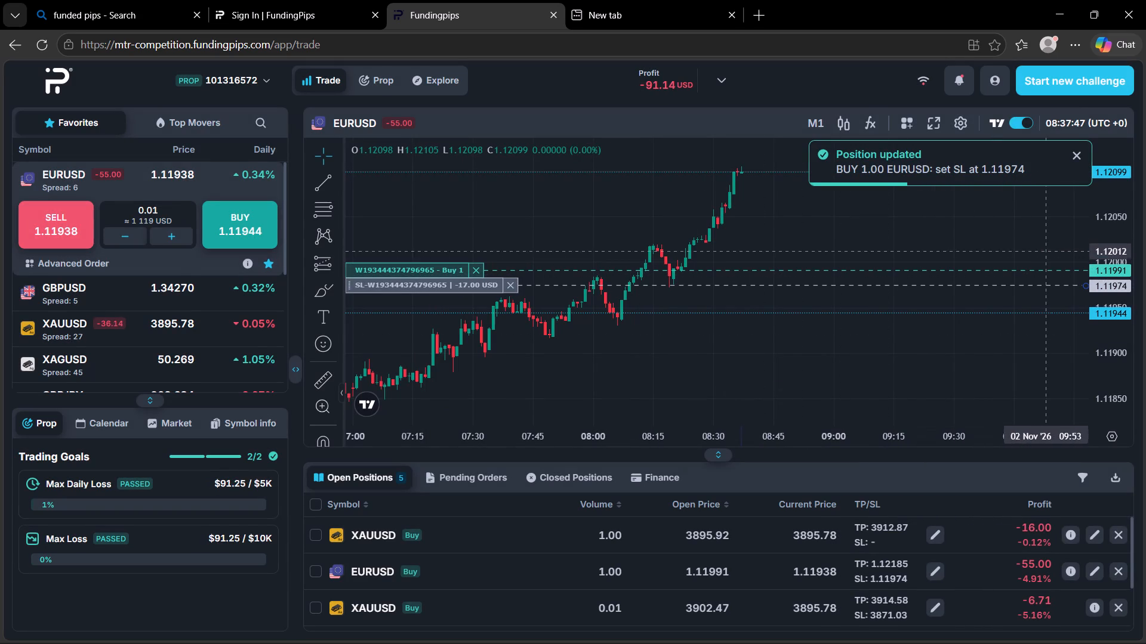
Set the EURUSD chart back to the 30-minute timeframe.
left_click_drag(1098, 234, 1098, 246)
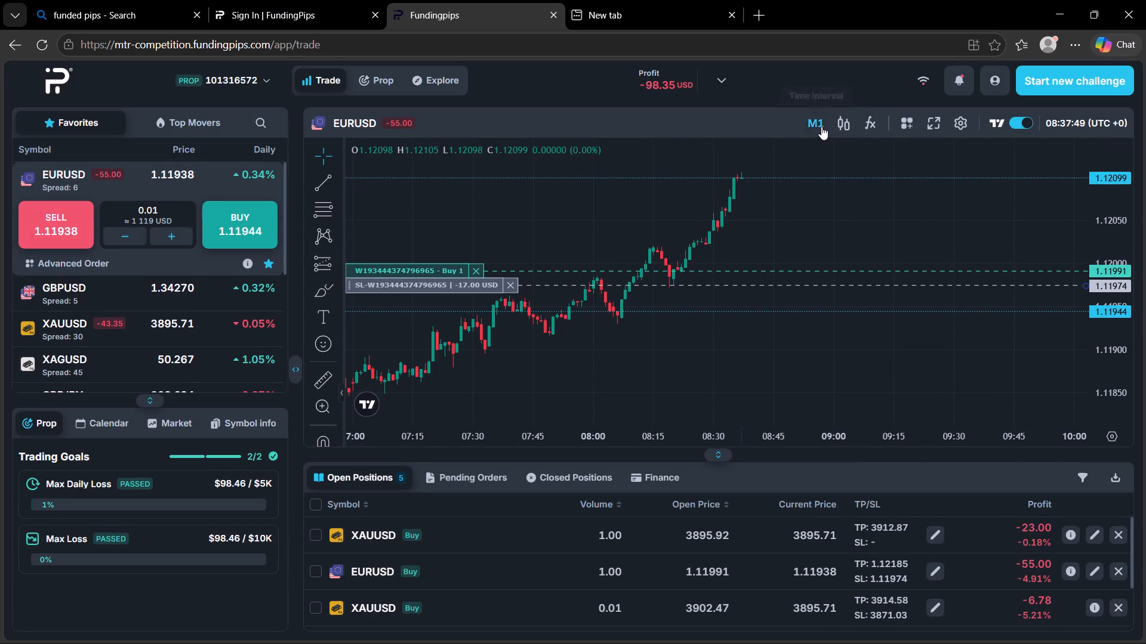
left_click(821, 125)
left_click(845, 283)
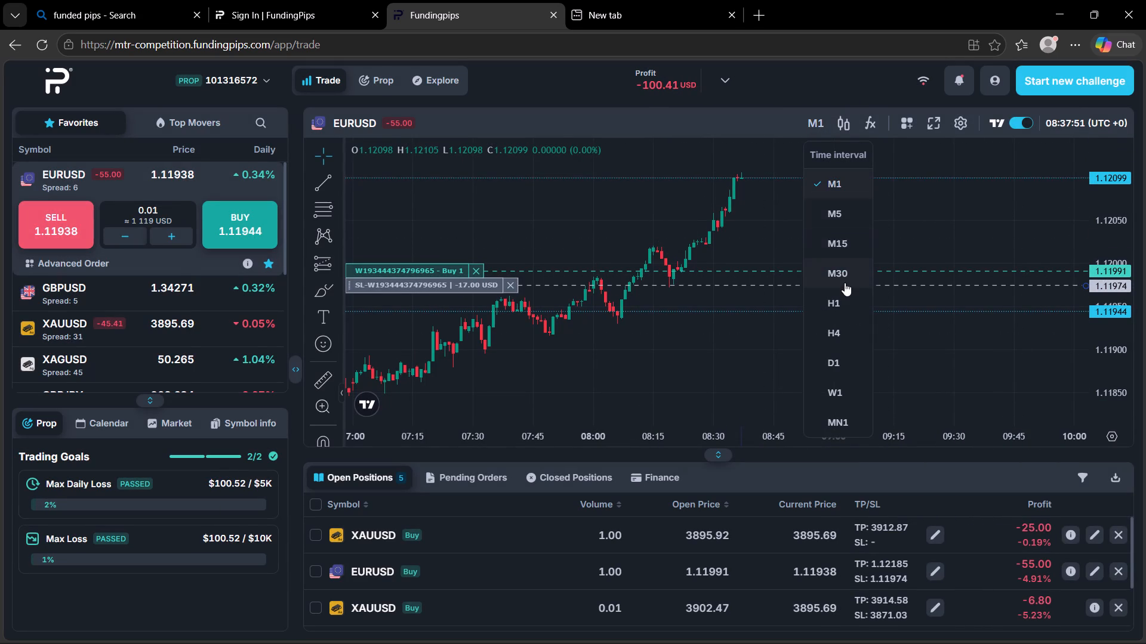
Check the XAUUSD chart on this account, then switch to the XAUUSD chart on TradingView in Chrome.
left_click(185, 331)
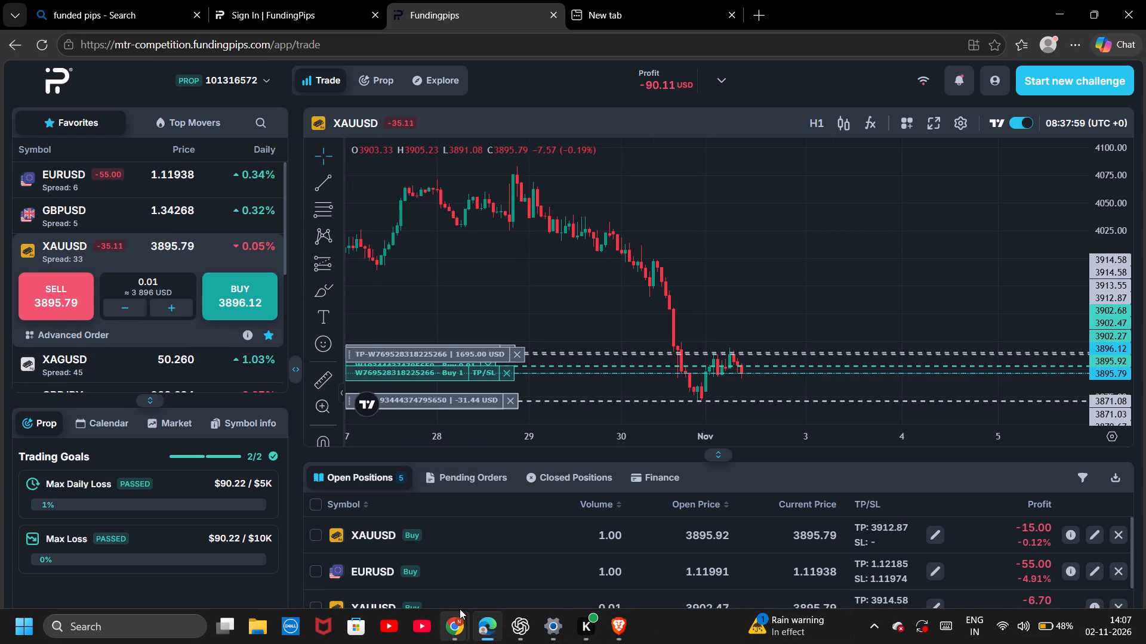
left_click(443, 581)
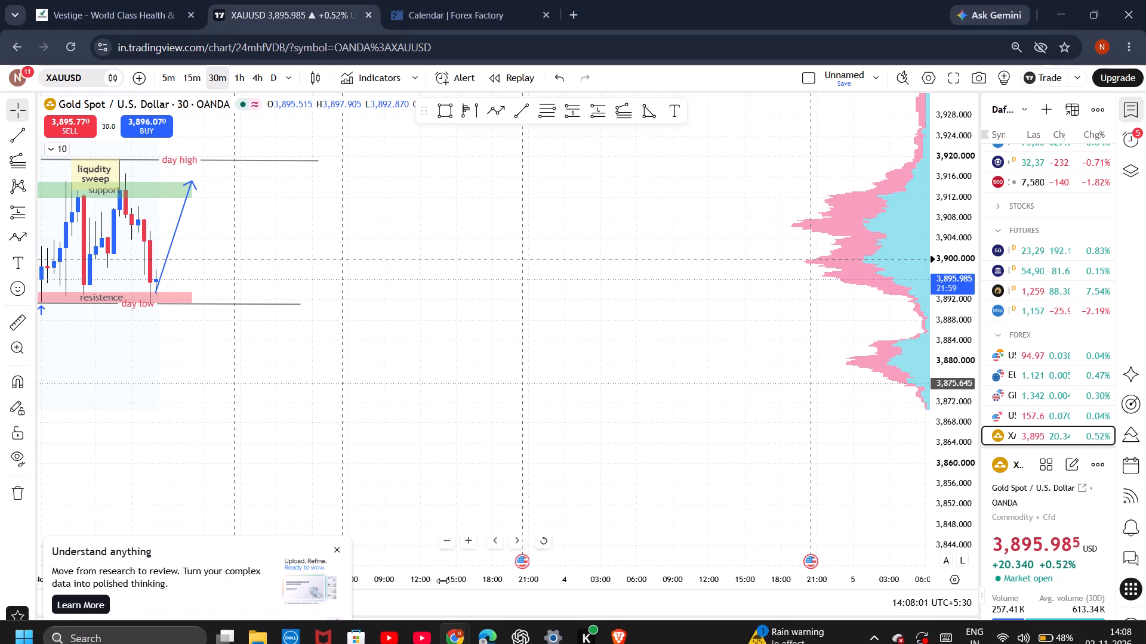
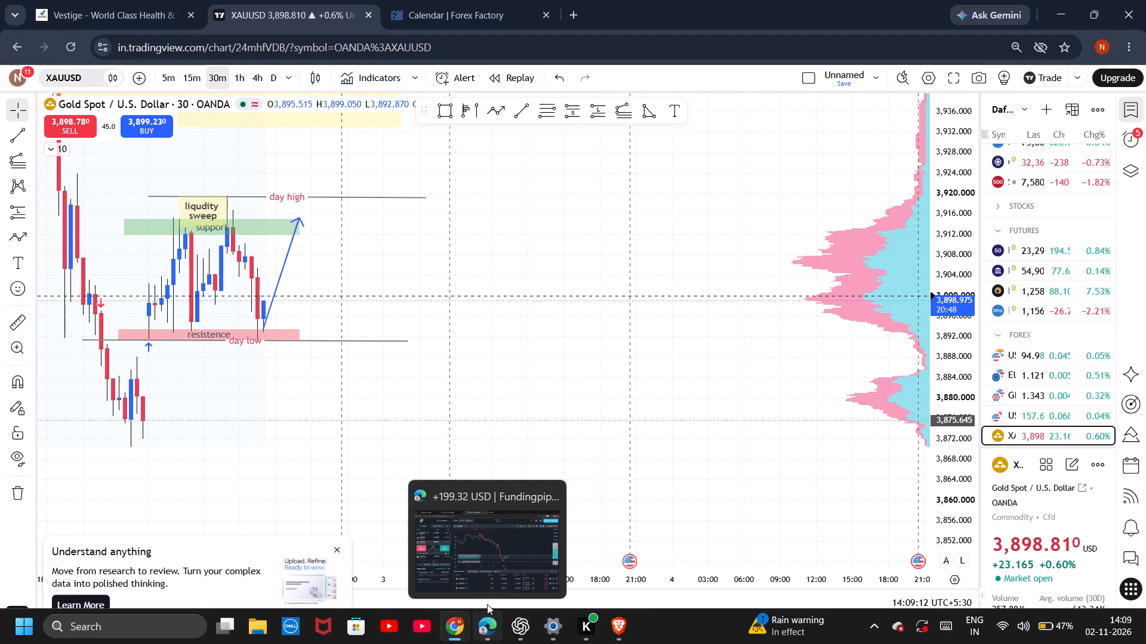
Switch to FundingPips in Edge and check the GBPUSD and EURUSD charts, returning to the XAUUSD chart.
left_click(486, 577)
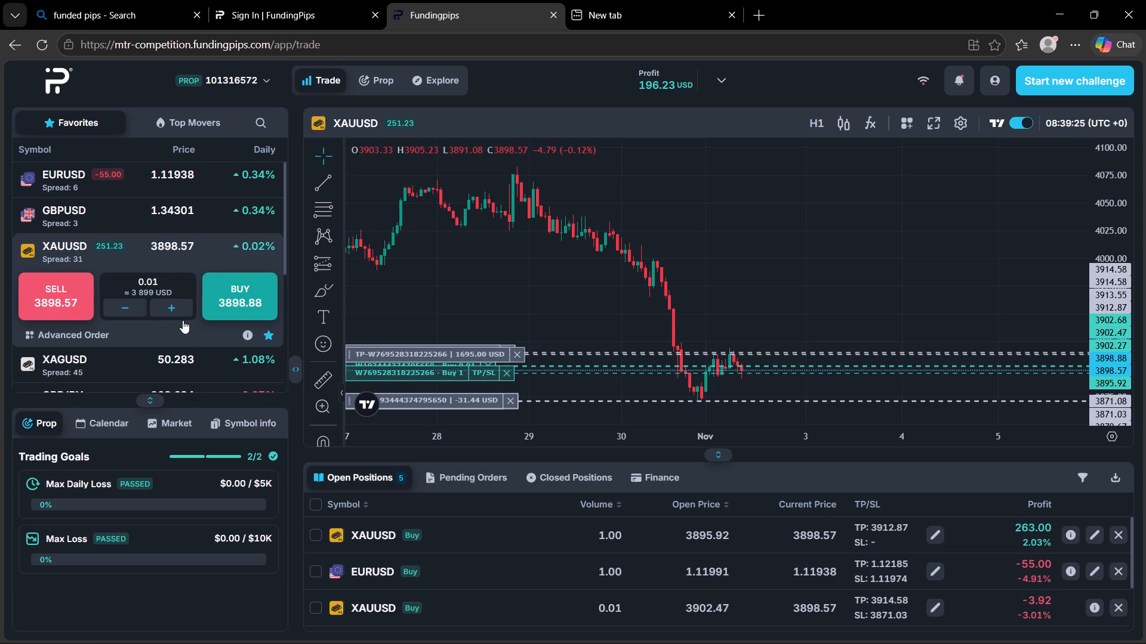
left_click(156, 213)
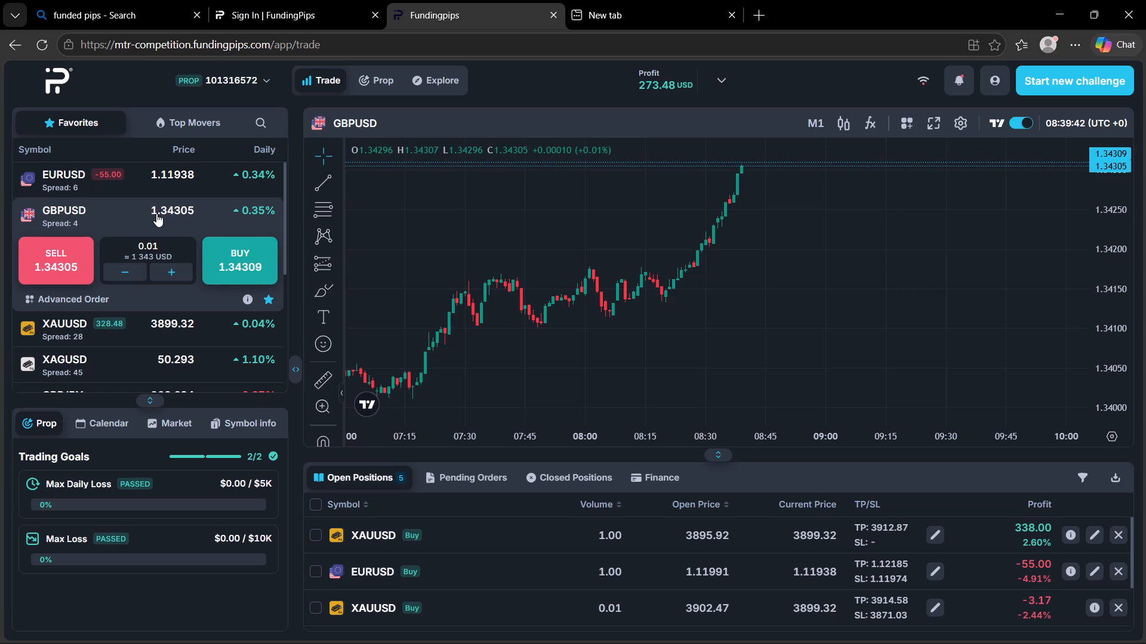
left_click(152, 181)
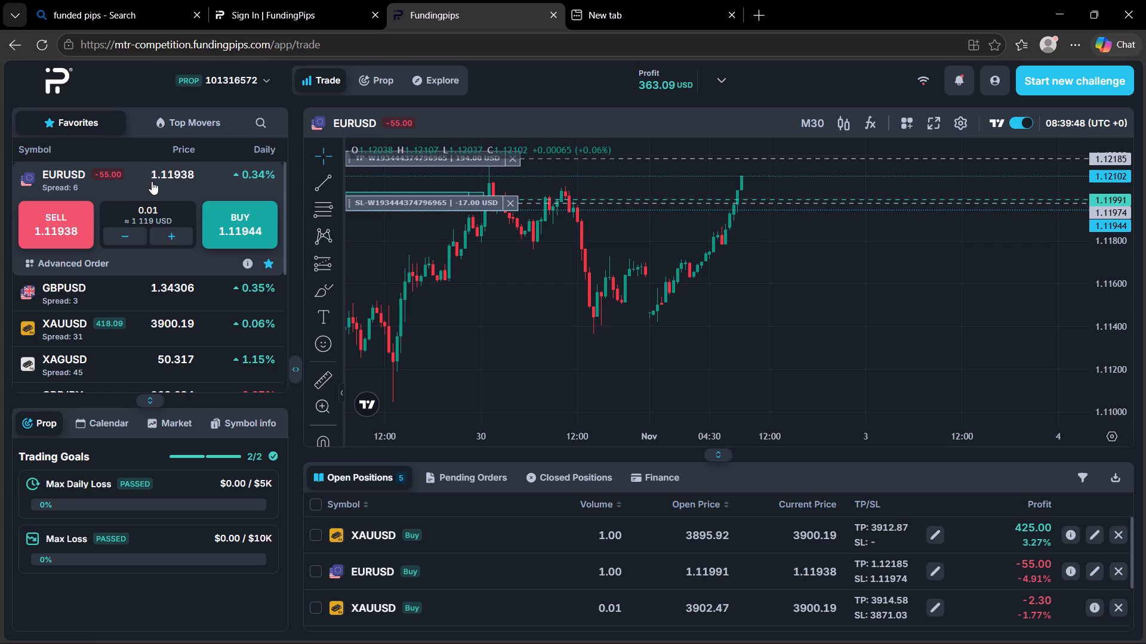
left_click(127, 330)
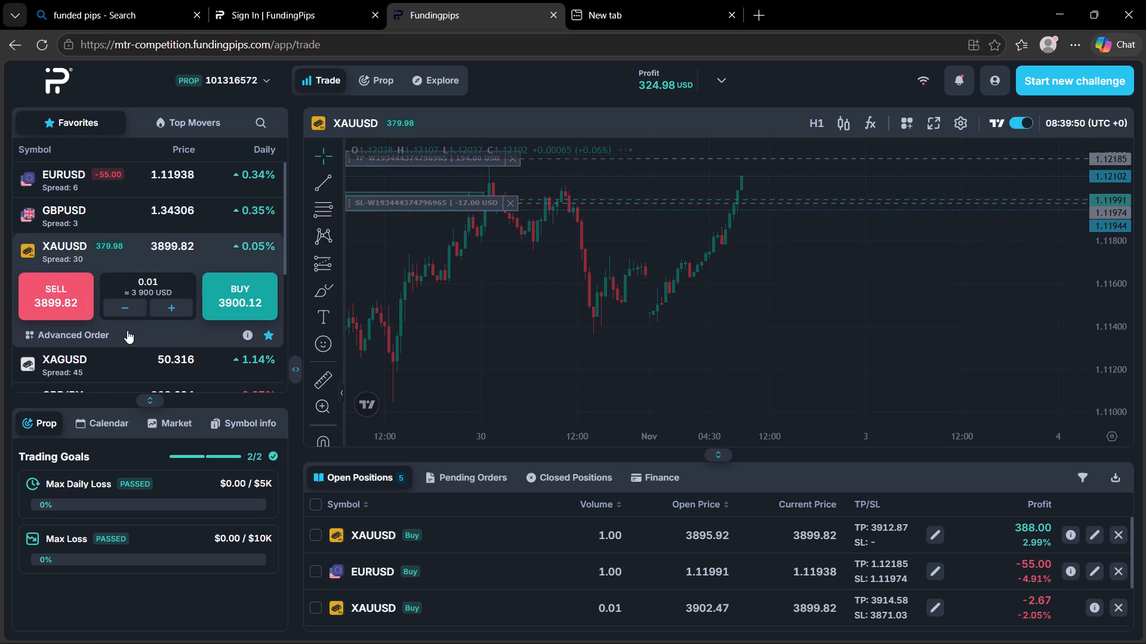
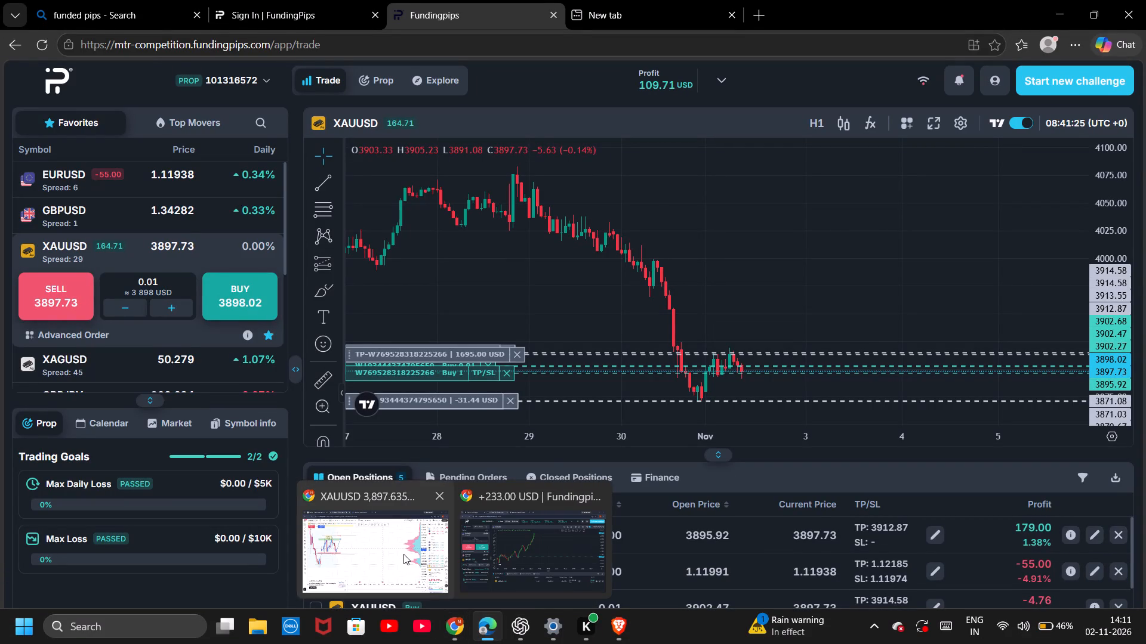
Switch to the TradingView window in Chrome to view the 30-minute XAUUSD chart.
left_click(403, 554)
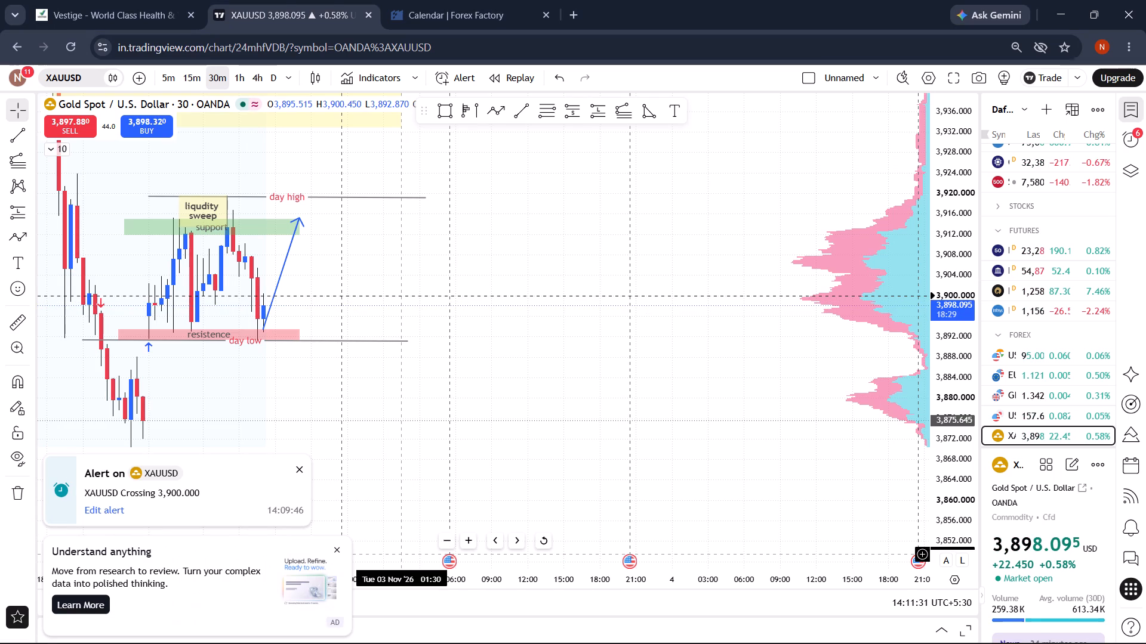
left_click(403, 554)
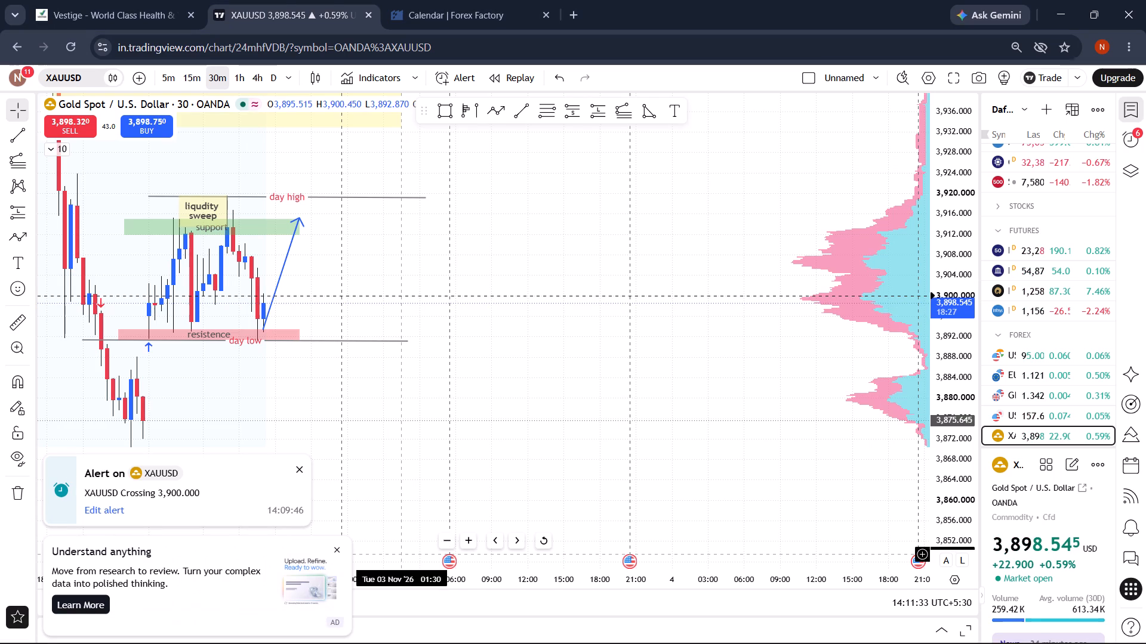
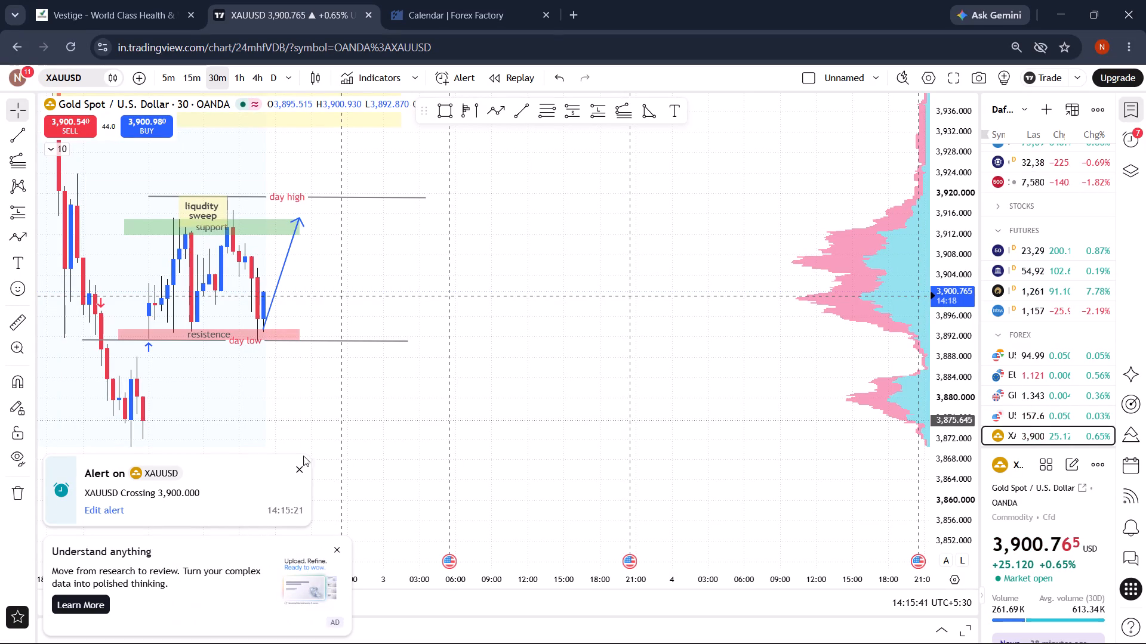
Dismiss the XAUUSD price-crossing alert notification on the chart.
left_click(300, 473)
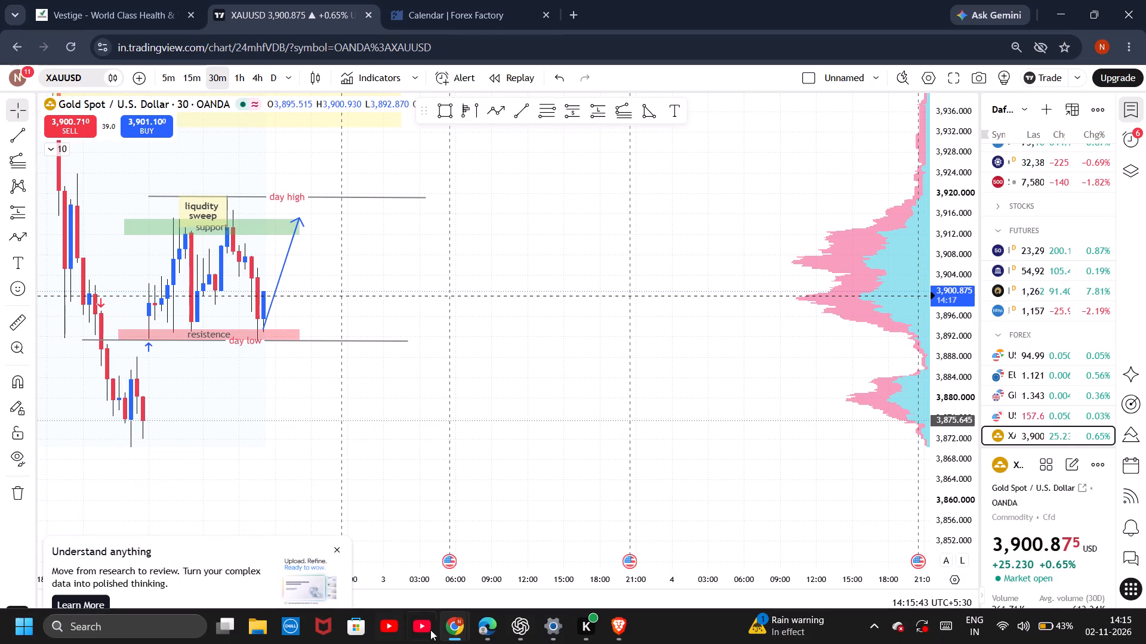
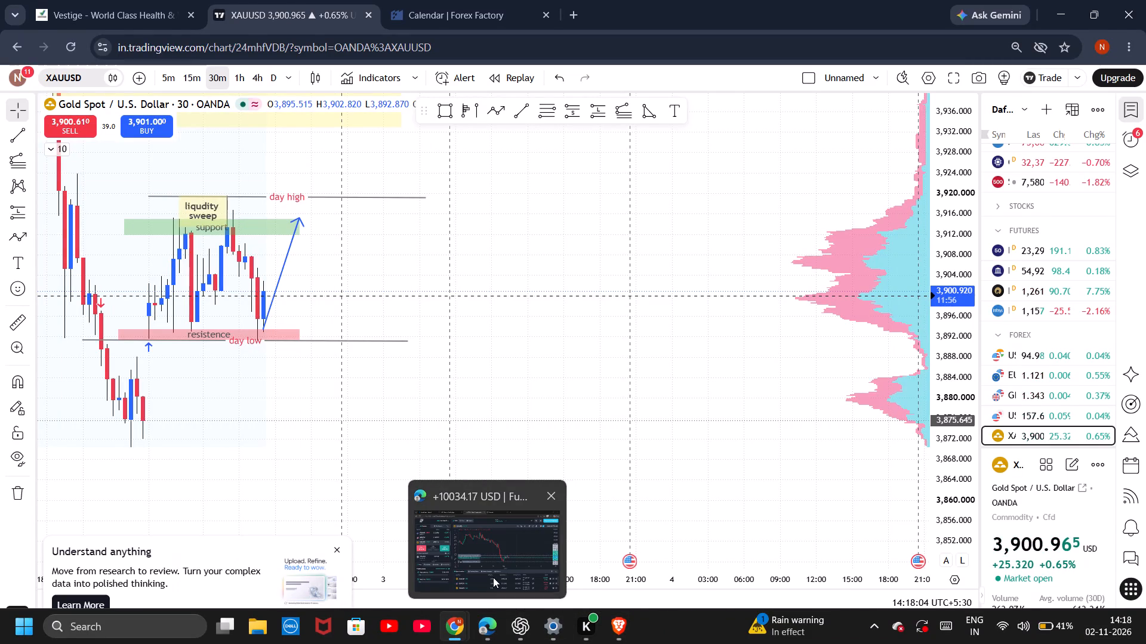
Switch to the FundingPips account in Edge and review its open XAUUSD buy positions.
left_click(493, 577)
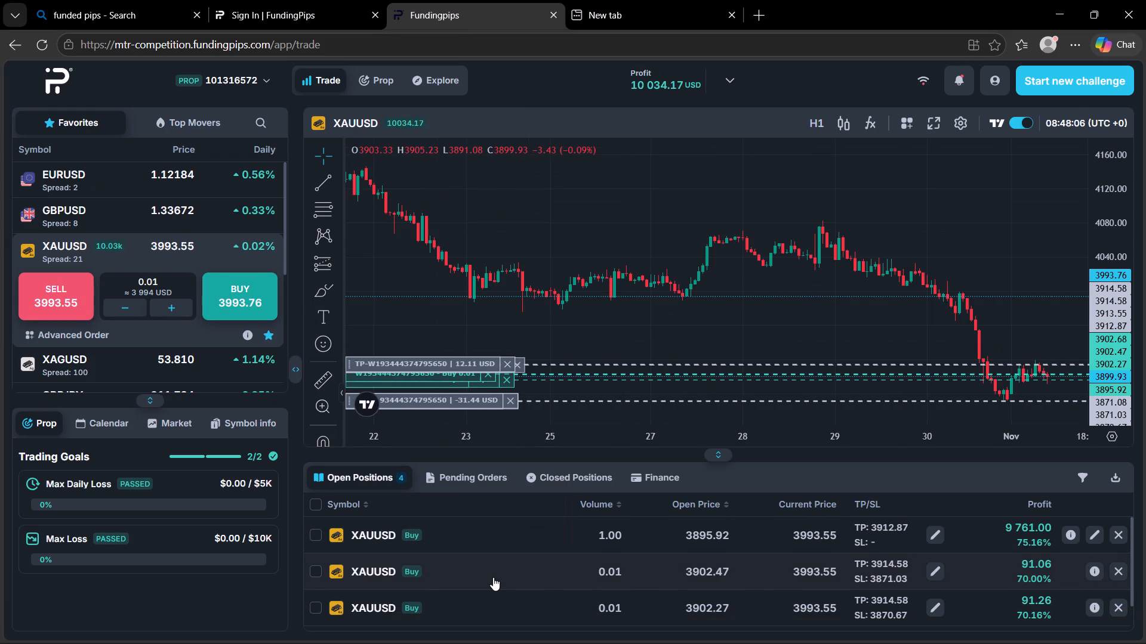
scroll(493, 577, "up", 1)
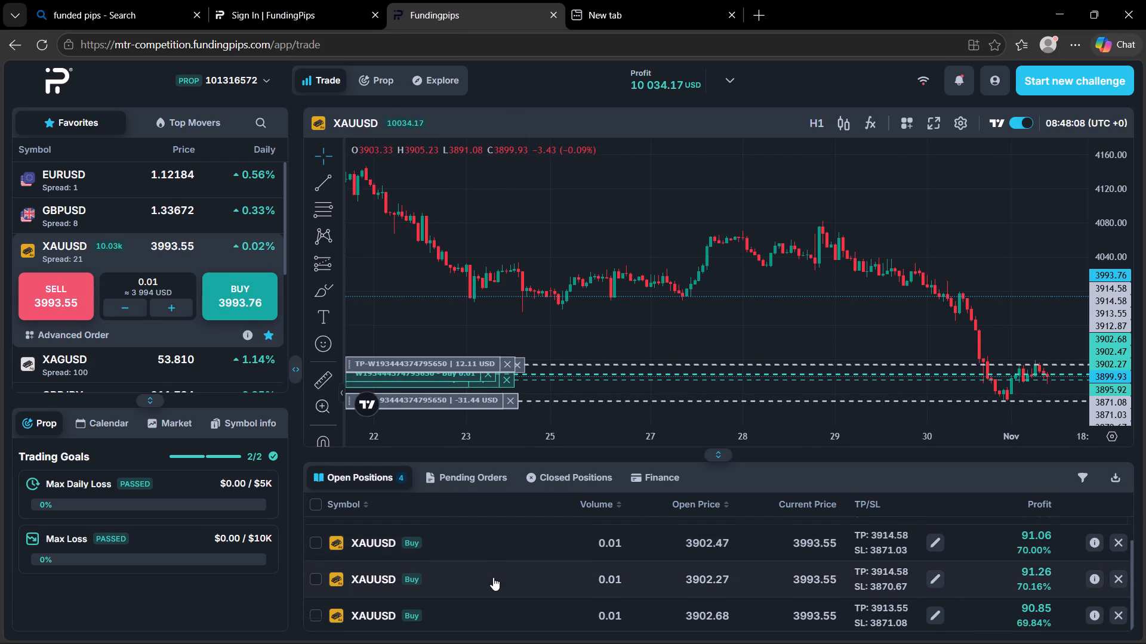
scroll(493, 577, "up", 1)
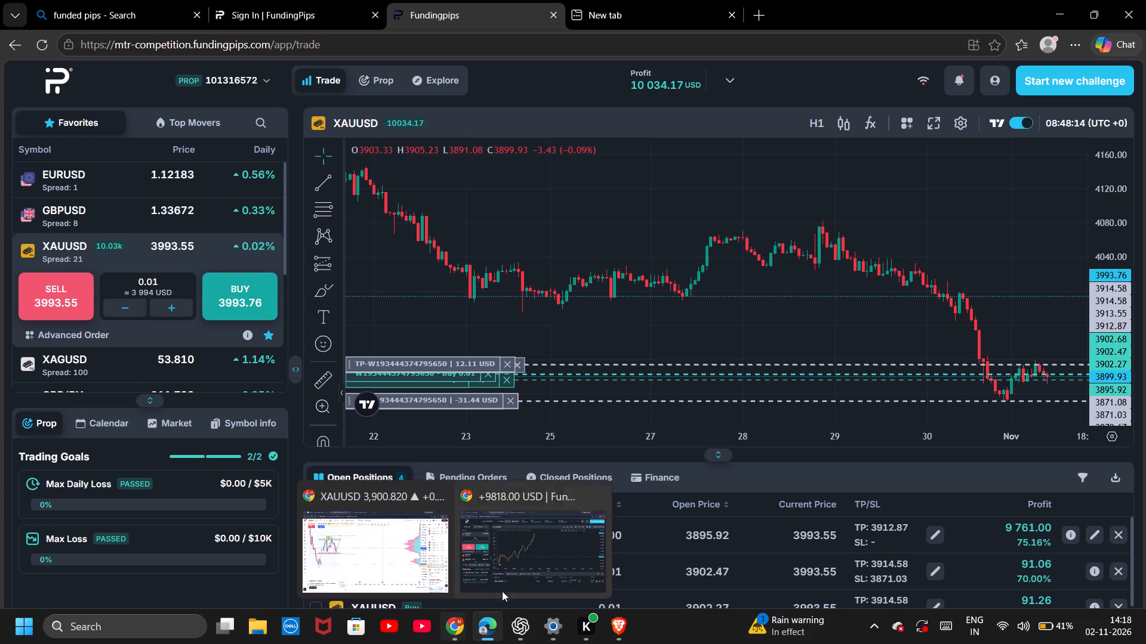
Switch to the FundingPips account in Chrome and examine the latest EURUSD M1 candles alongside its open XAUUSD position.
left_click(506, 589)
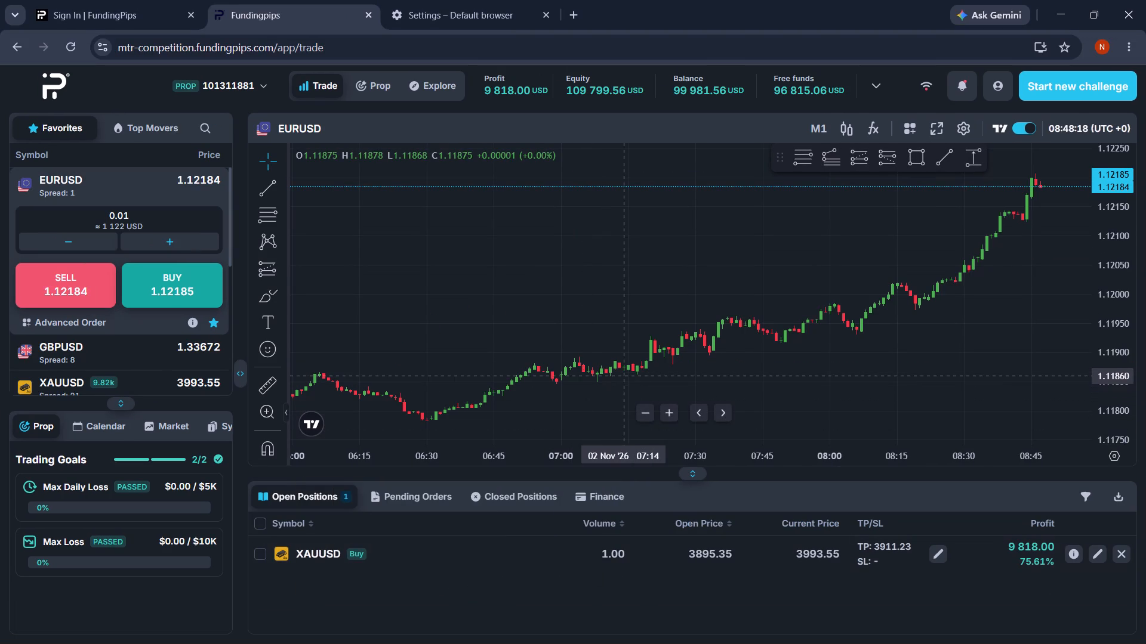
scroll(623, 376, "left", 6)
scroll(623, 376, "right", 1)
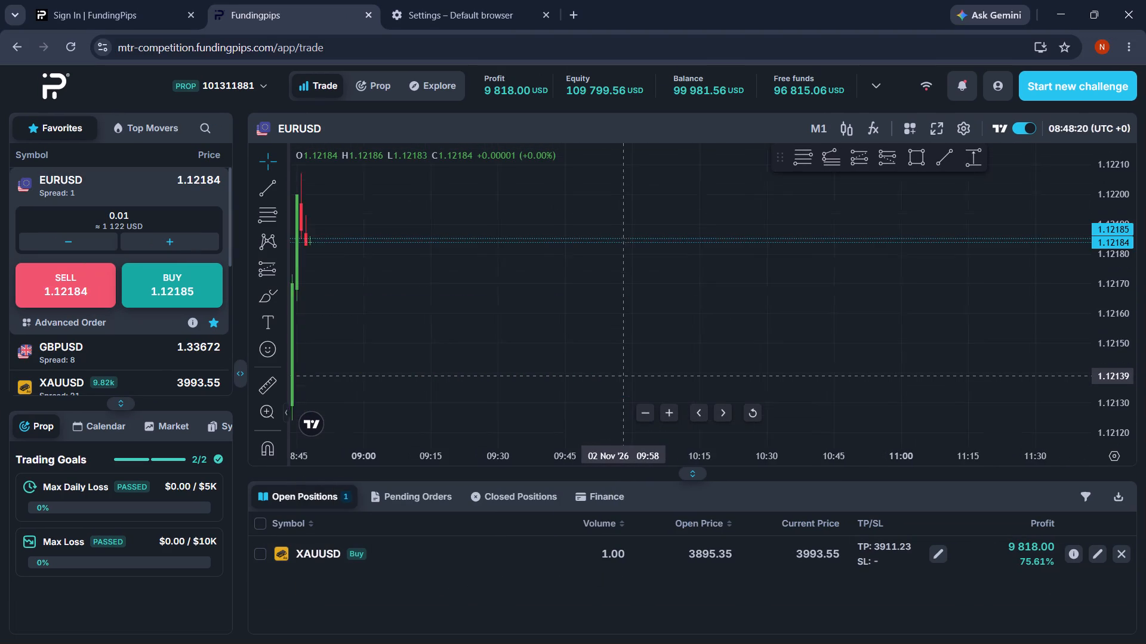
scroll(623, 376, "right", 1)
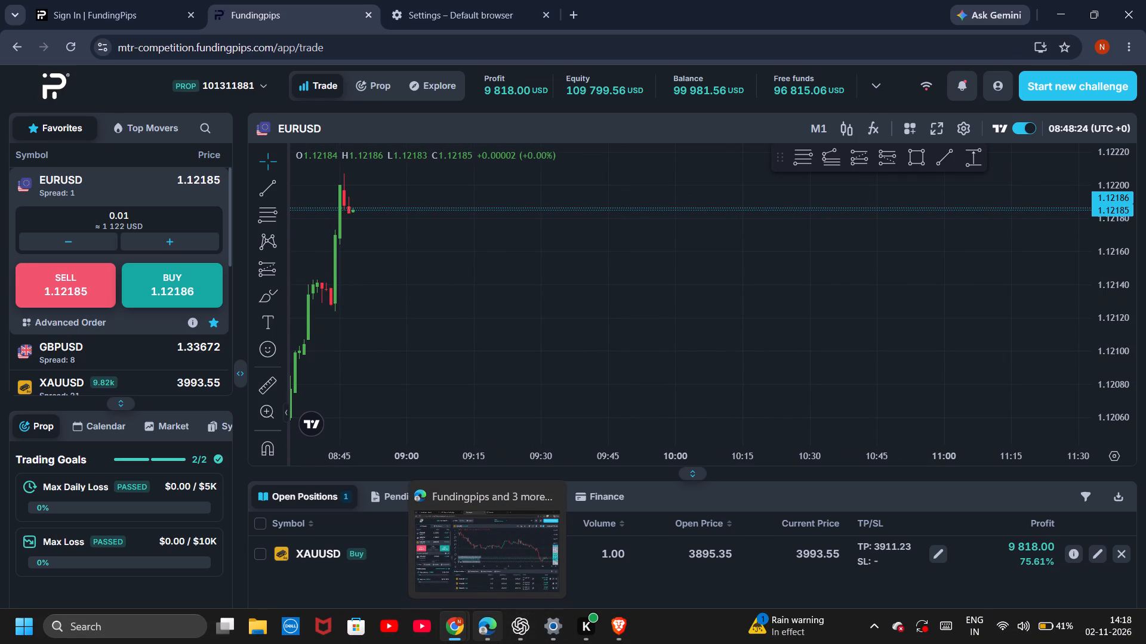
Return to the FundingPips account in Edge and review its closed positions and the EURUSD M30 chart.
left_click(509, 583)
left_click(568, 471)
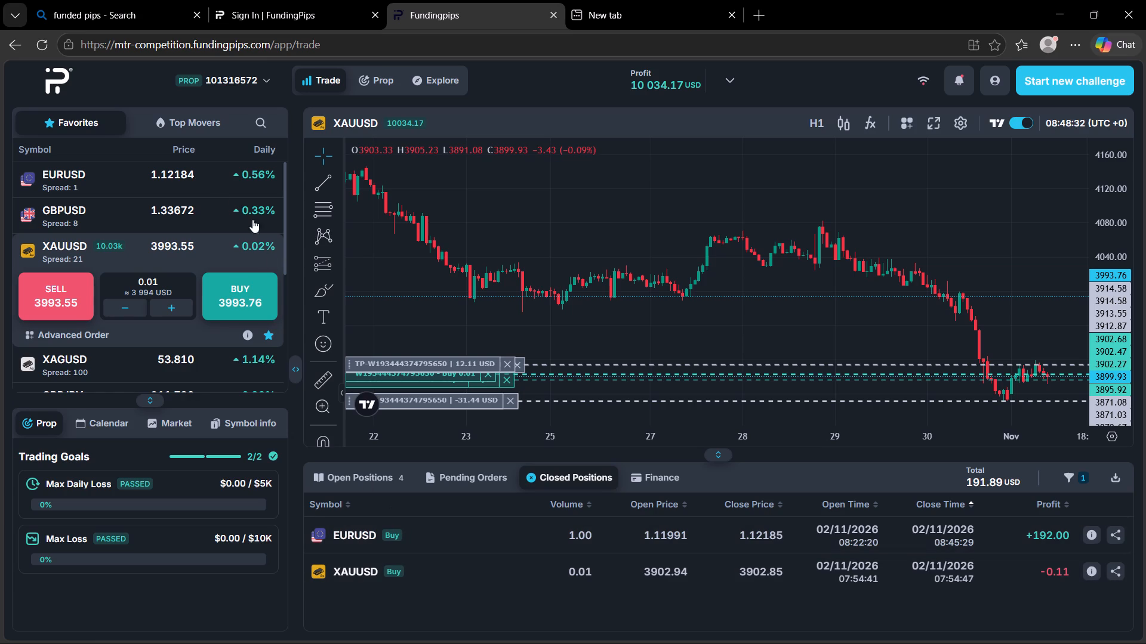
left_click(199, 177)
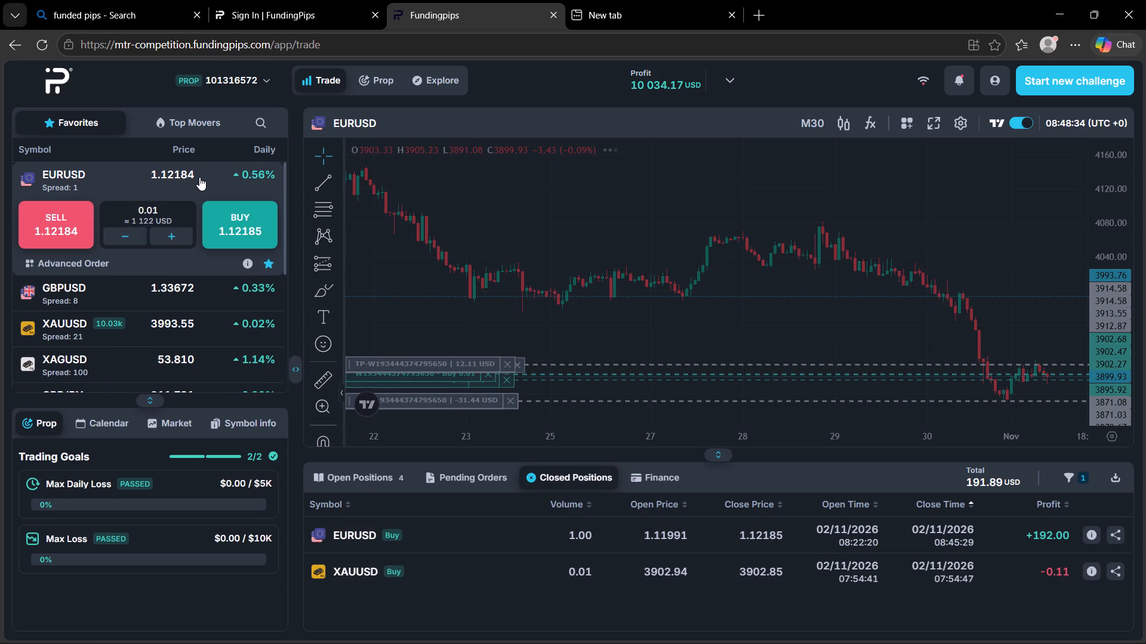
left_click_drag(654, 155, 547, 301)
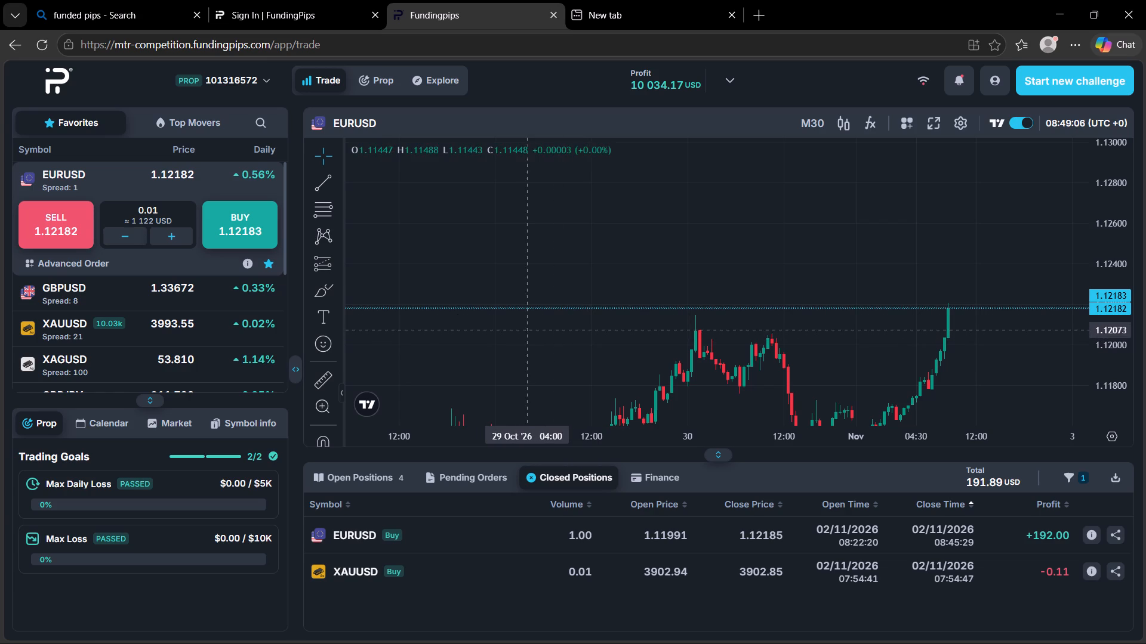
Examine the recent XAUUSD H1 price action against the take profit and stop loss levels, with the open positions listed.
left_click(171, 330)
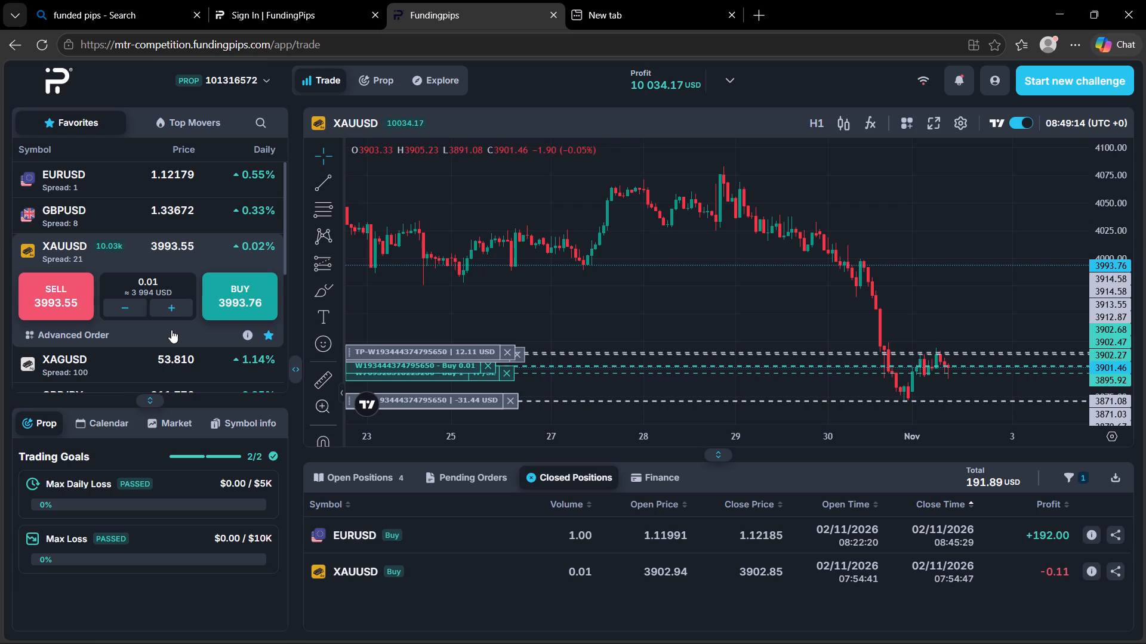
left_click(353, 481)
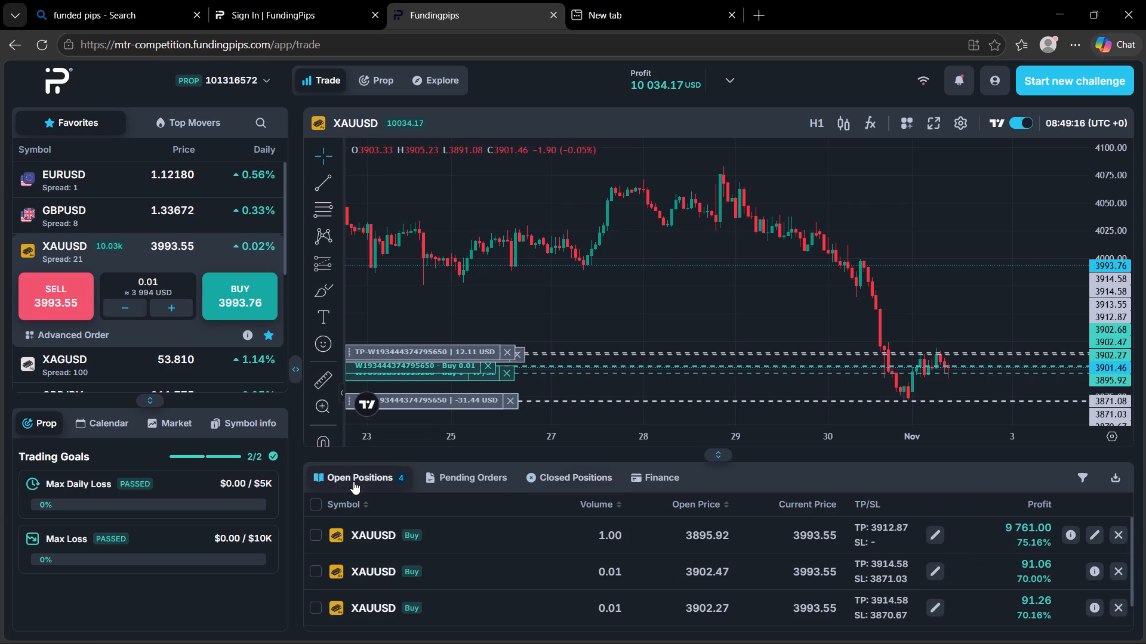
left_click_drag(750, 290, 443, 187)
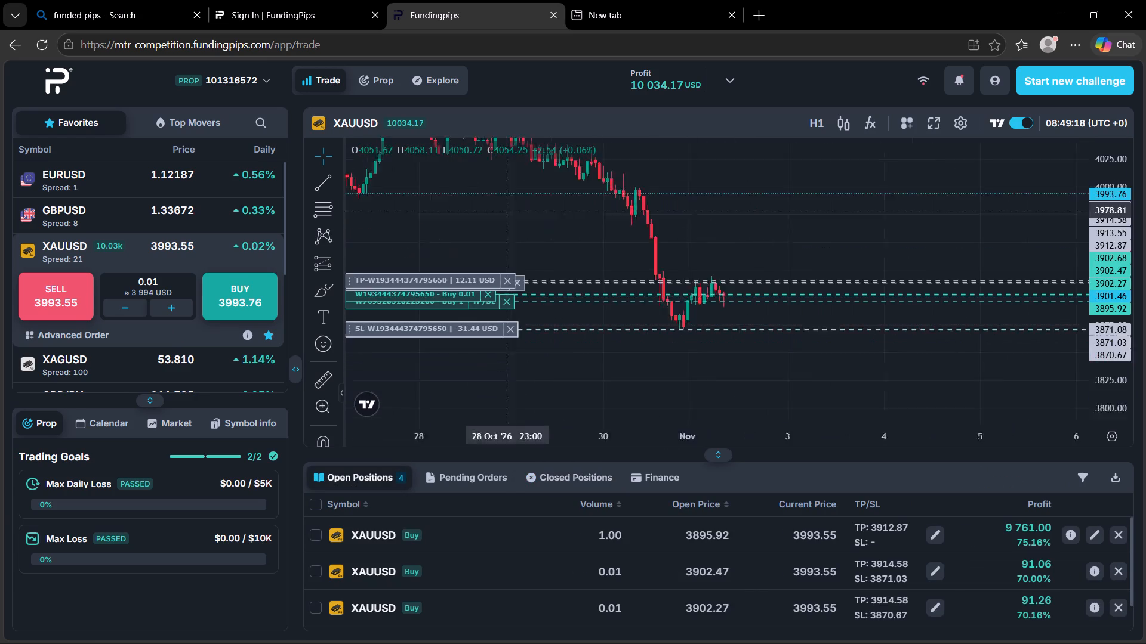
left_click_drag(443, 187, 383, 168)
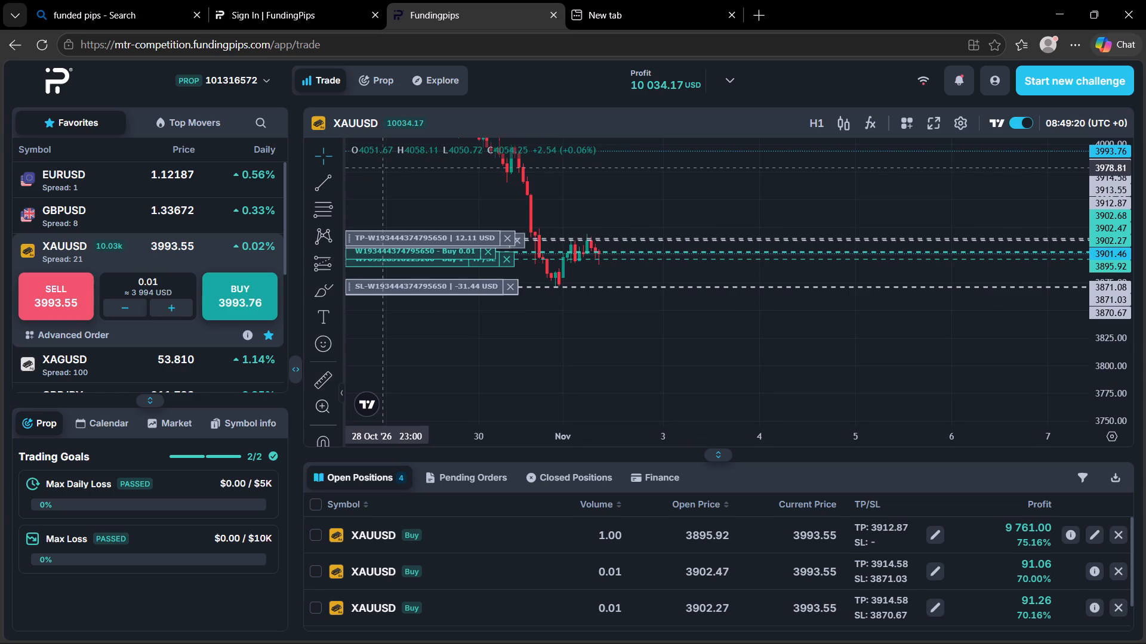
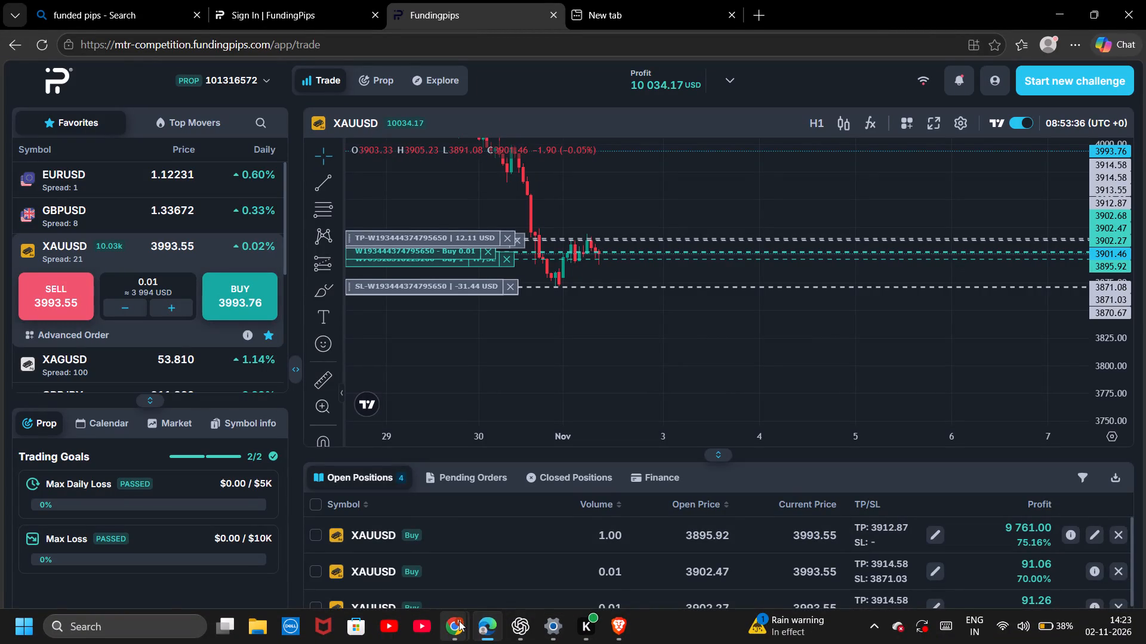
Switch to the FundingPips account in Chrome and examine XAUUSD M30 price action against the open buy position's levels.
left_click(507, 546)
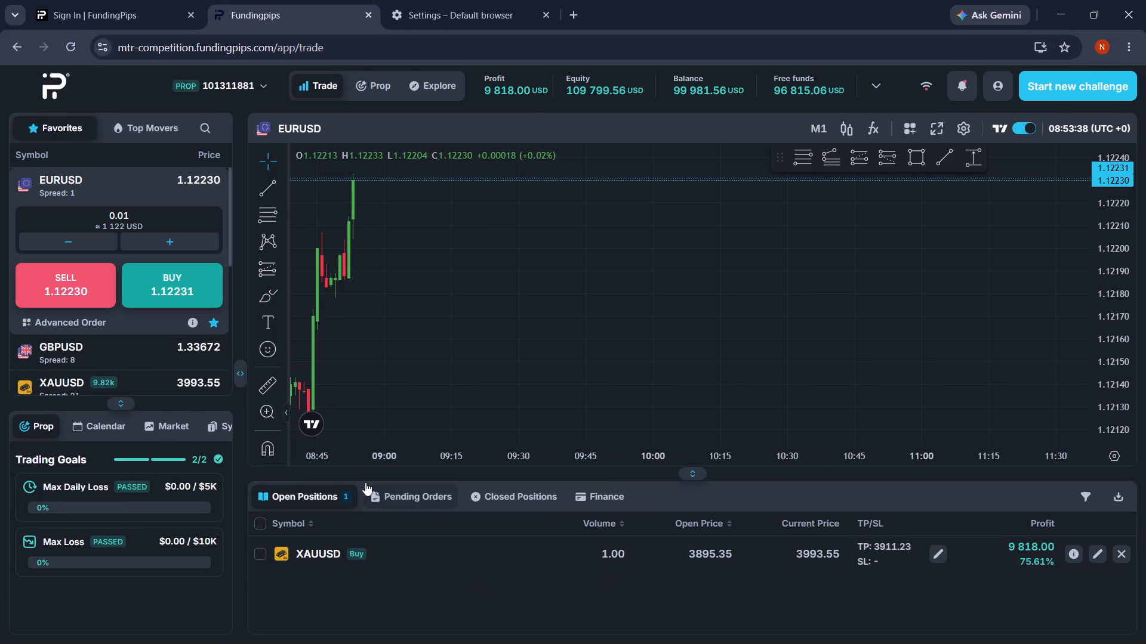
left_click(175, 390)
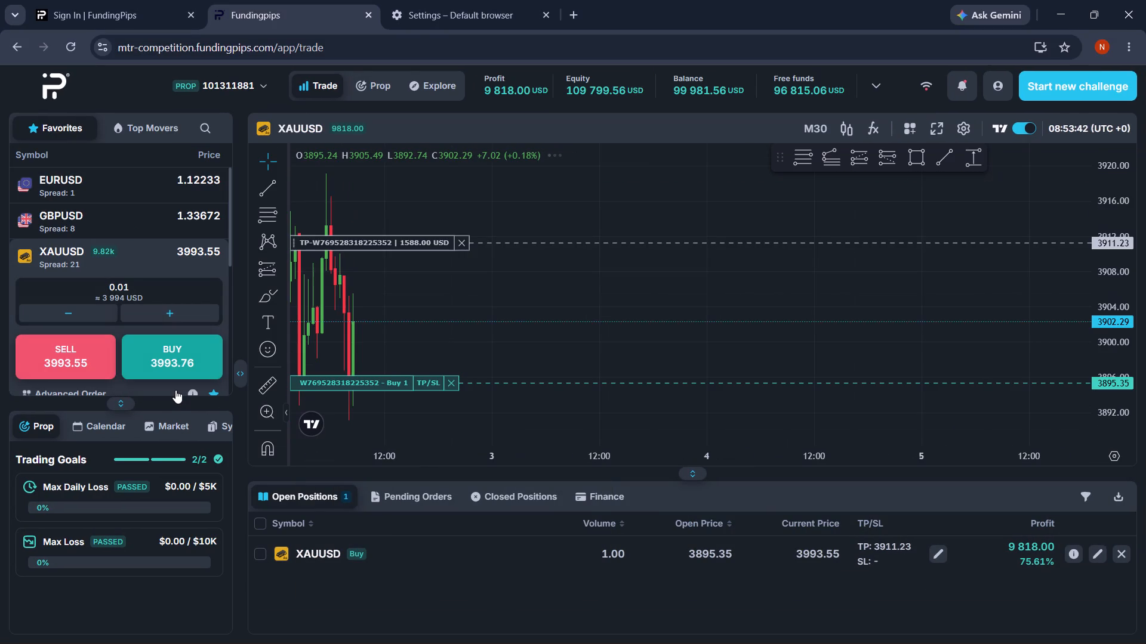
left_click_drag(415, 291, 497, 271)
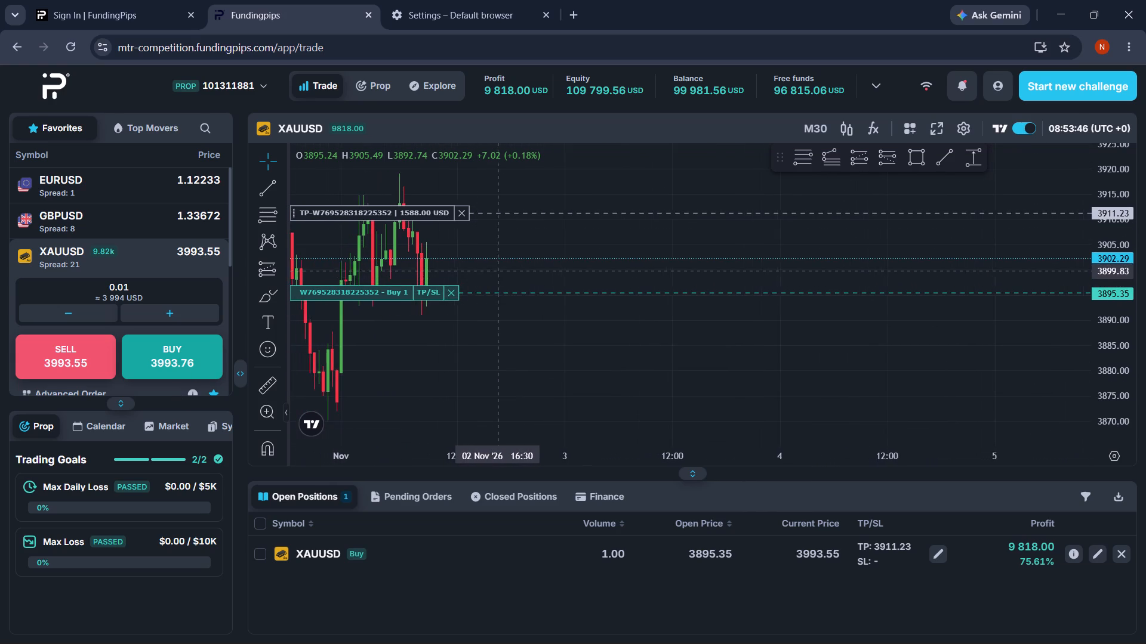
left_click_drag(497, 271, 547, 280)
Bring up the EURUSD chart, set its time interval to M30 and examine the swings since 29 October.
left_click(128, 205)
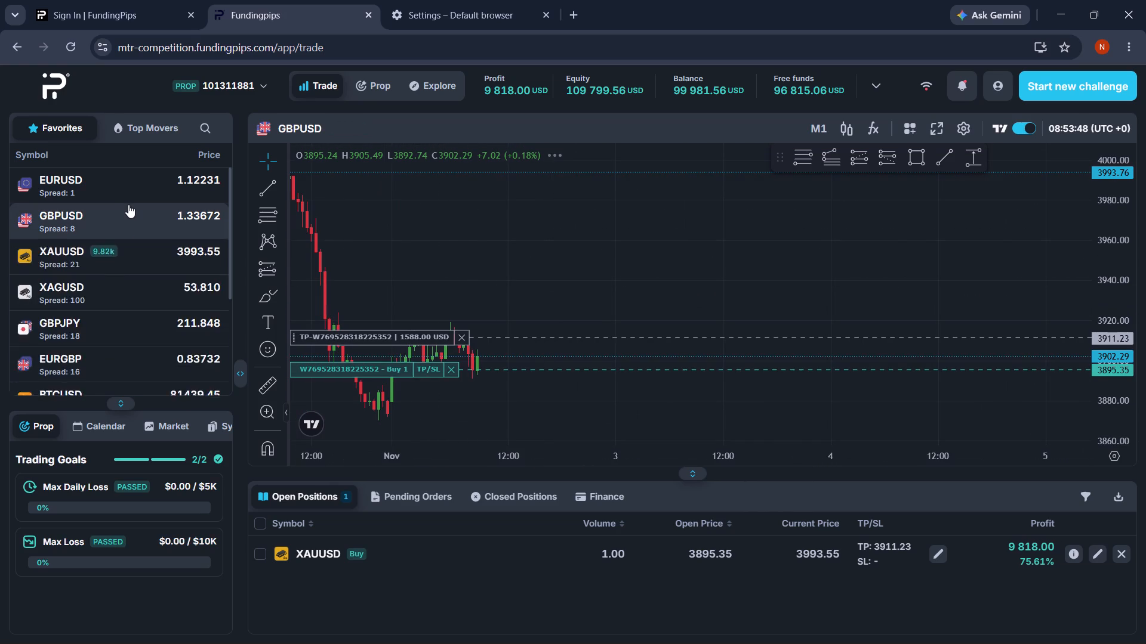
left_click(130, 198)
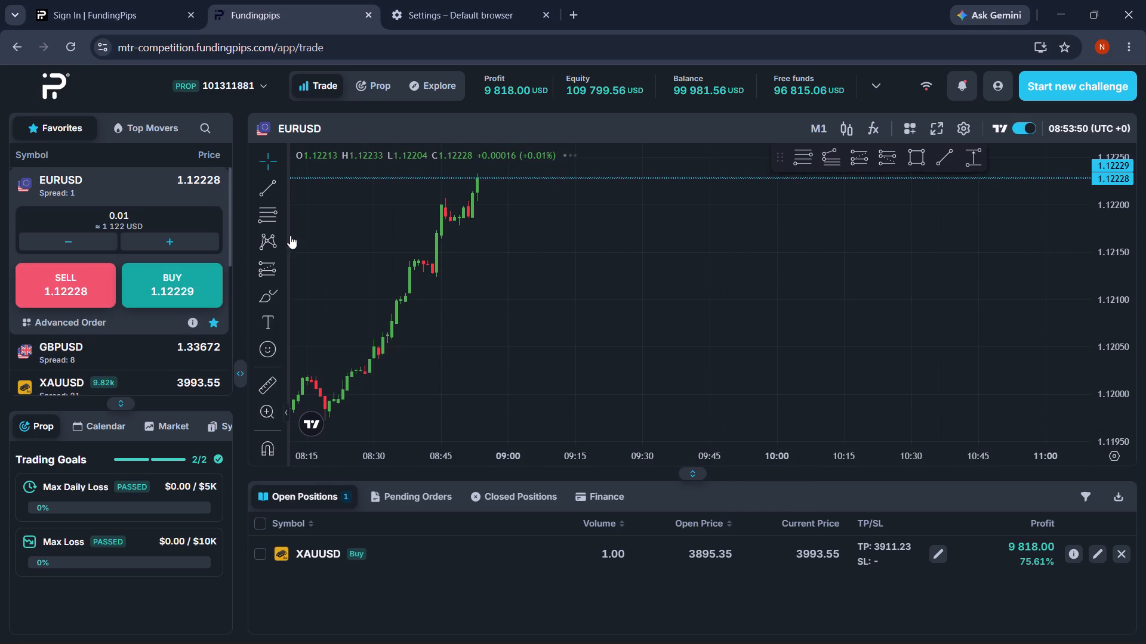
left_click_drag(396, 264, 917, 309)
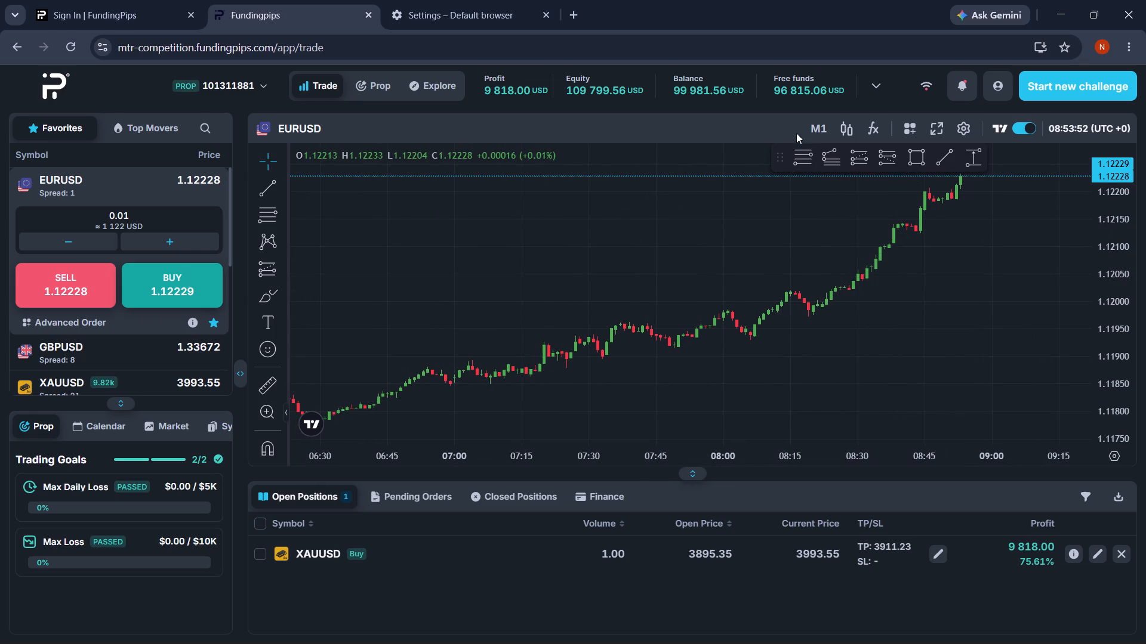
left_click(813, 121)
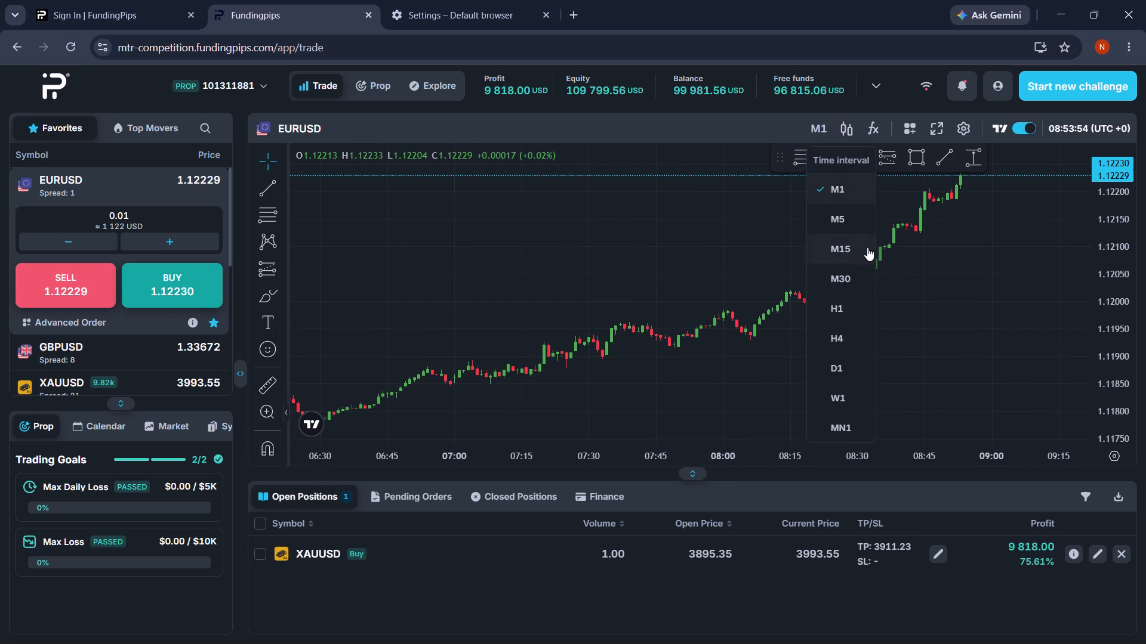
left_click(862, 281)
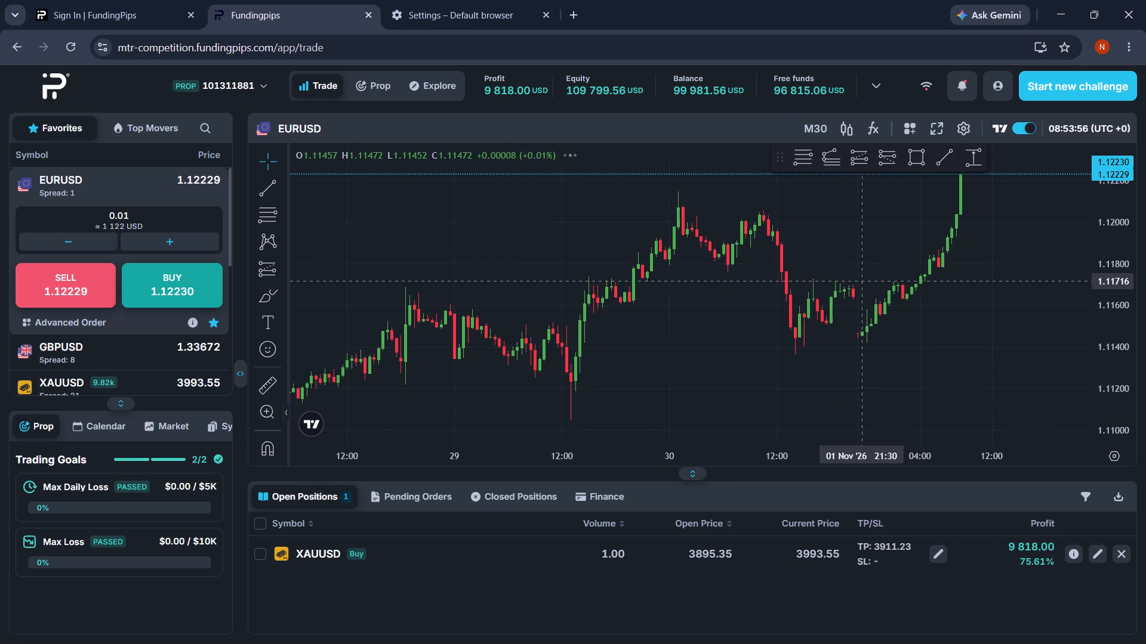
left_click_drag(732, 323, 598, 408)
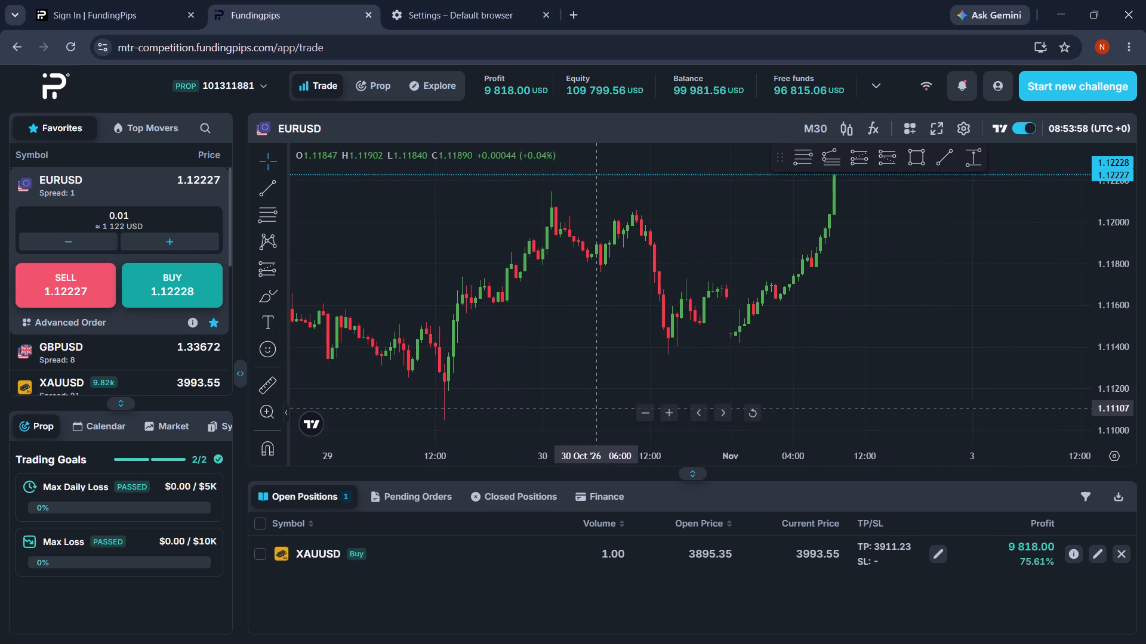
left_click(1102, 436)
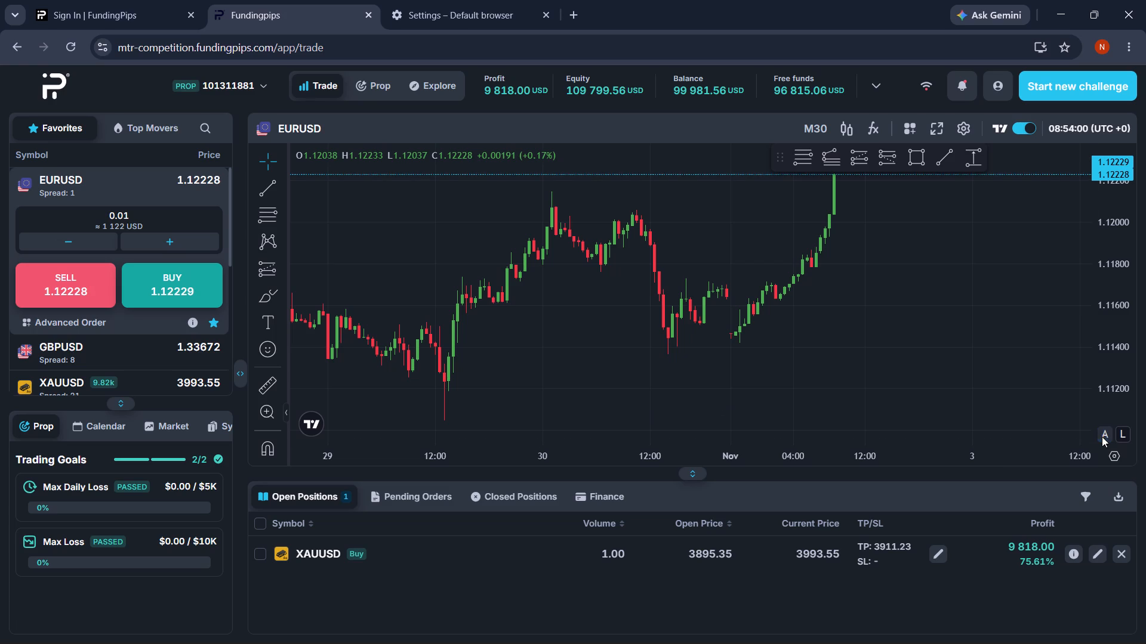
left_click_drag(945, 381, 951, 467)
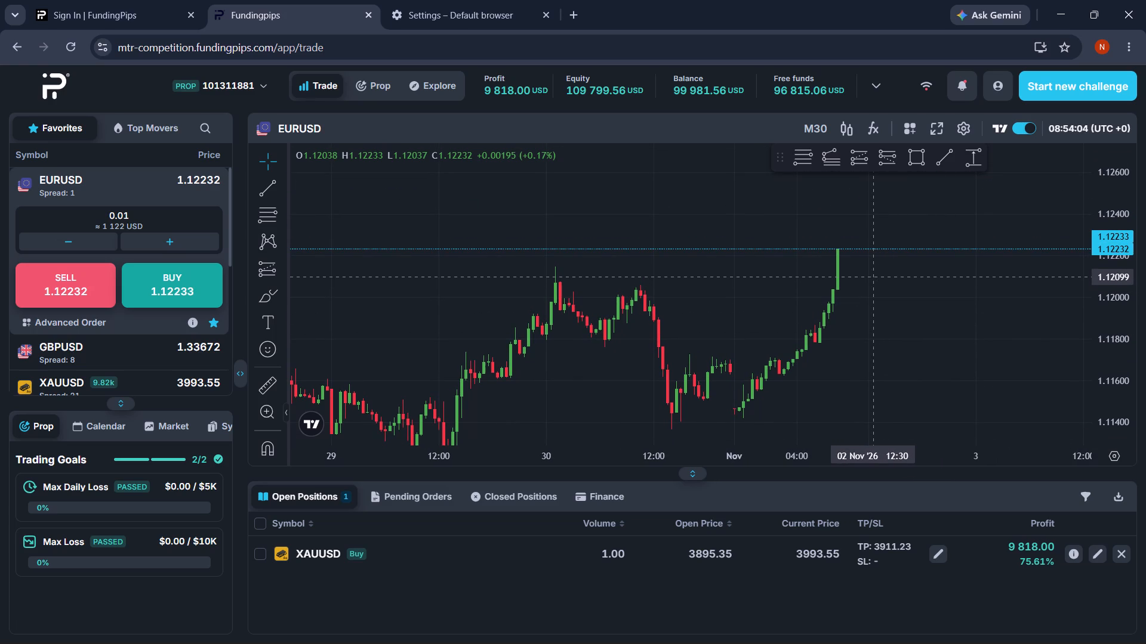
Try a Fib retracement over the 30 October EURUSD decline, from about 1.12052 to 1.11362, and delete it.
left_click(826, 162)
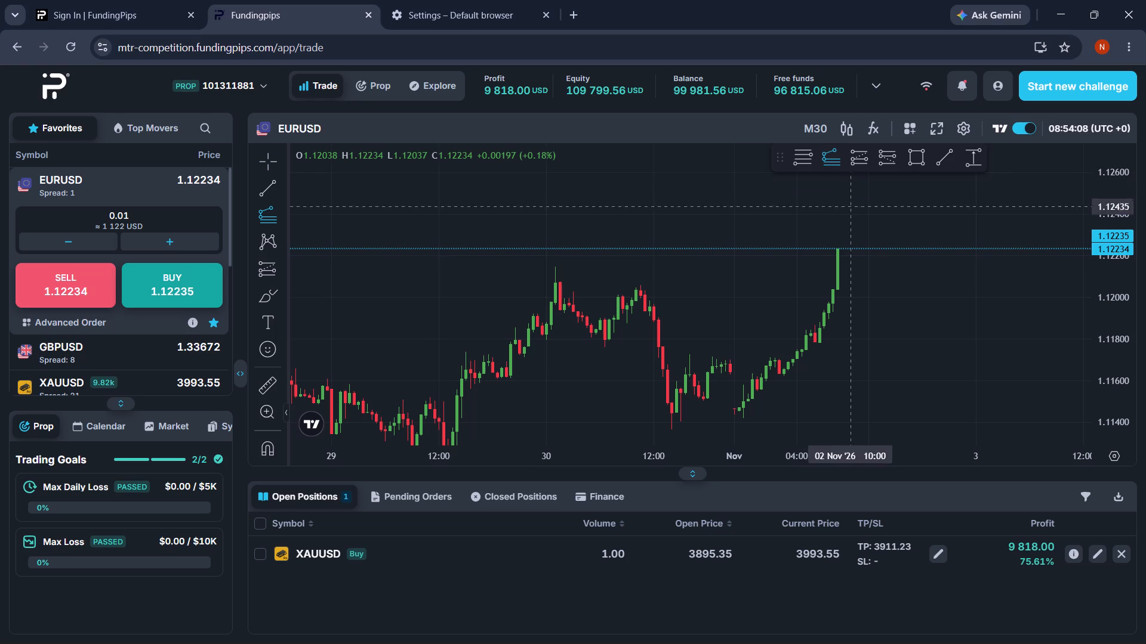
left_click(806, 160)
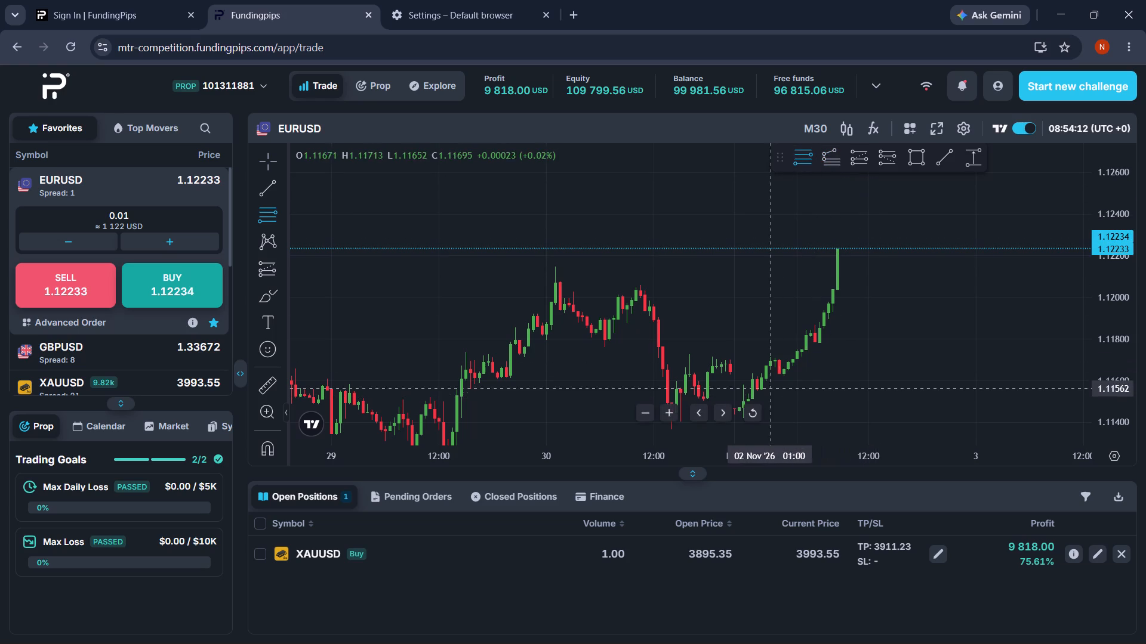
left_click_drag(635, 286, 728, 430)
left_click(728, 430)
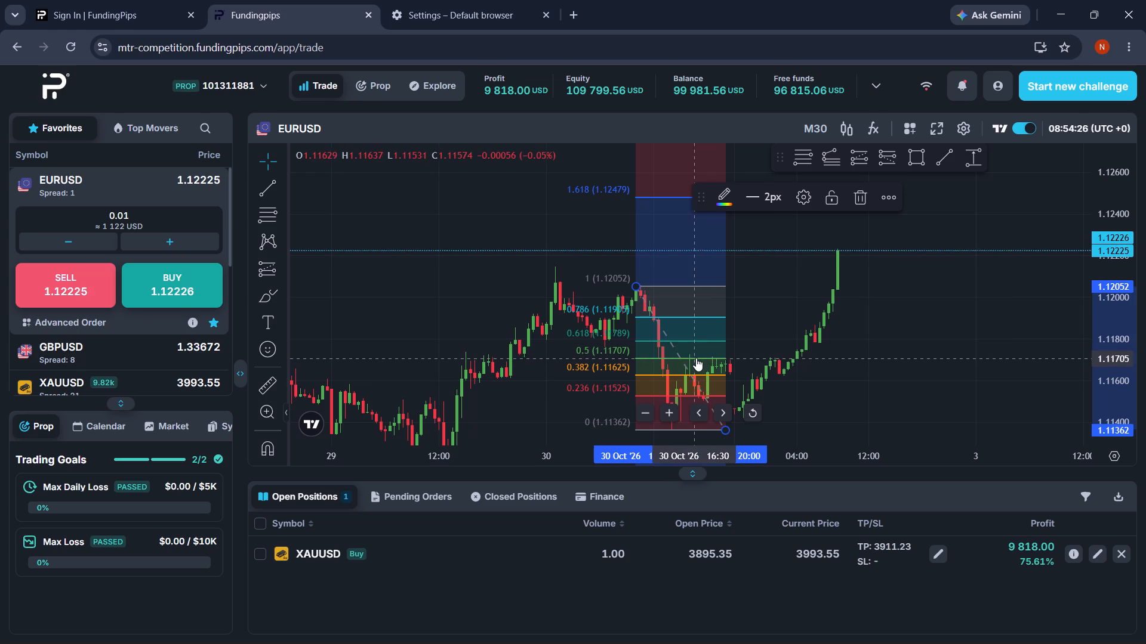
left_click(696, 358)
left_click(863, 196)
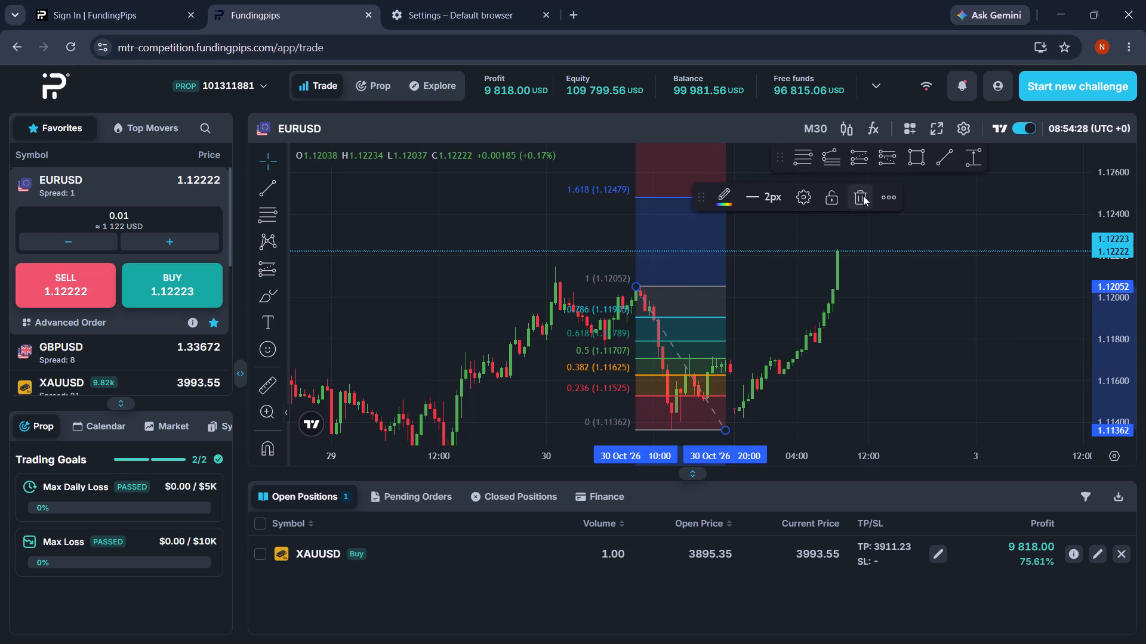
Look through the favourite symbols, bring up BTCUSD and examine its recent M1 price action.
scroll(225, 340, "down", 2)
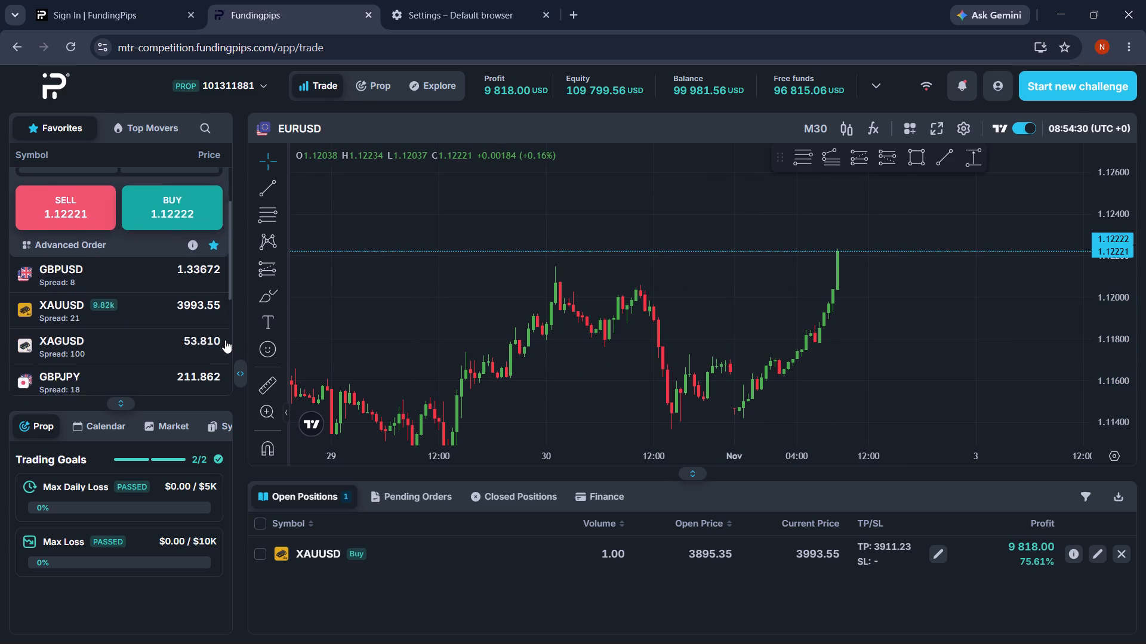
scroll(225, 340, "down", 1)
left_click_drag(536, 214, 547, 103)
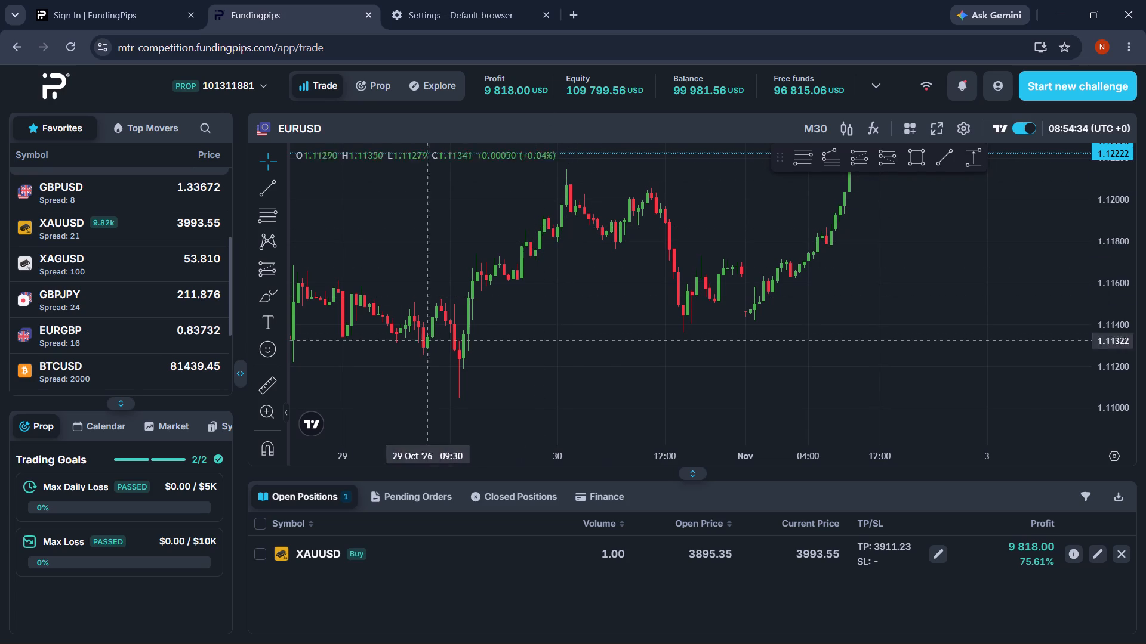
scroll(158, 232, "up", 1)
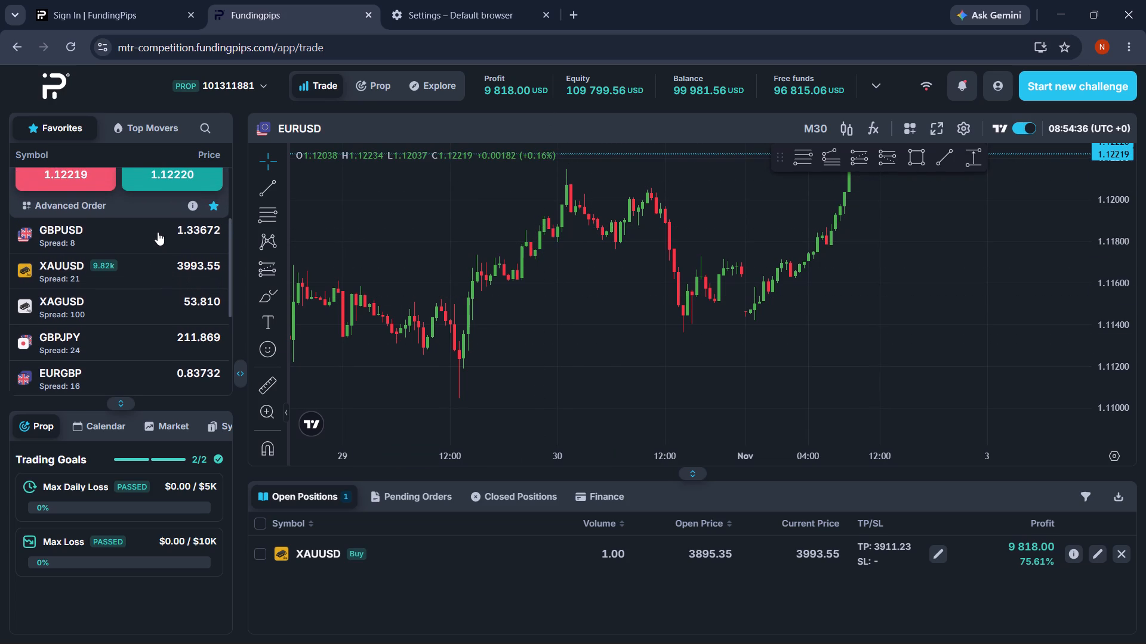
scroll(140, 320, "down", 3)
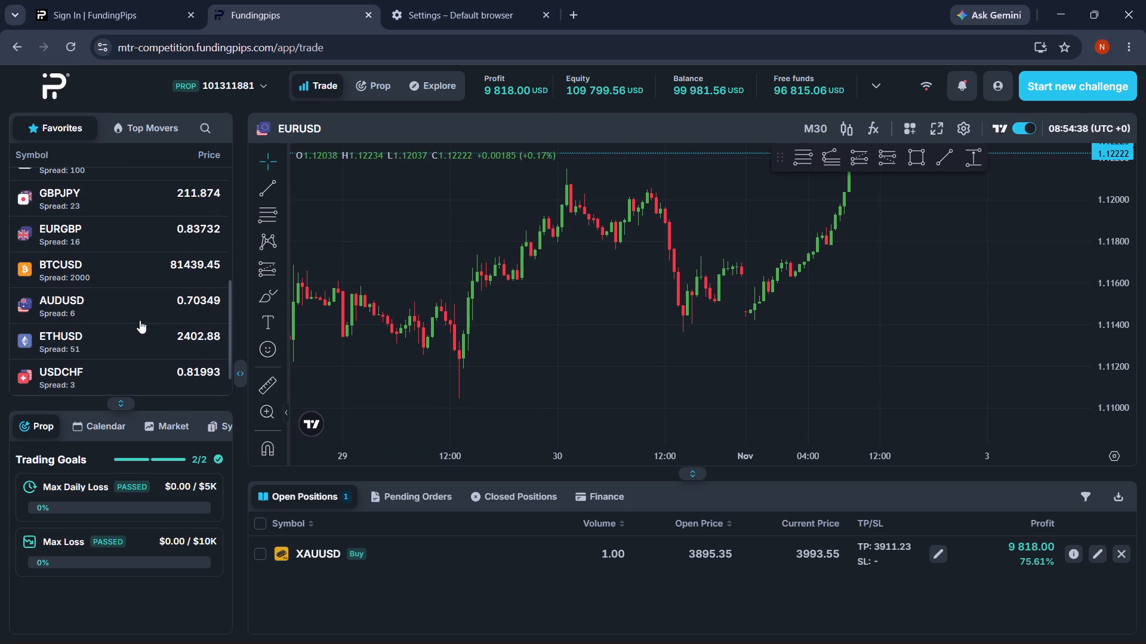
scroll(140, 320, "down", 1)
left_click(126, 240)
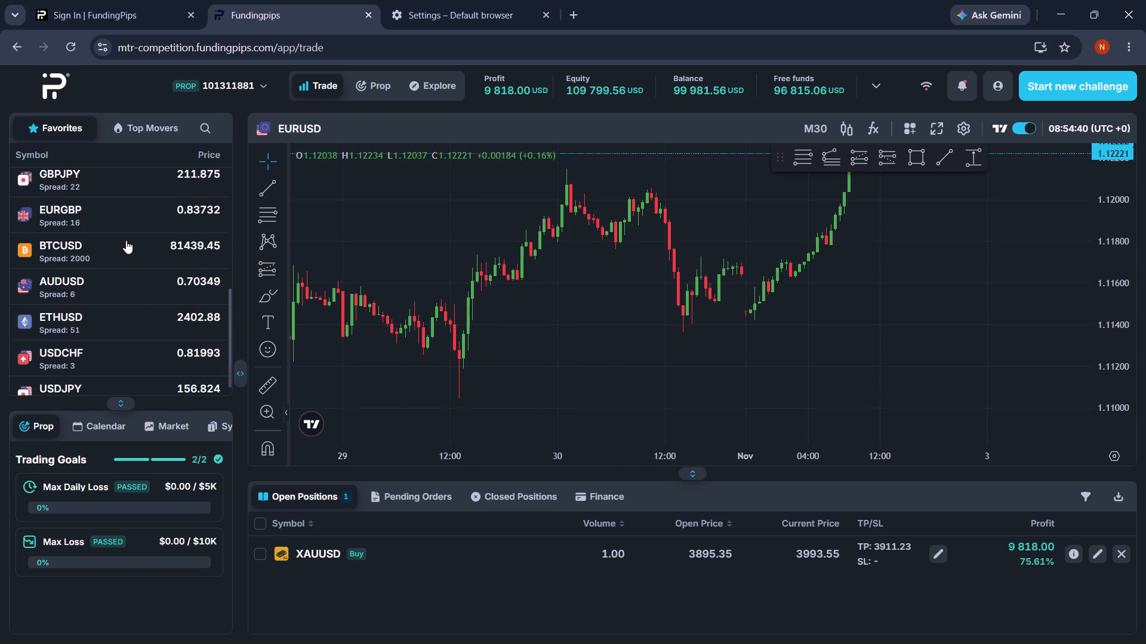
left_click_drag(762, 246, 593, 306)
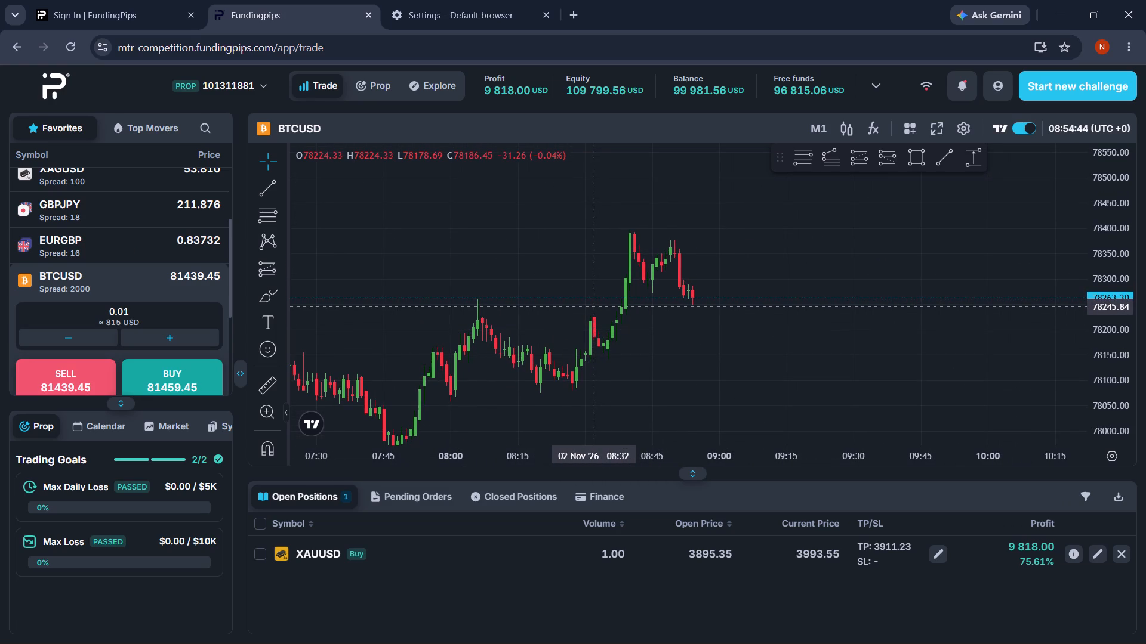
left_click_drag(581, 241, 593, 209)
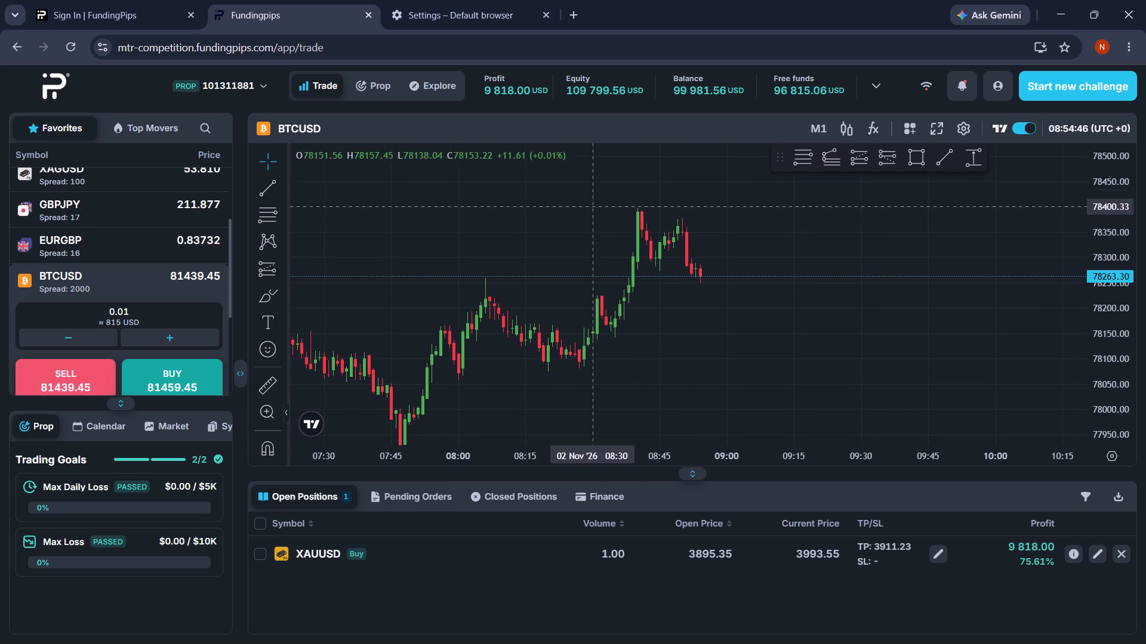
left_click_drag(889, 210, 903, 171)
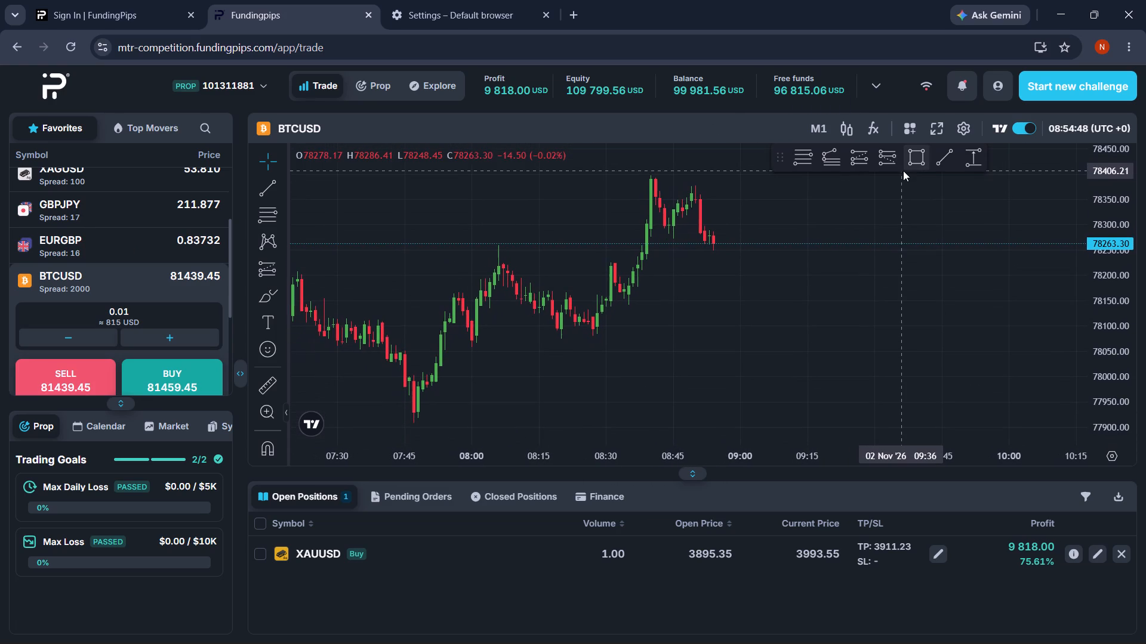
Draw a rising trend line under the BTCUSD lows from about 77906 at 07:47 to about 78296 at 09:17.
left_click(951, 147)
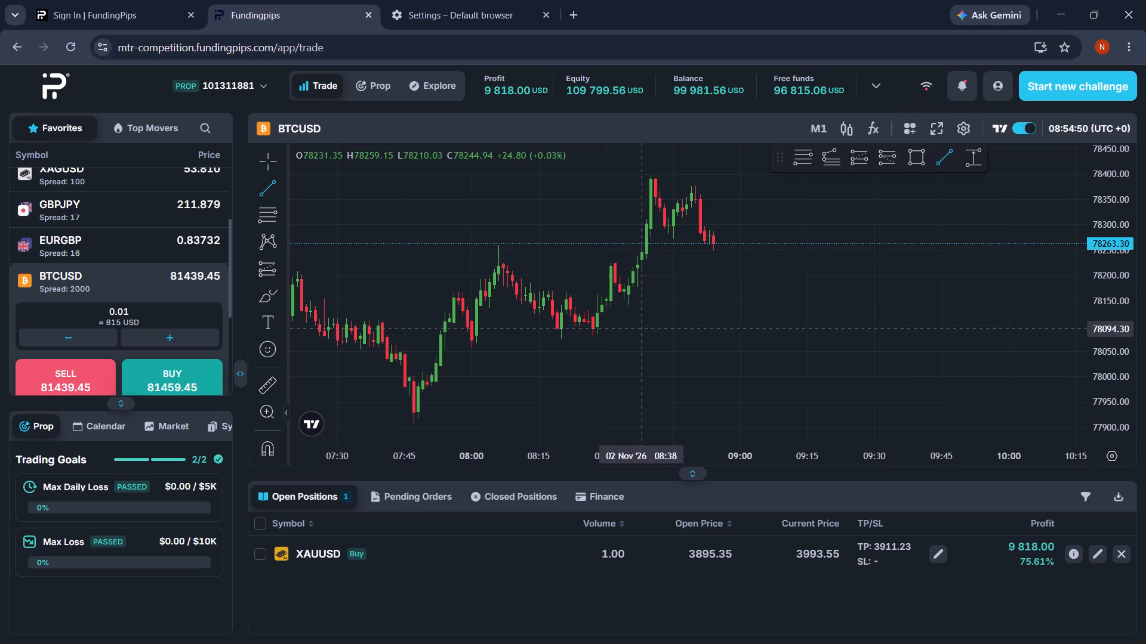
left_click(412, 424)
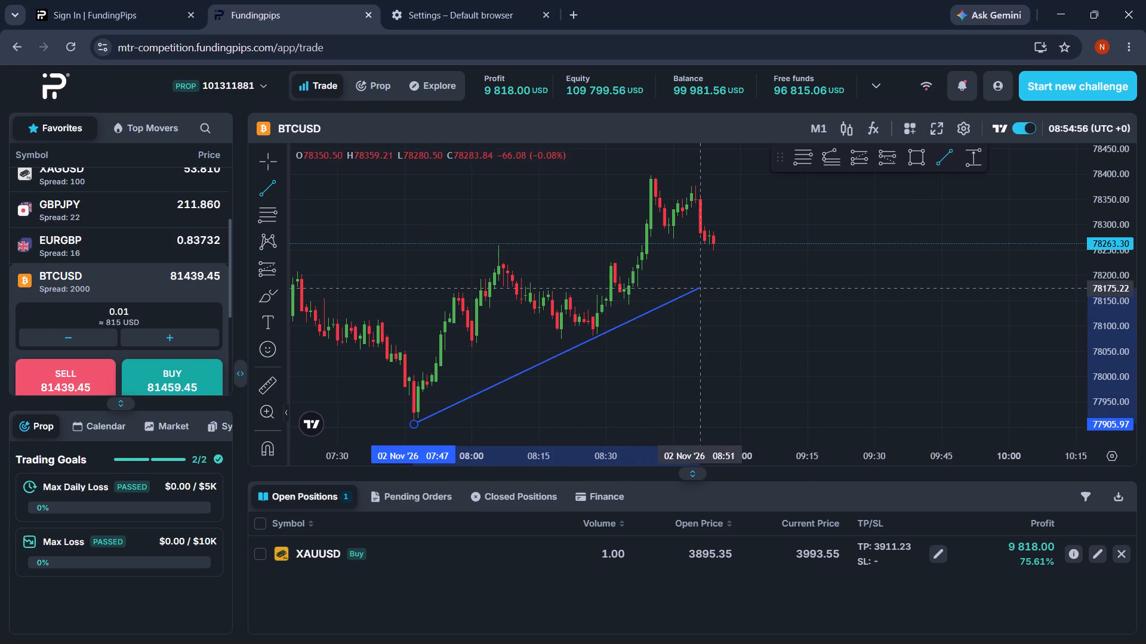
left_click(781, 246)
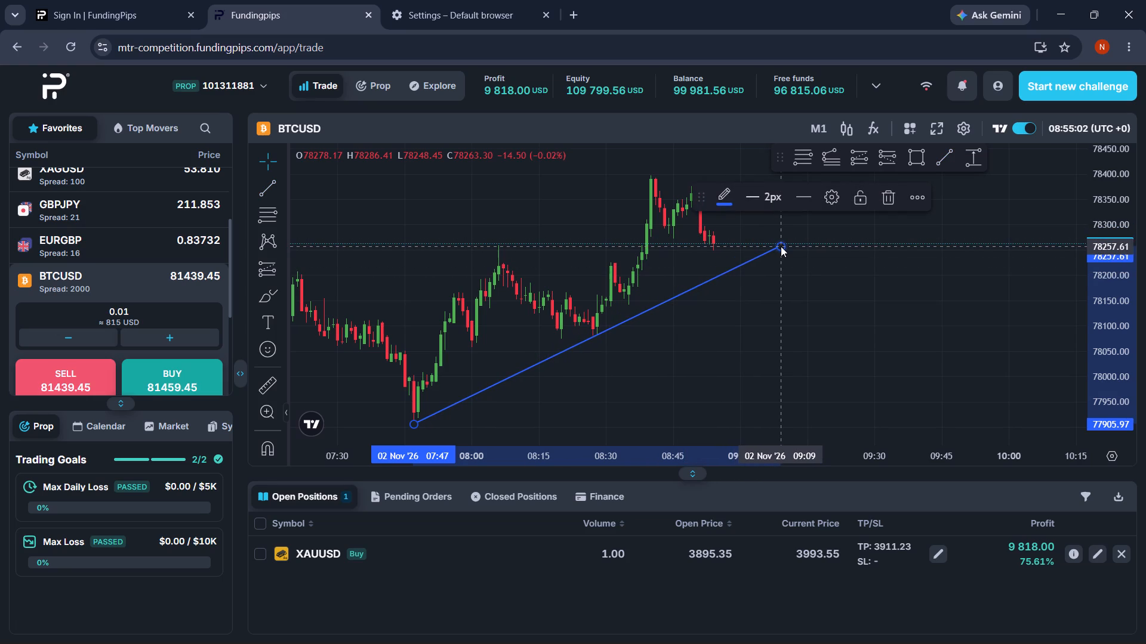
left_click_drag(781, 246, 815, 227)
left_click(815, 227)
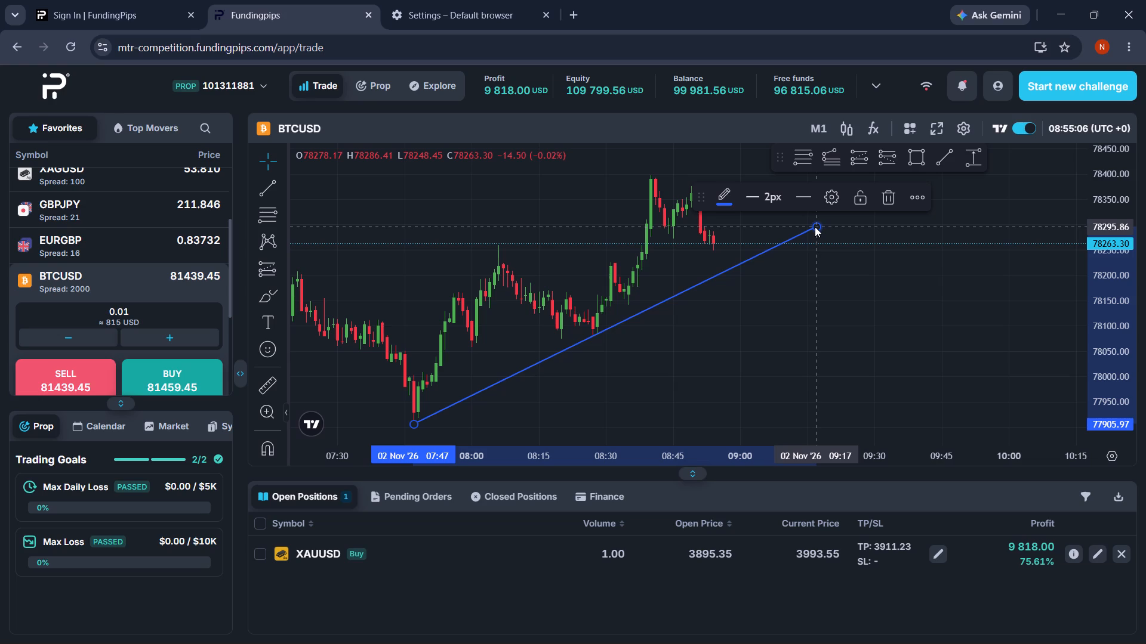
left_click(858, 231)
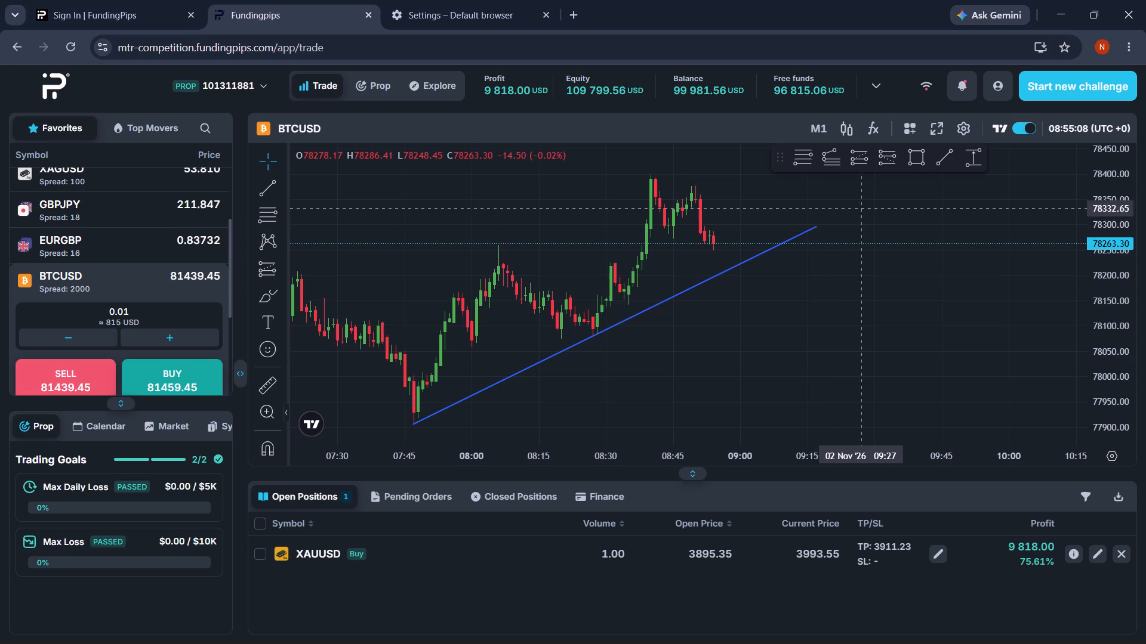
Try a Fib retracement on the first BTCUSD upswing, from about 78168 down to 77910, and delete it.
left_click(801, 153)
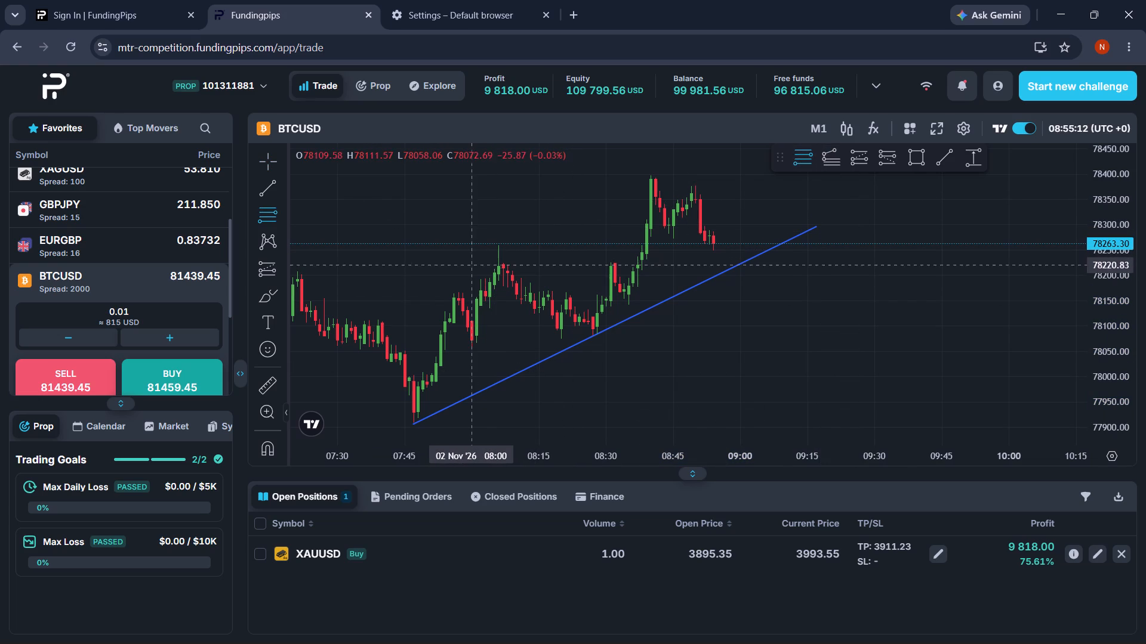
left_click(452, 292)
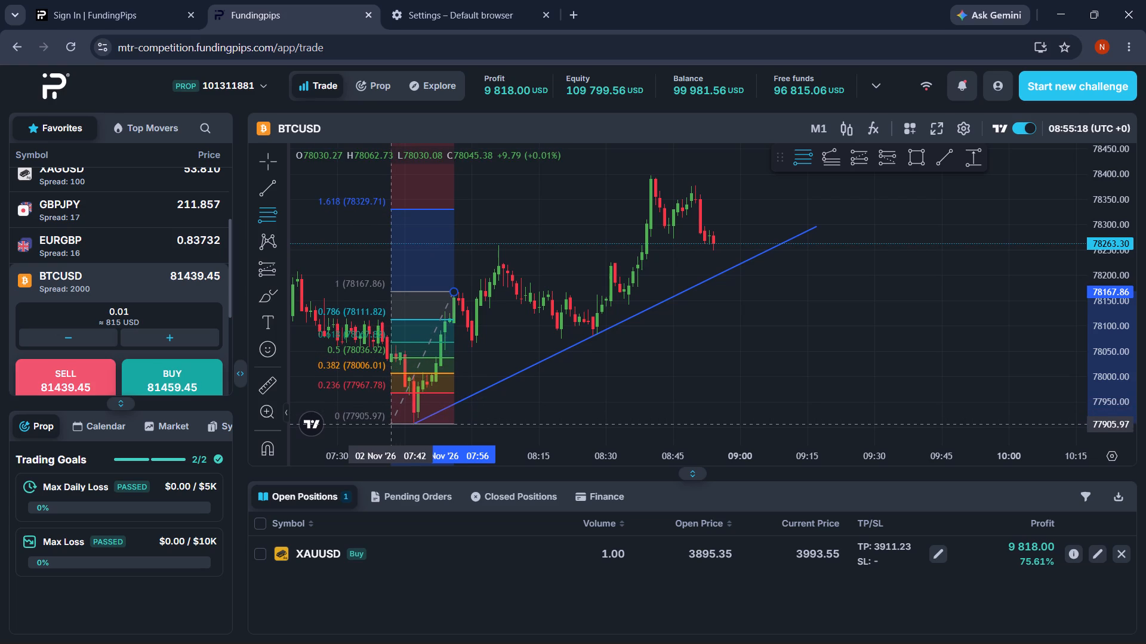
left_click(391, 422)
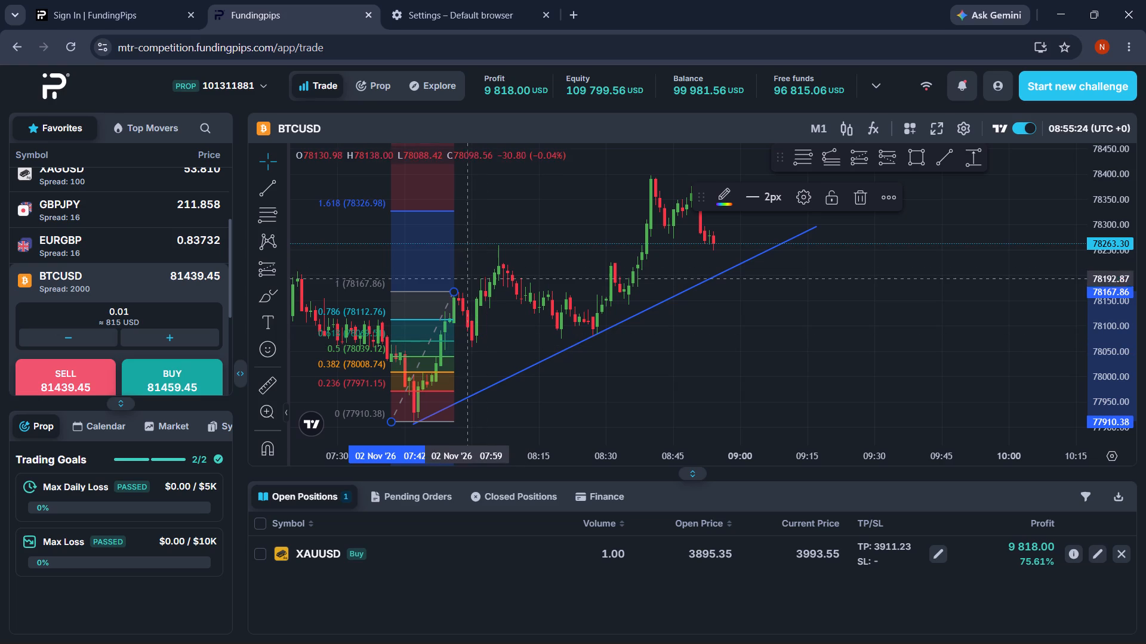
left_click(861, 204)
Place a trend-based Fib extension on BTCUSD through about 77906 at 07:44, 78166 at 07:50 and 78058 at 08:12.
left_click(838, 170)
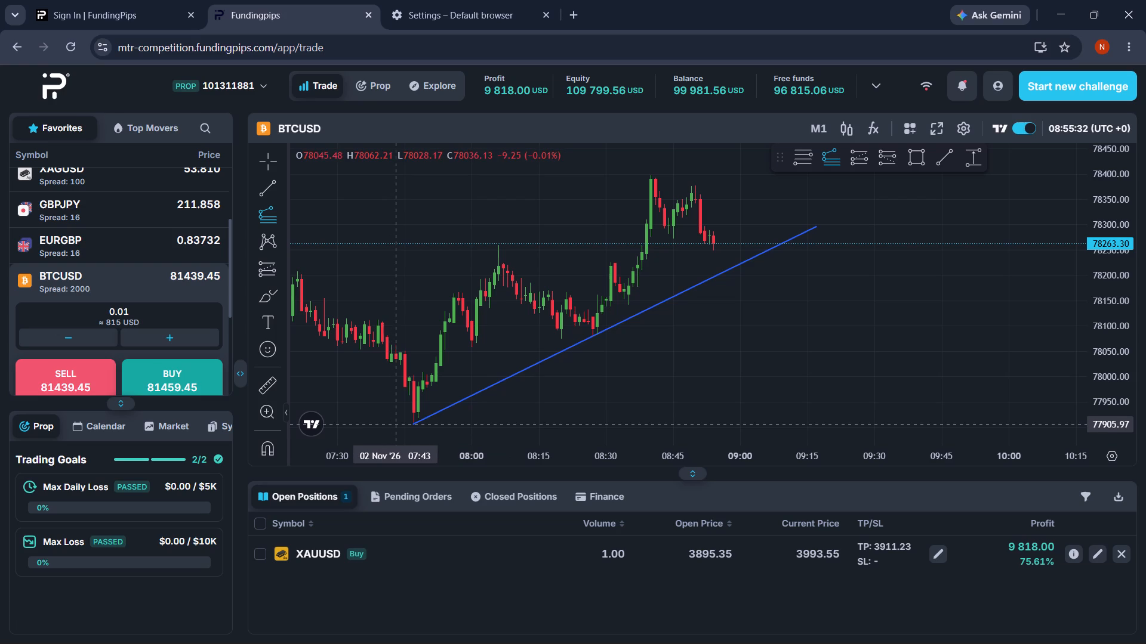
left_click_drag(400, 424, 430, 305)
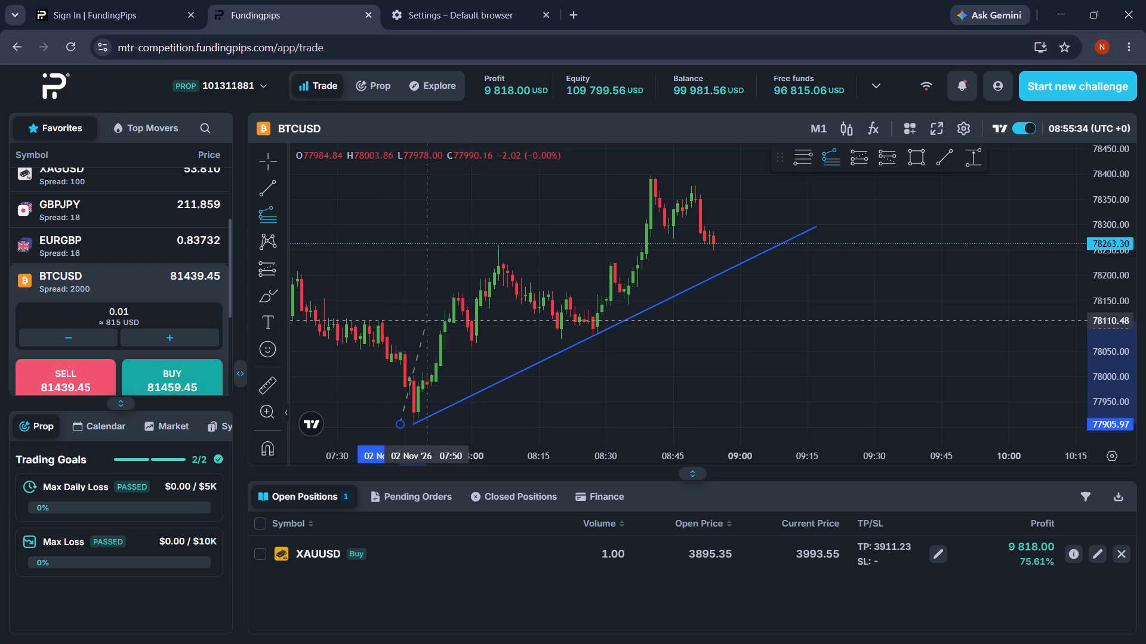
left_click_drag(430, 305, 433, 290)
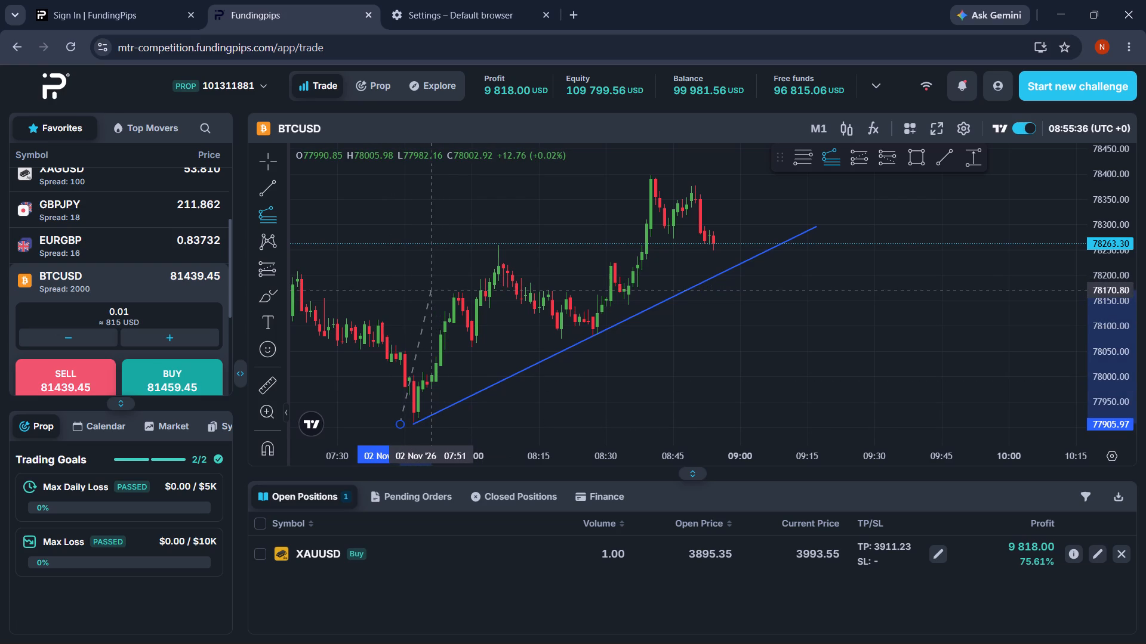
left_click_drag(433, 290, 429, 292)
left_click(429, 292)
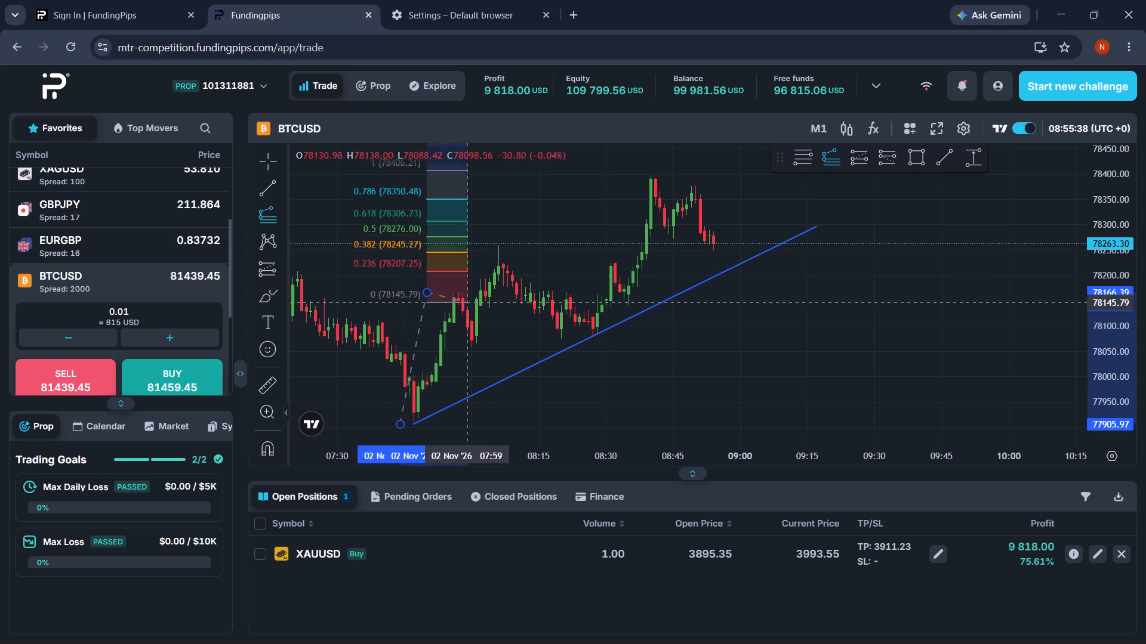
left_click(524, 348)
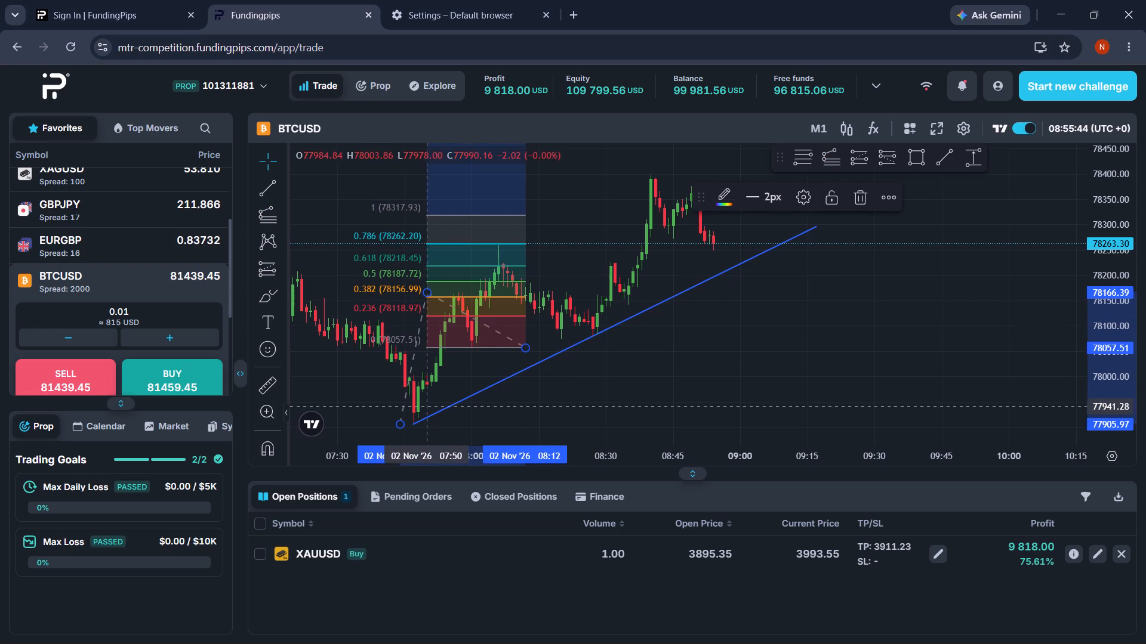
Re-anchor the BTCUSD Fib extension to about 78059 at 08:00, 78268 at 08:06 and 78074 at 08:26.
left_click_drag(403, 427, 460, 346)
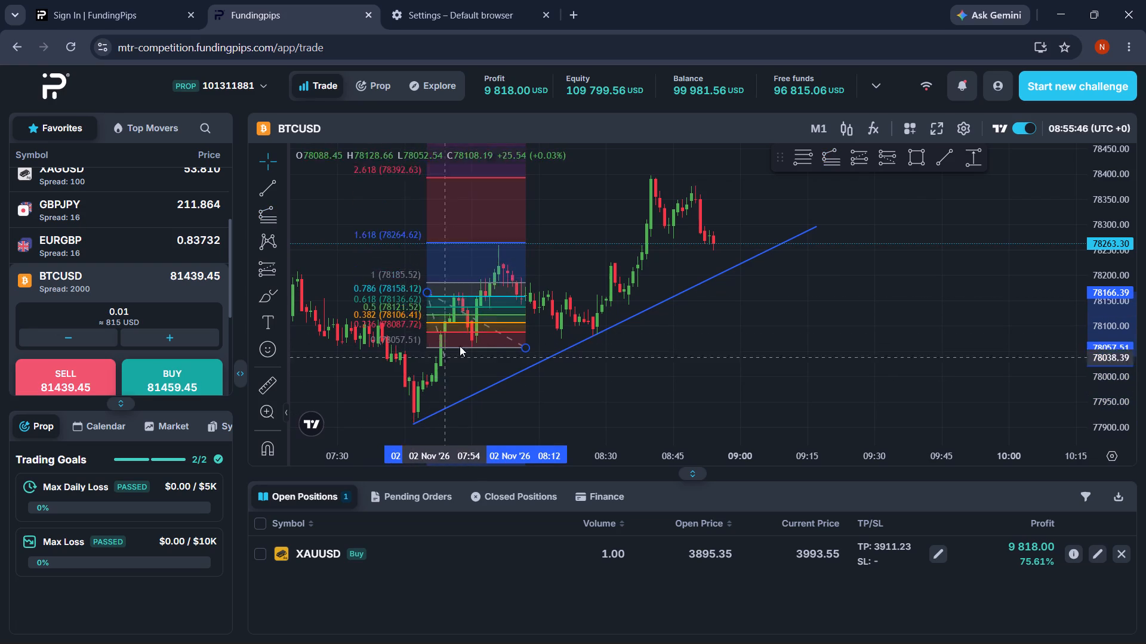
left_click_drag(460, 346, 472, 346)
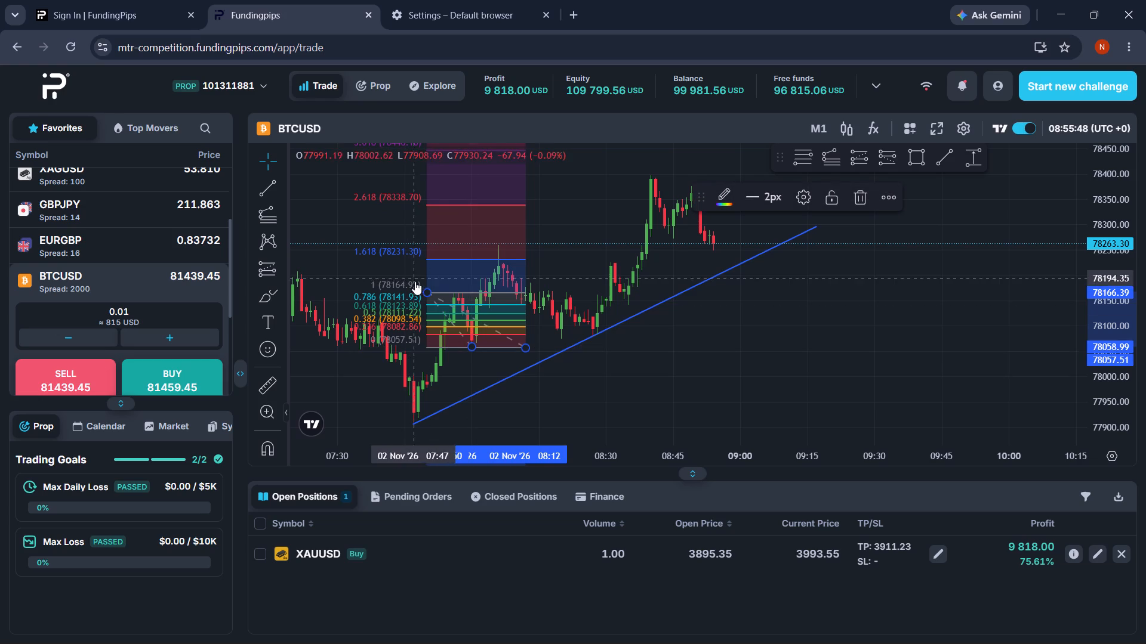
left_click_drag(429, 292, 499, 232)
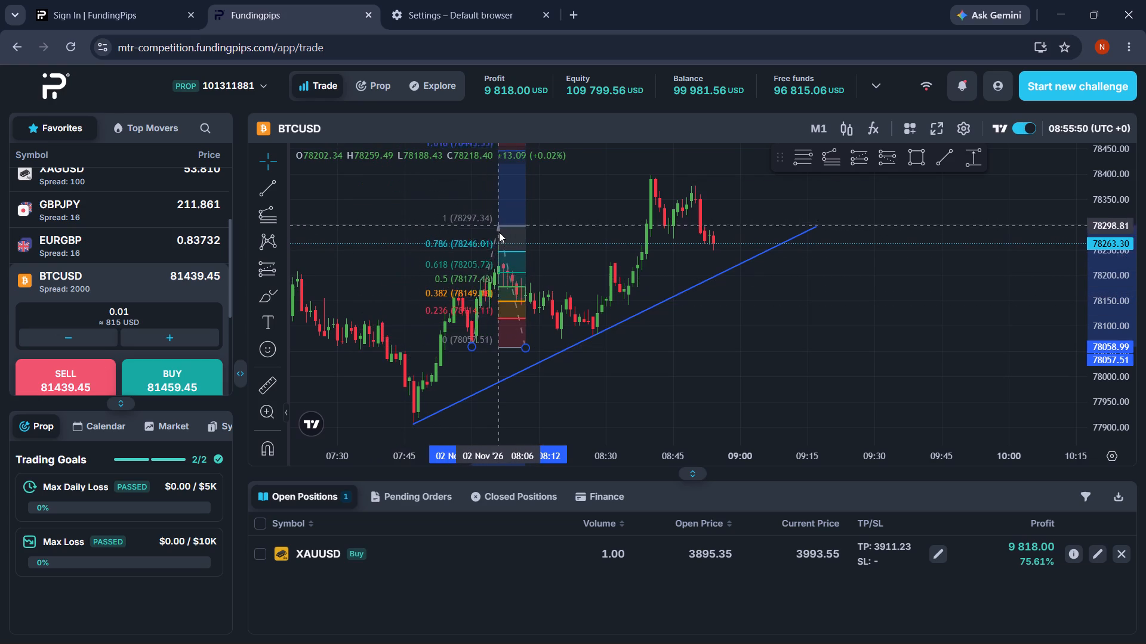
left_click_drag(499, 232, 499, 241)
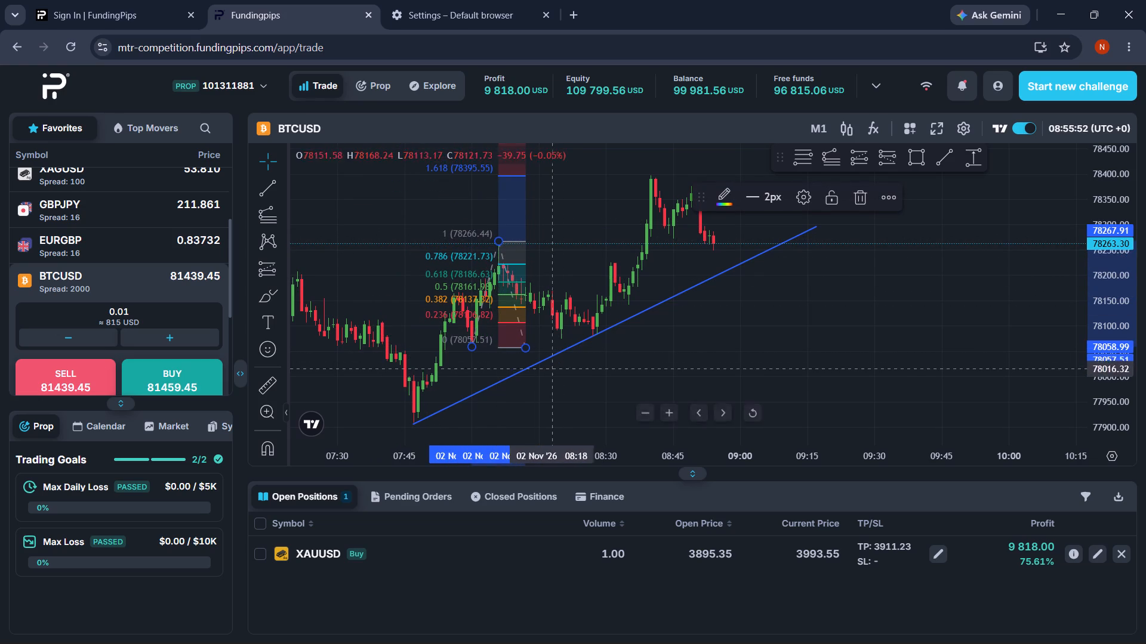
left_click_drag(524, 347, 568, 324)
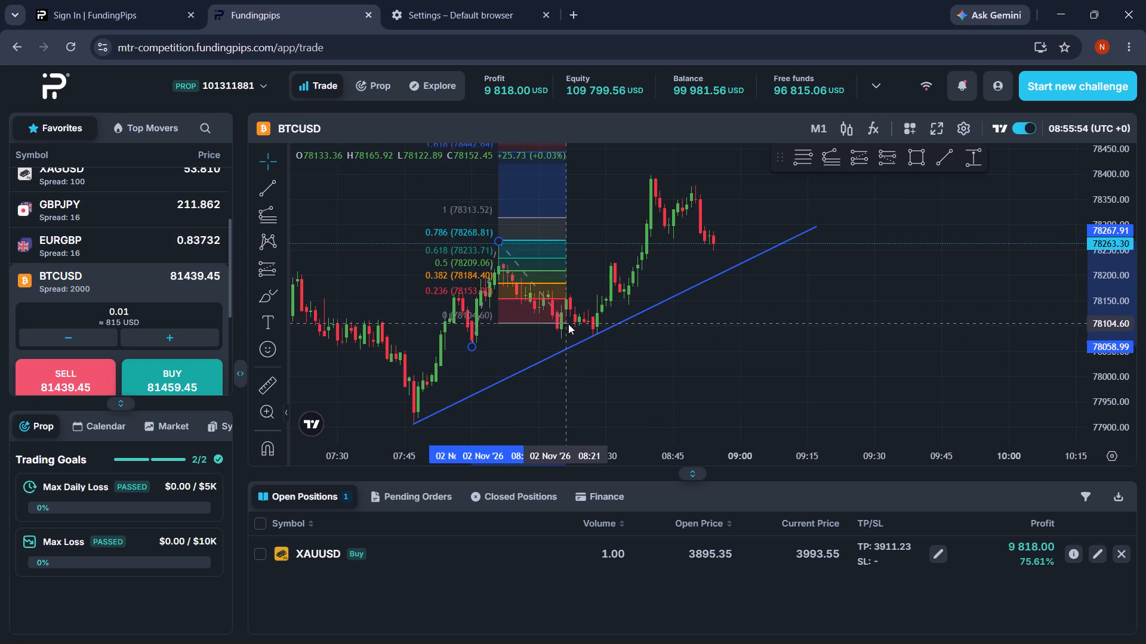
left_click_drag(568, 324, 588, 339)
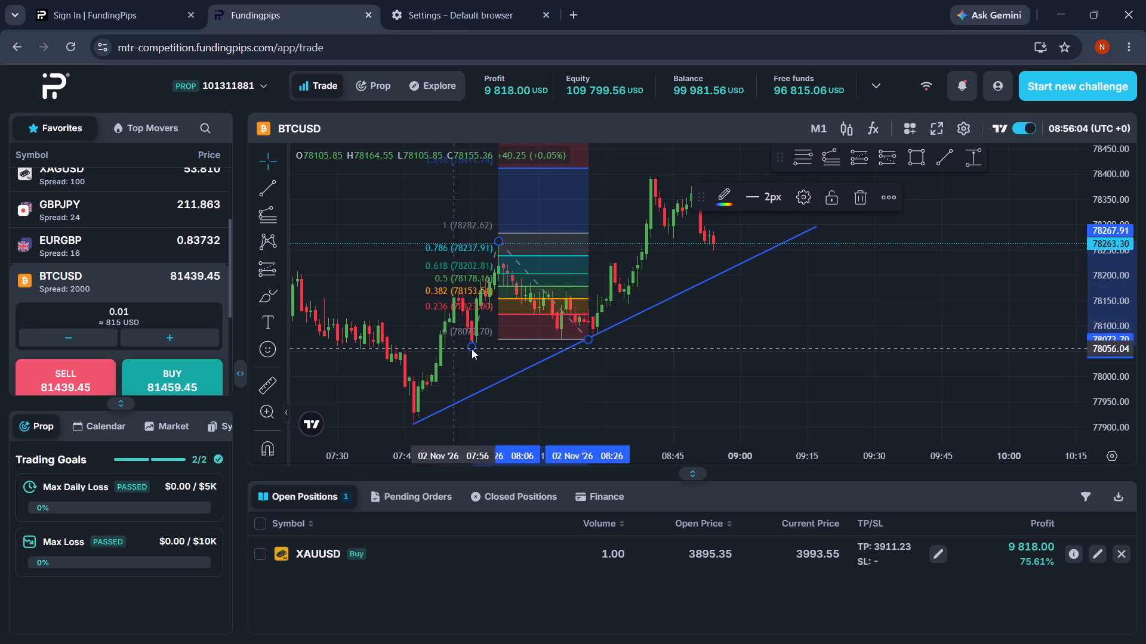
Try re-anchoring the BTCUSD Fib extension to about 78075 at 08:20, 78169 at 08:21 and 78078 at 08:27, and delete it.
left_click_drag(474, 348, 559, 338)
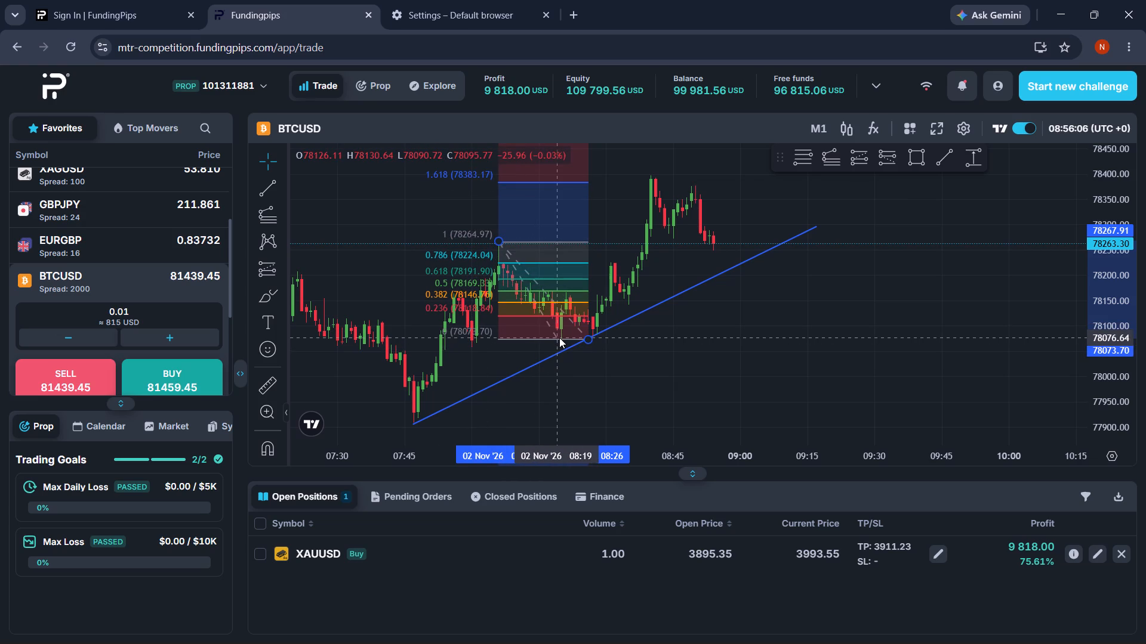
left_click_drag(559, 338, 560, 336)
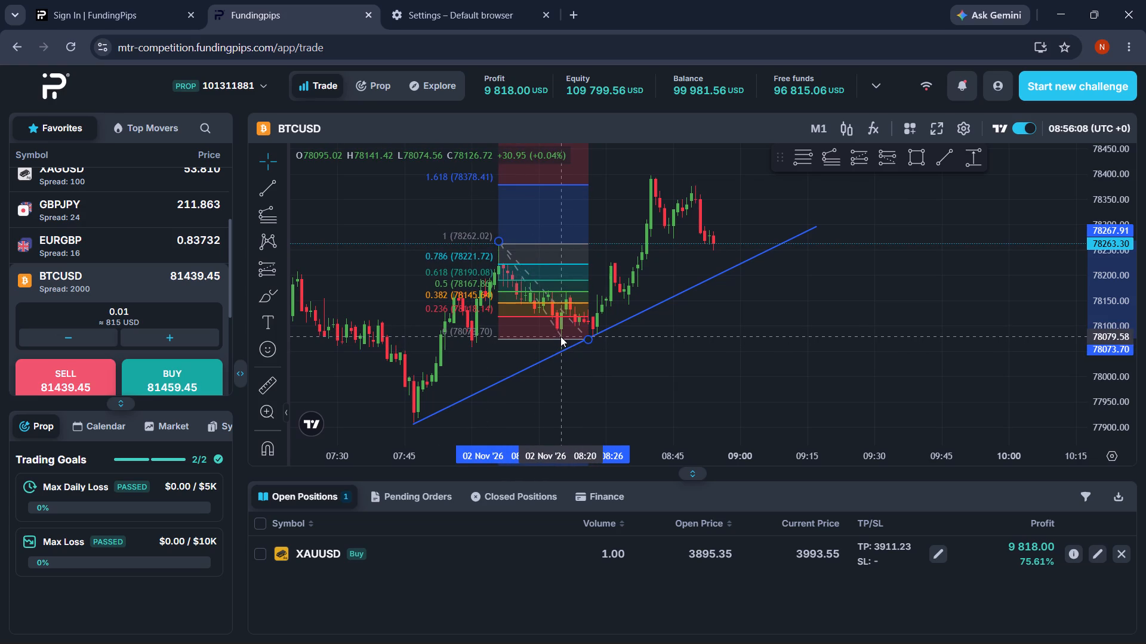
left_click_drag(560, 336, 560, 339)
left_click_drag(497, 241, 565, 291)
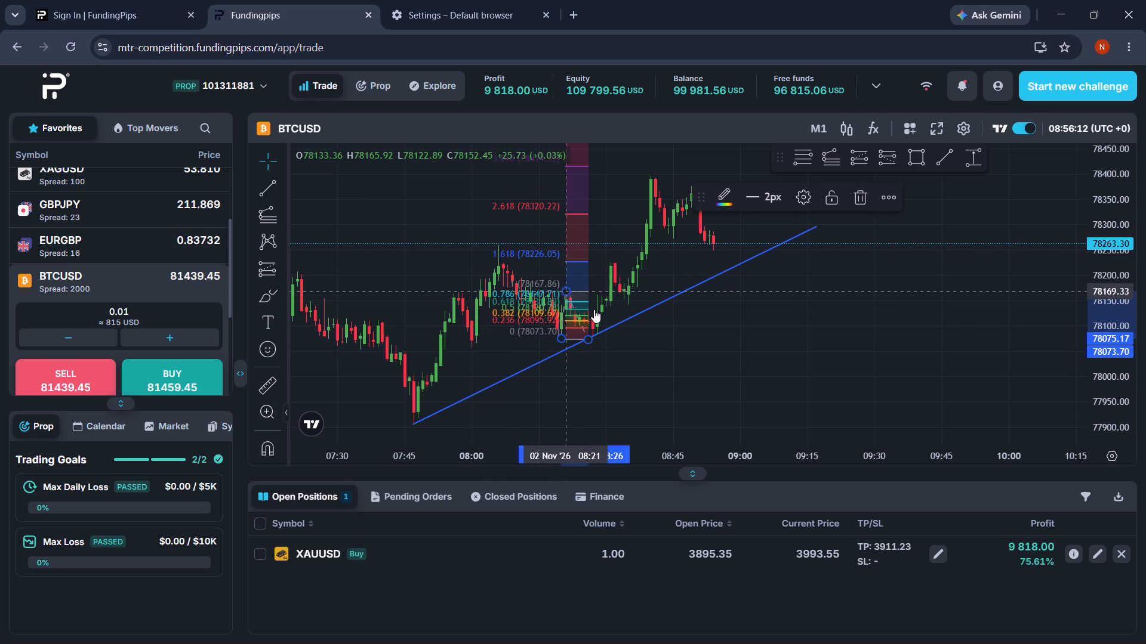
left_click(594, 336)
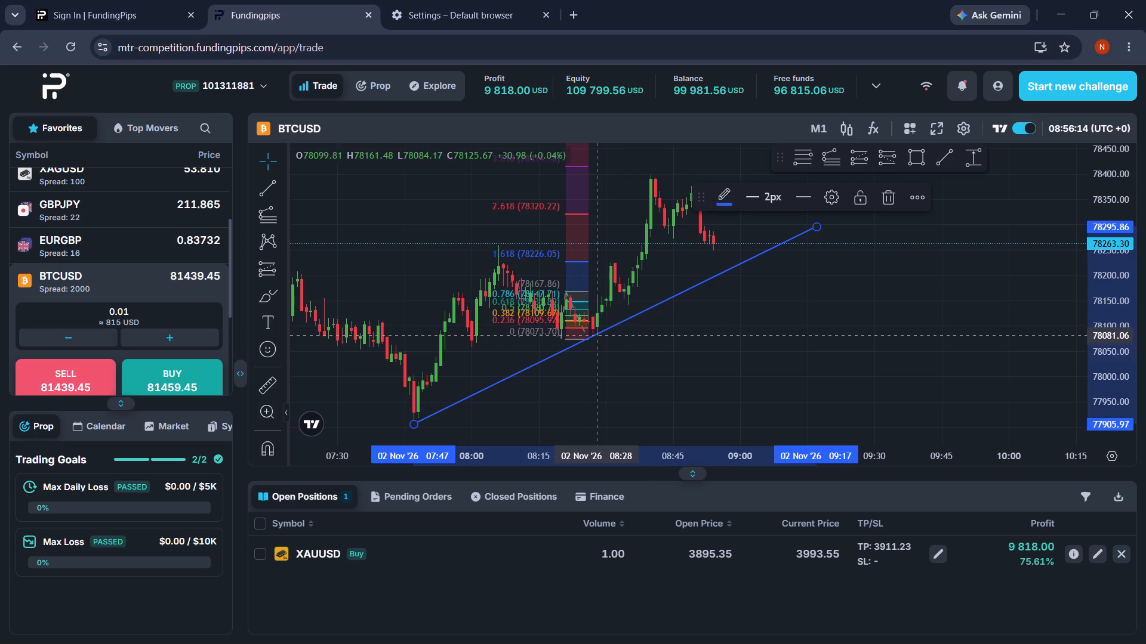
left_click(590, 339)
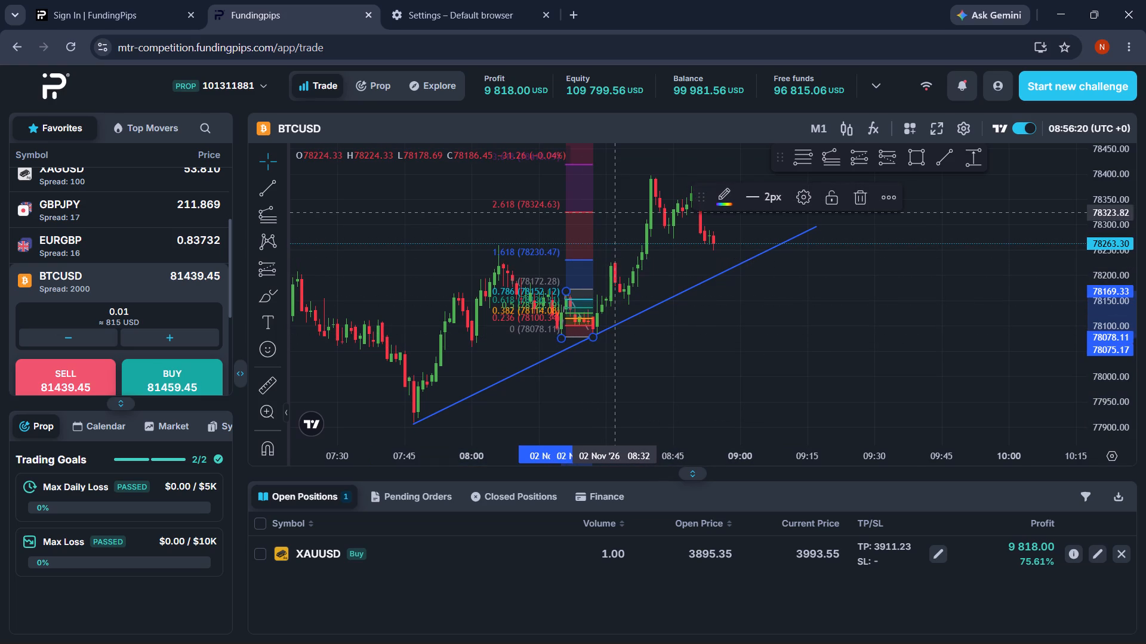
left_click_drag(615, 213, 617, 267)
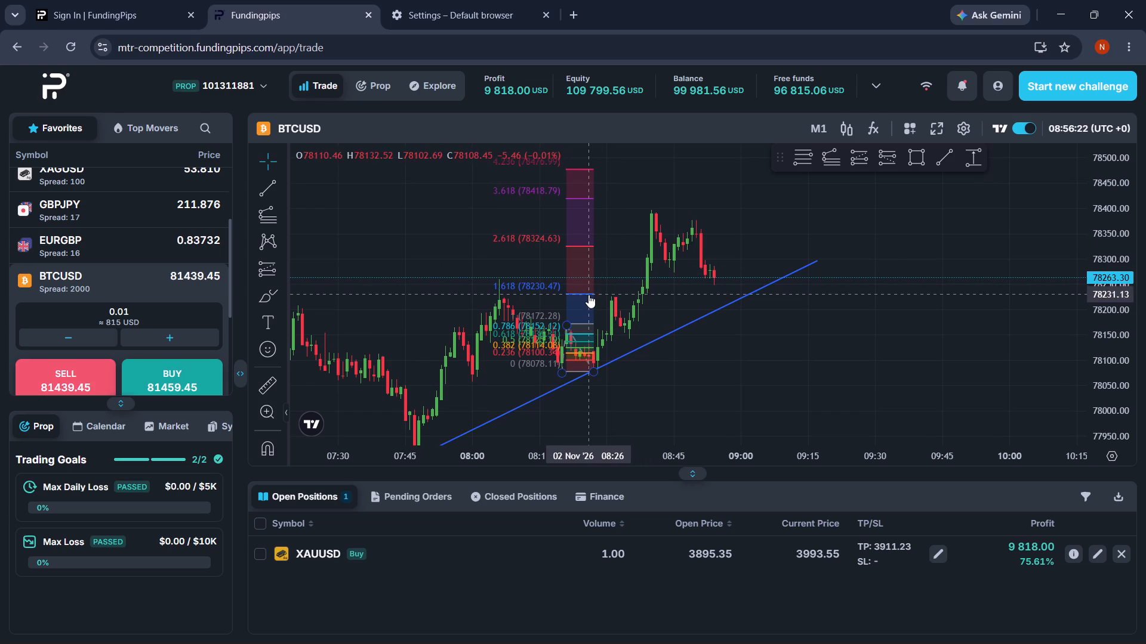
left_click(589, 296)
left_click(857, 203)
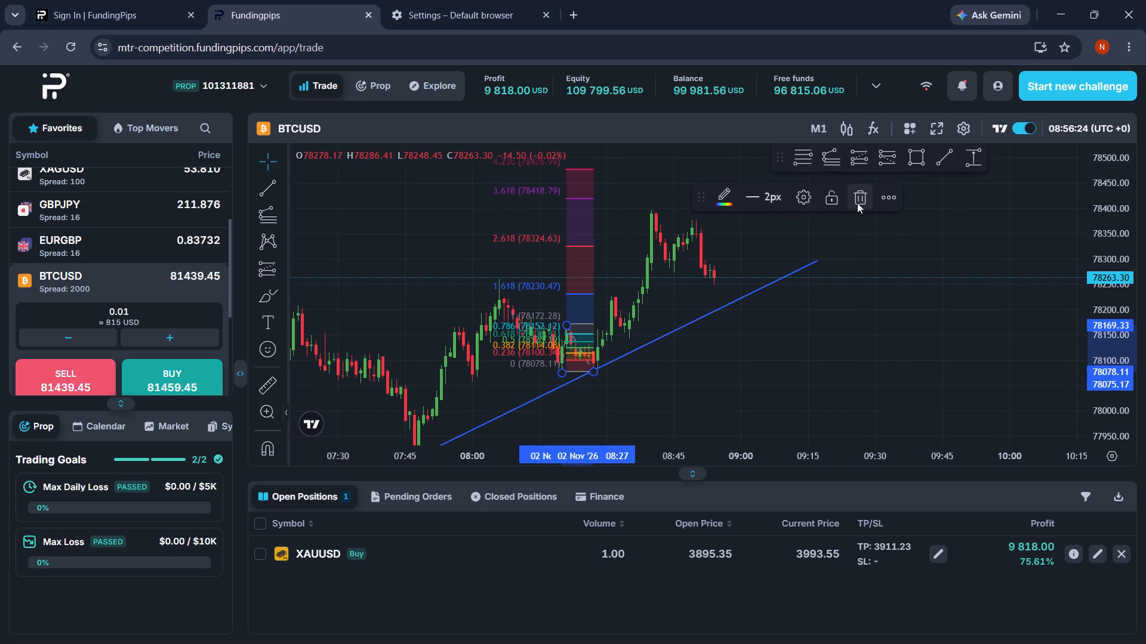
Look at the XAUUSD M30 chart, bring up AUDUSD from the favourite symbols and examine its recent M1 price action.
scroll(145, 228, "up", 1)
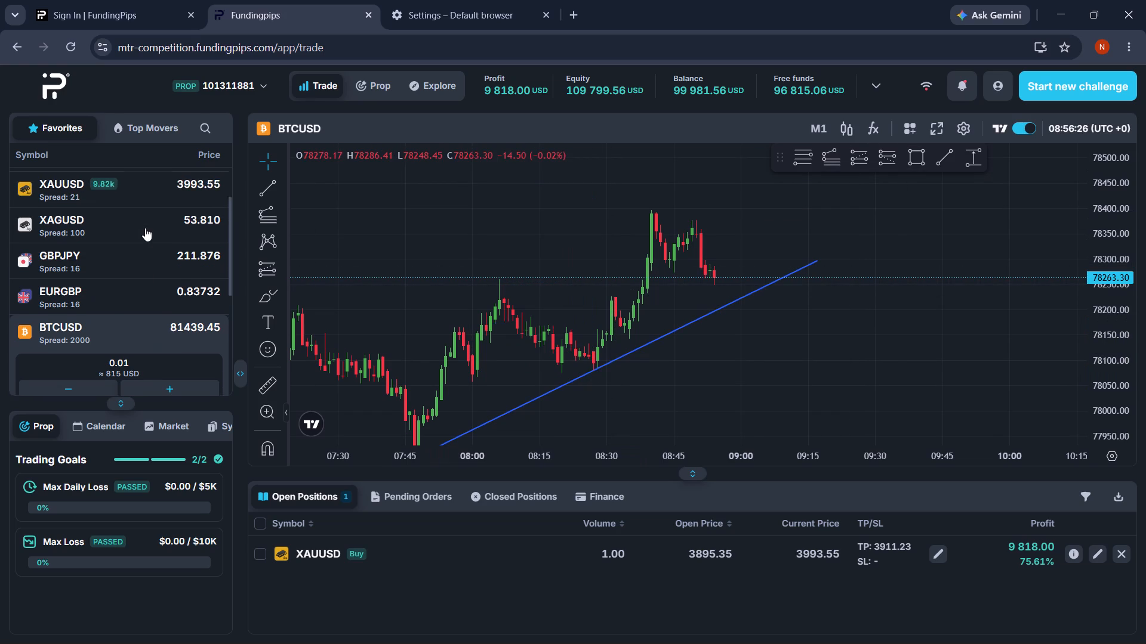
scroll(145, 228, "up", 1)
left_click(133, 249)
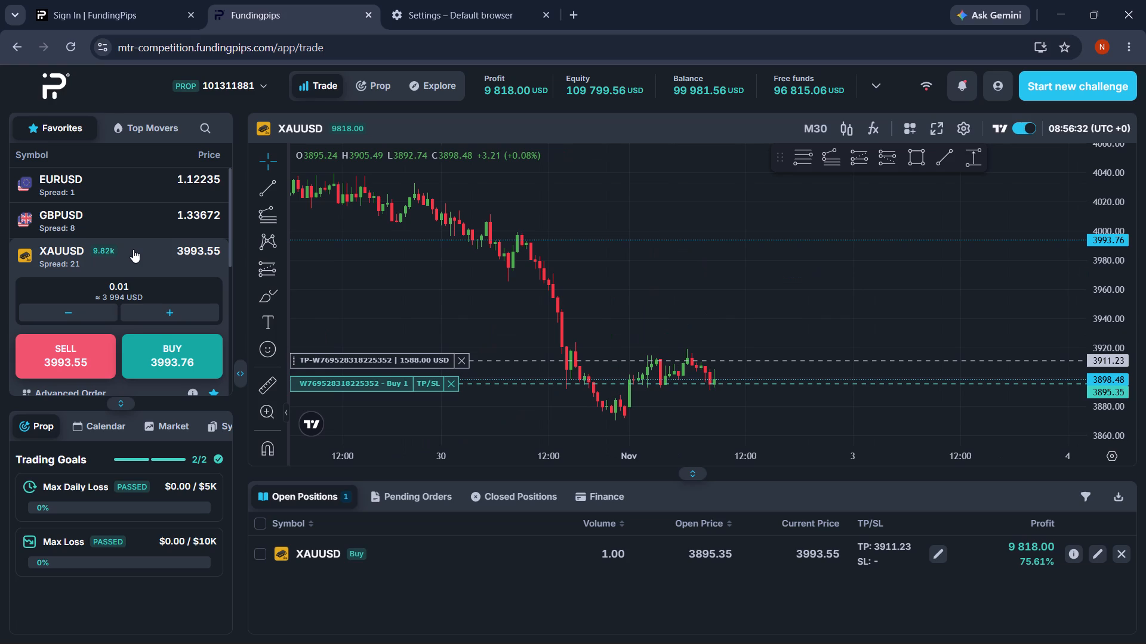
scroll(125, 299, "down", 2)
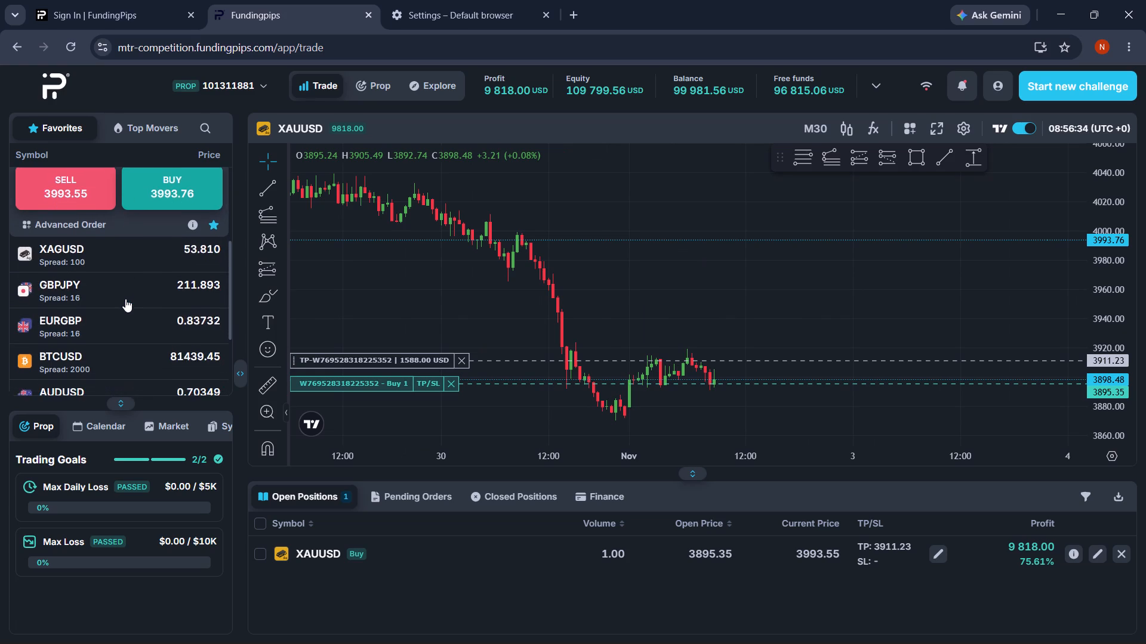
scroll(125, 299, "down", 3)
left_click(125, 299)
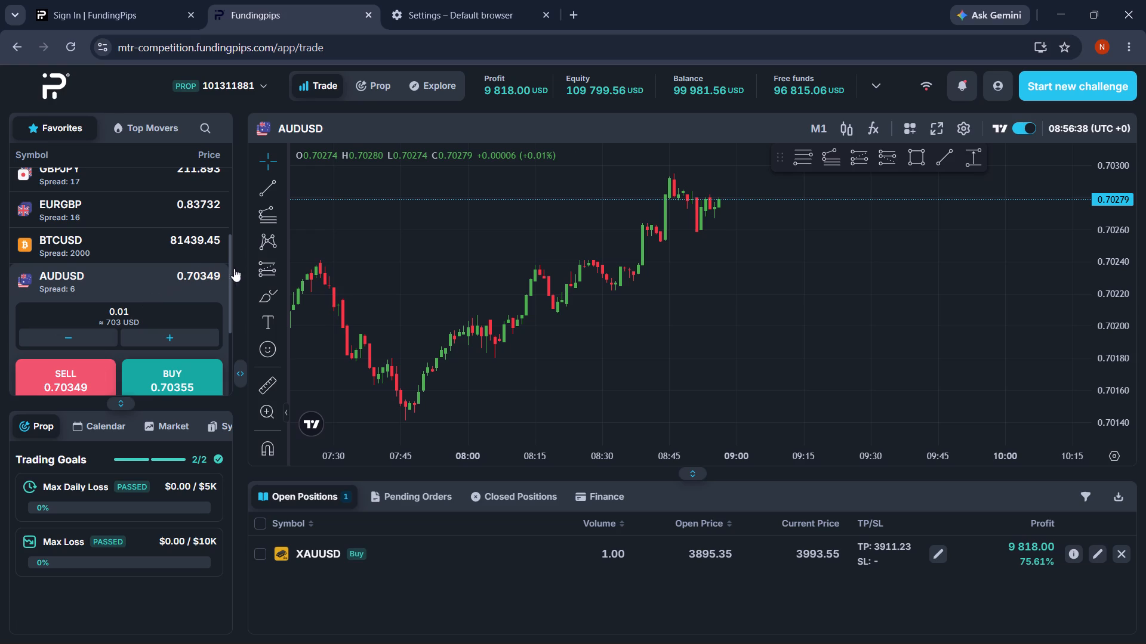
left_click_drag(504, 244, 492, 203)
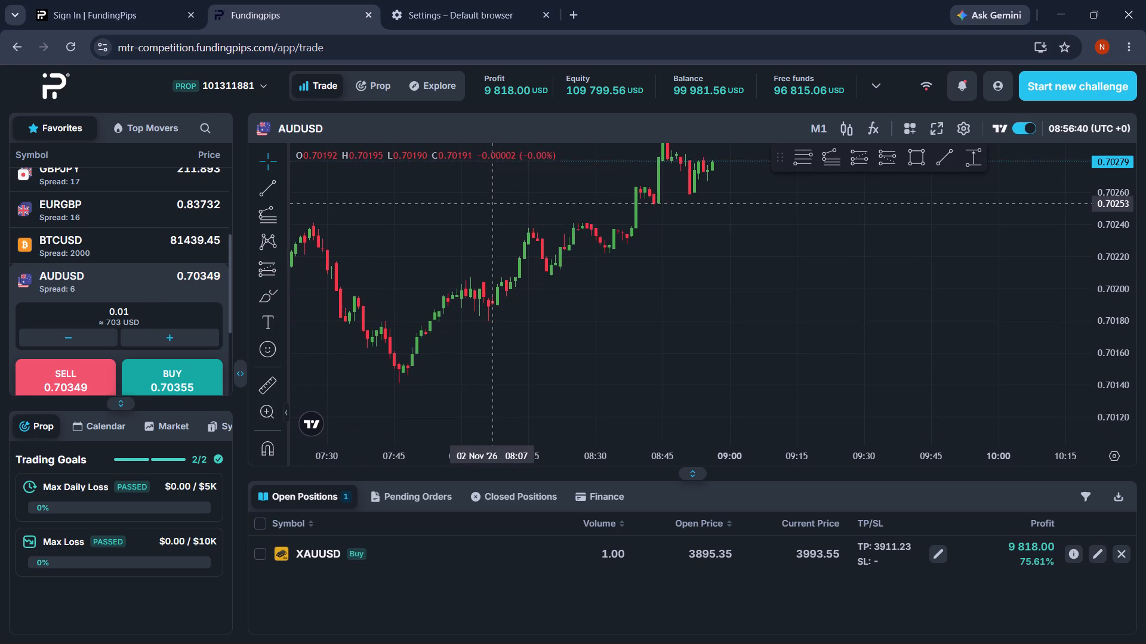
left_click_drag(492, 203, 479, 264)
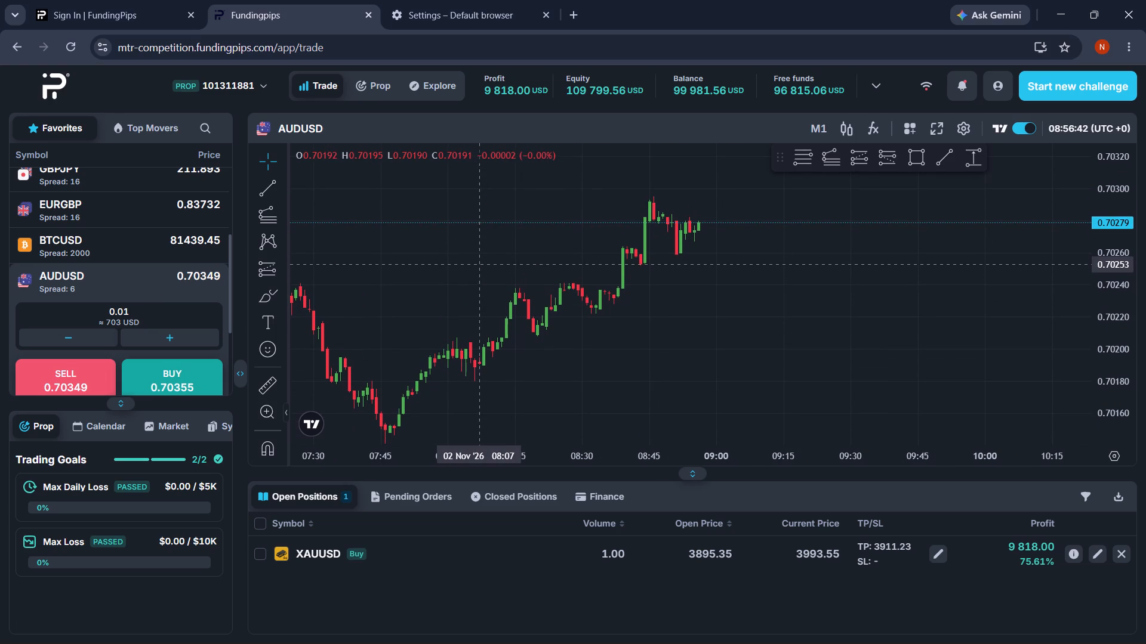
left_click(479, 264)
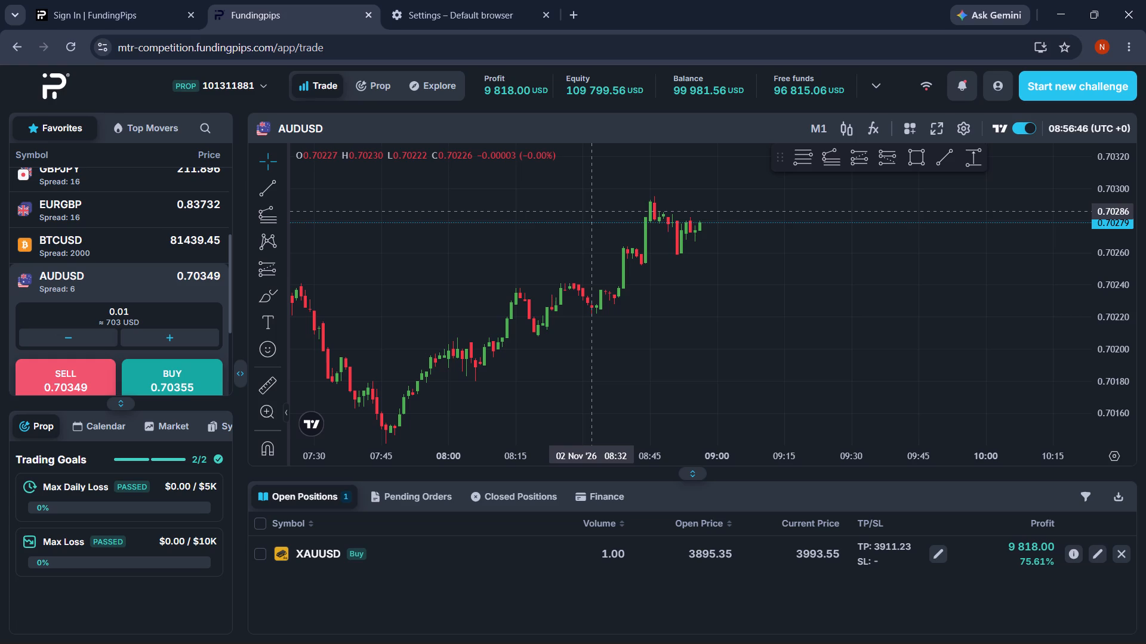
Draw a rising trend line under the AUDUSD lows from about 0.70142 at 07:46 to about 0.70286 at 09:11.
left_click(942, 149)
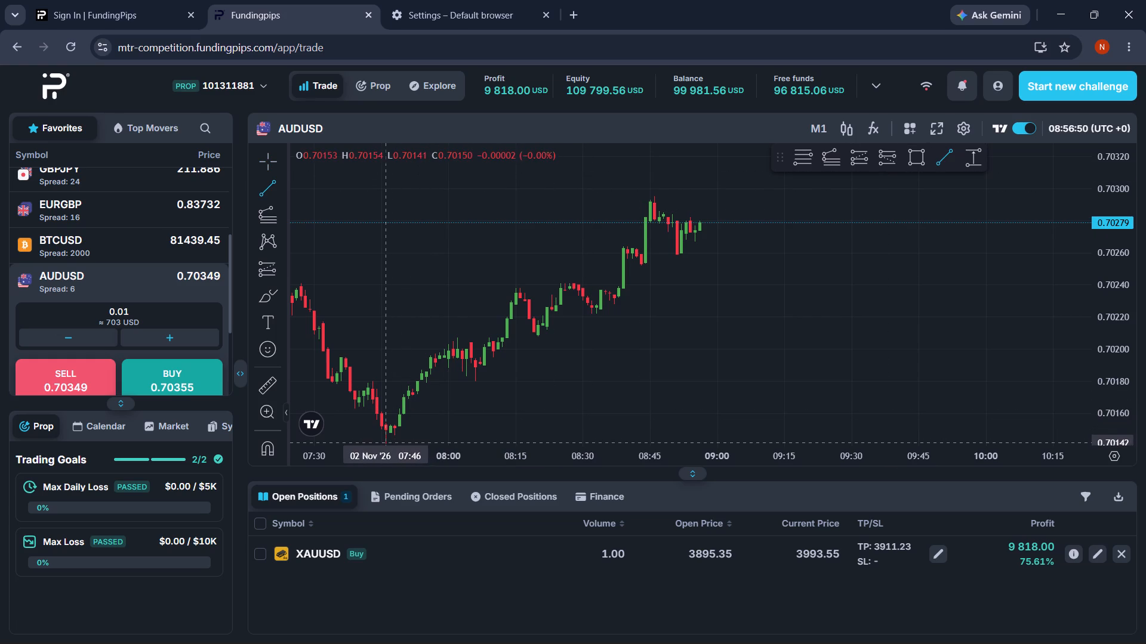
left_click_drag(385, 443, 681, 252)
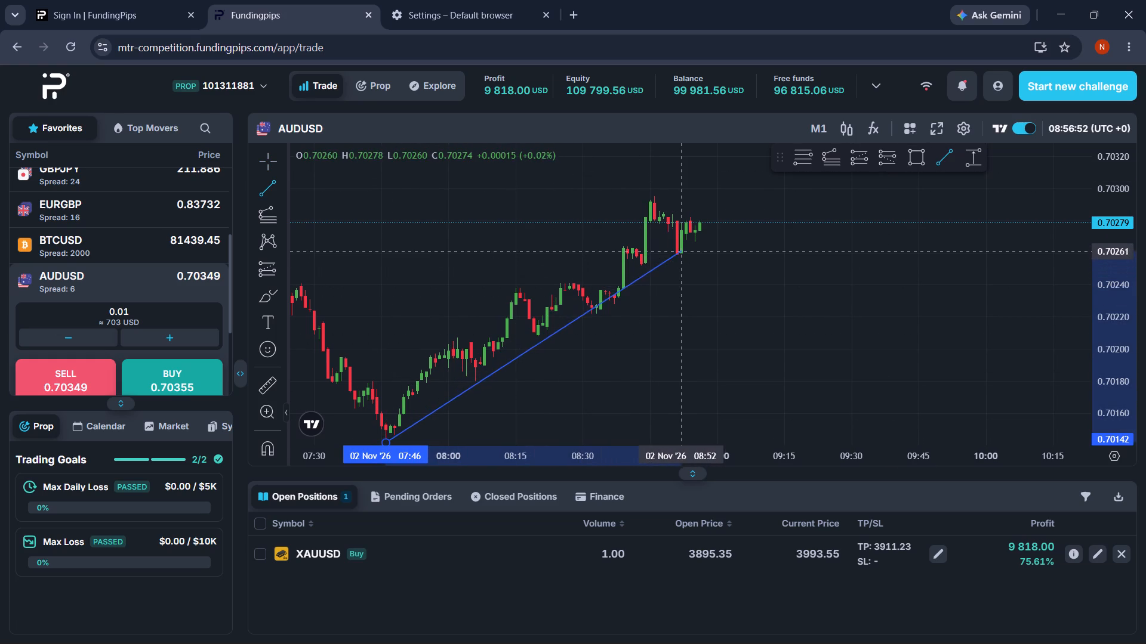
left_click(713, 246)
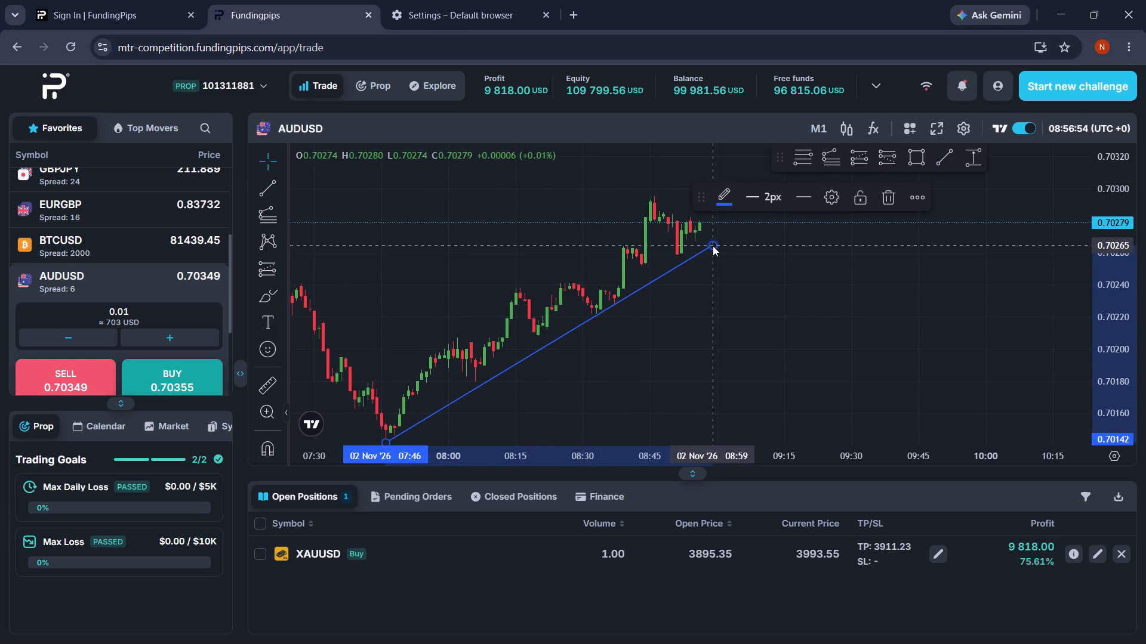
left_click_drag(713, 246, 760, 219)
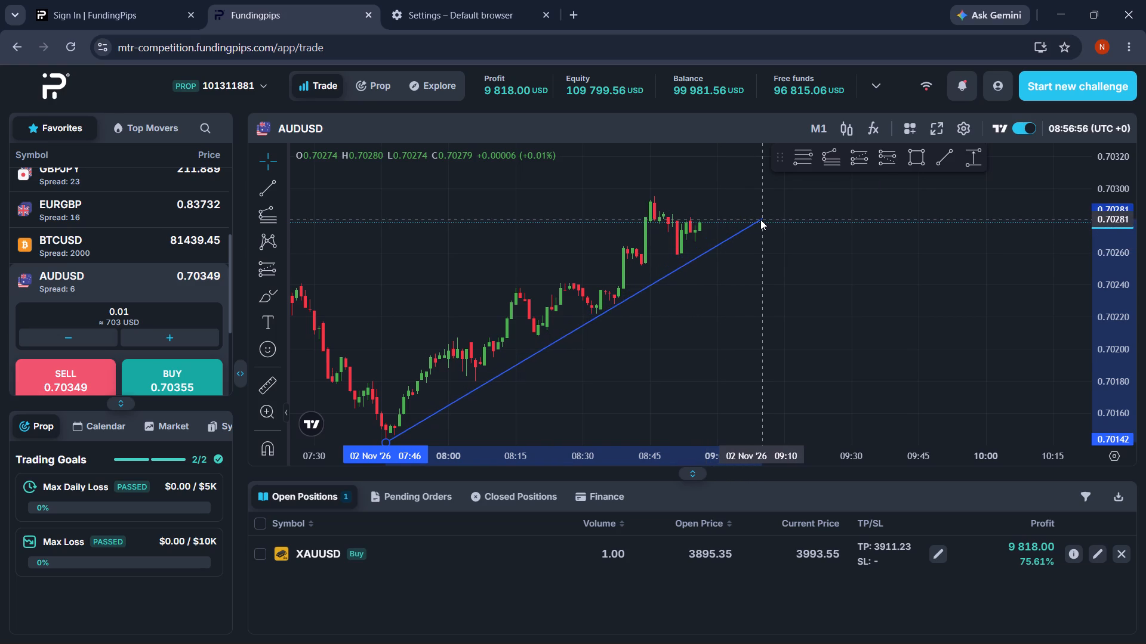
left_click_drag(760, 219, 765, 213)
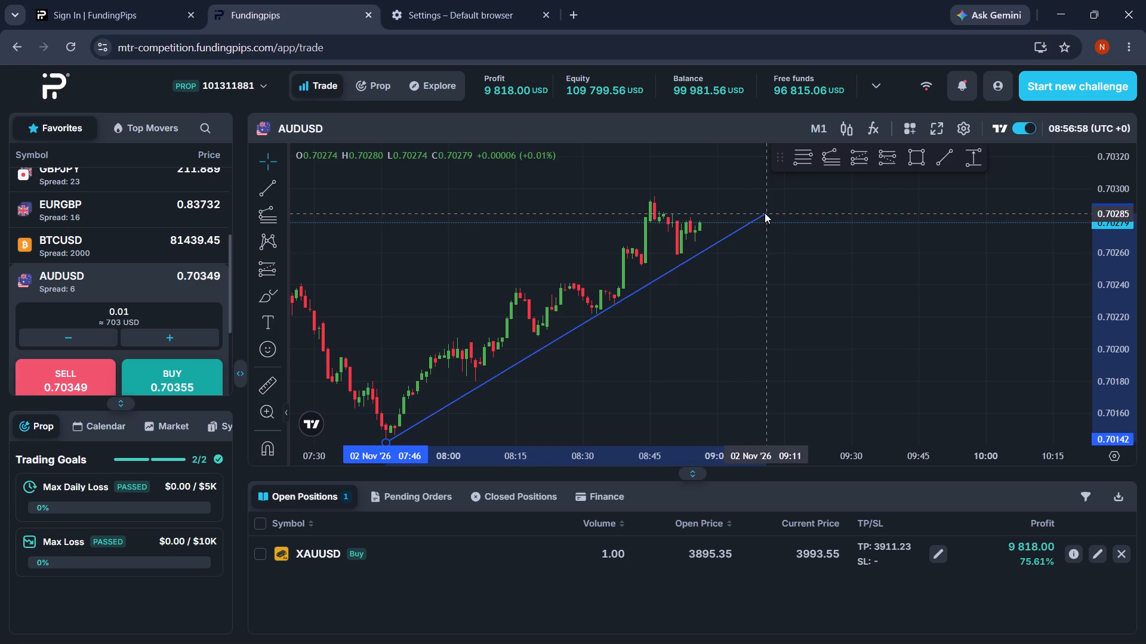
left_click_drag(765, 213, 768, 211)
left_click(768, 211)
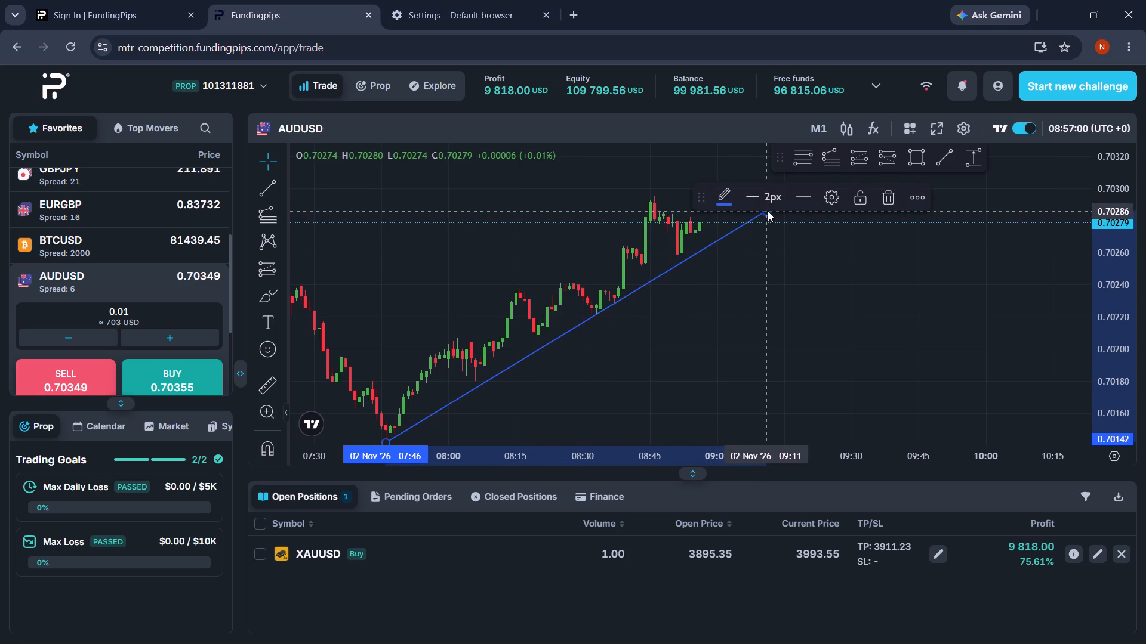
left_click_drag(788, 223, 794, 185)
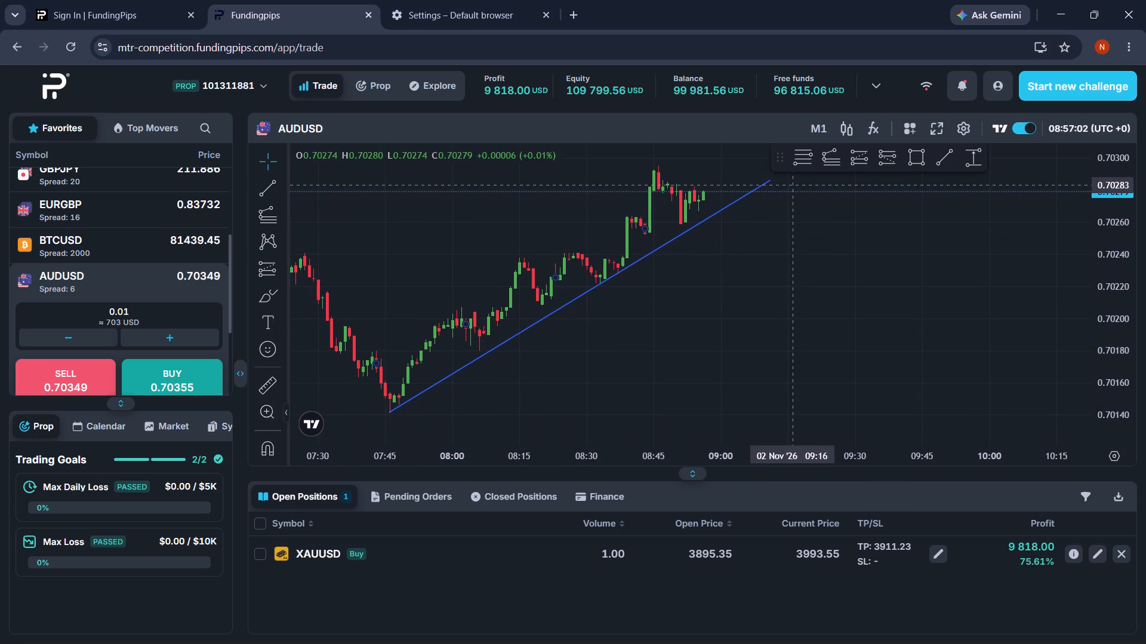
left_click_drag(657, 313, 670, 385)
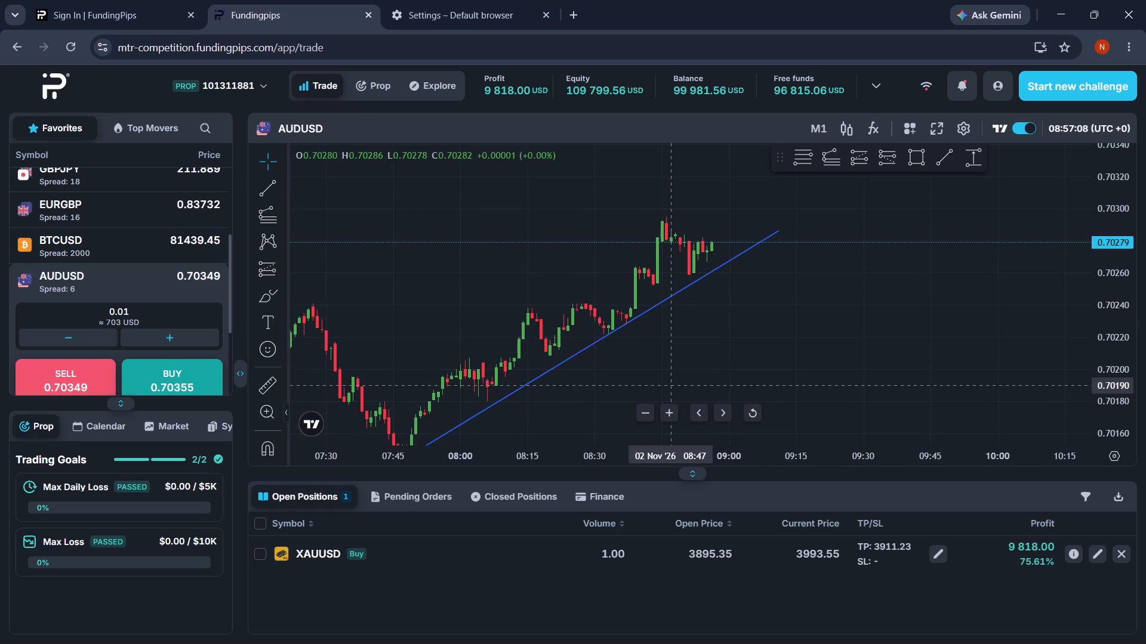
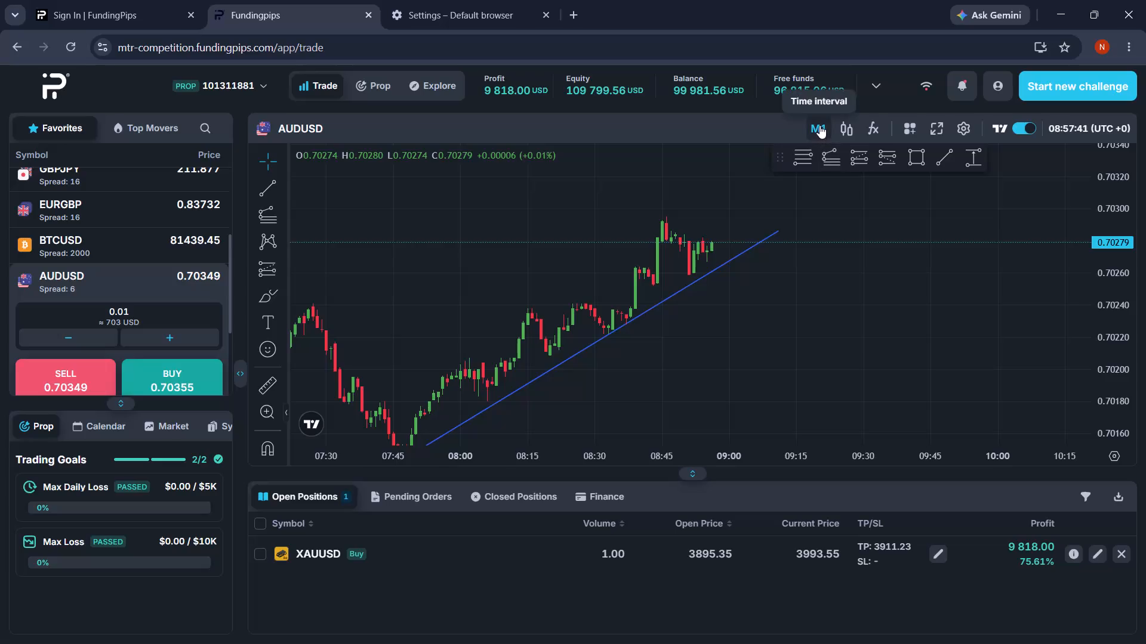
Switch the AUDUSD chart to the M15 time interval.
left_click(829, 237)
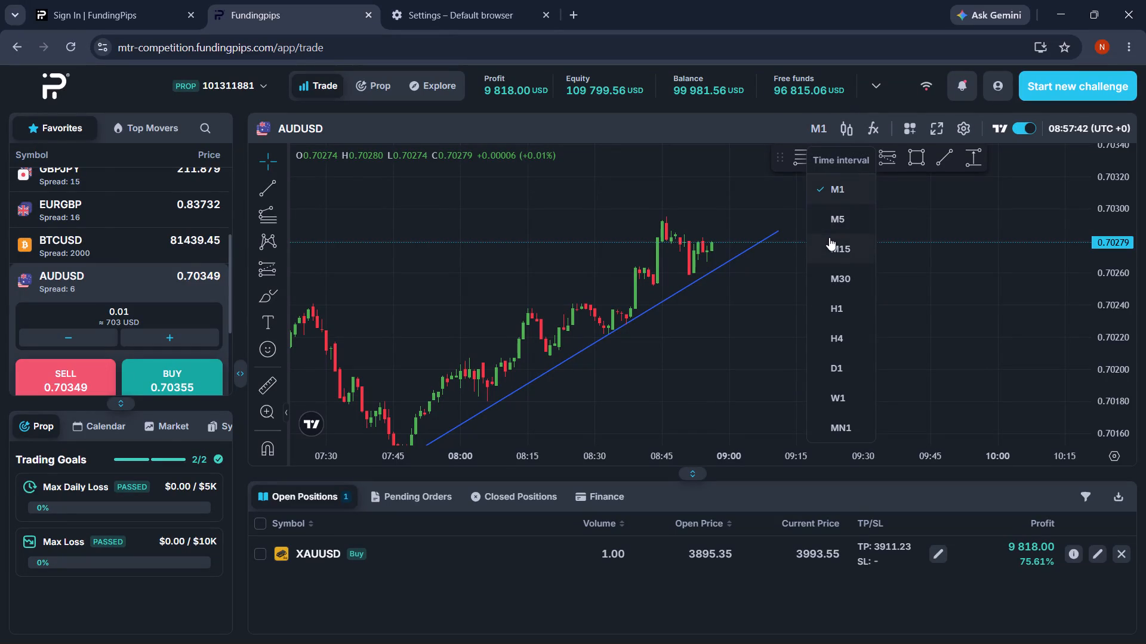
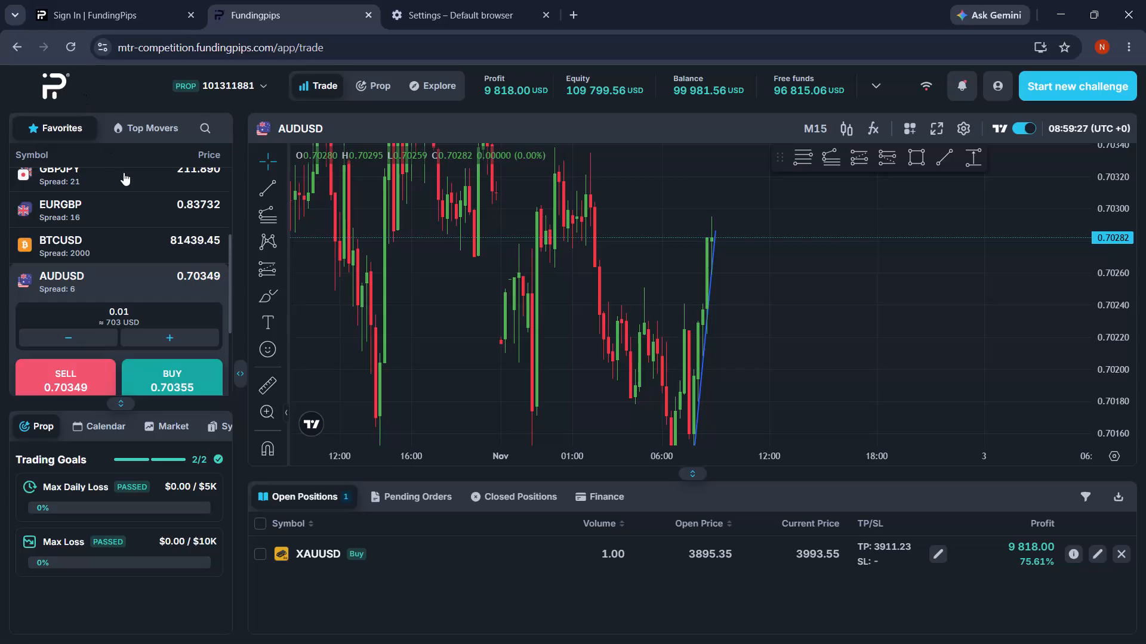
Open the XAUUSD chart from the favorites watchlist in place of AUDUSD.
scroll(124, 172, "up", 3)
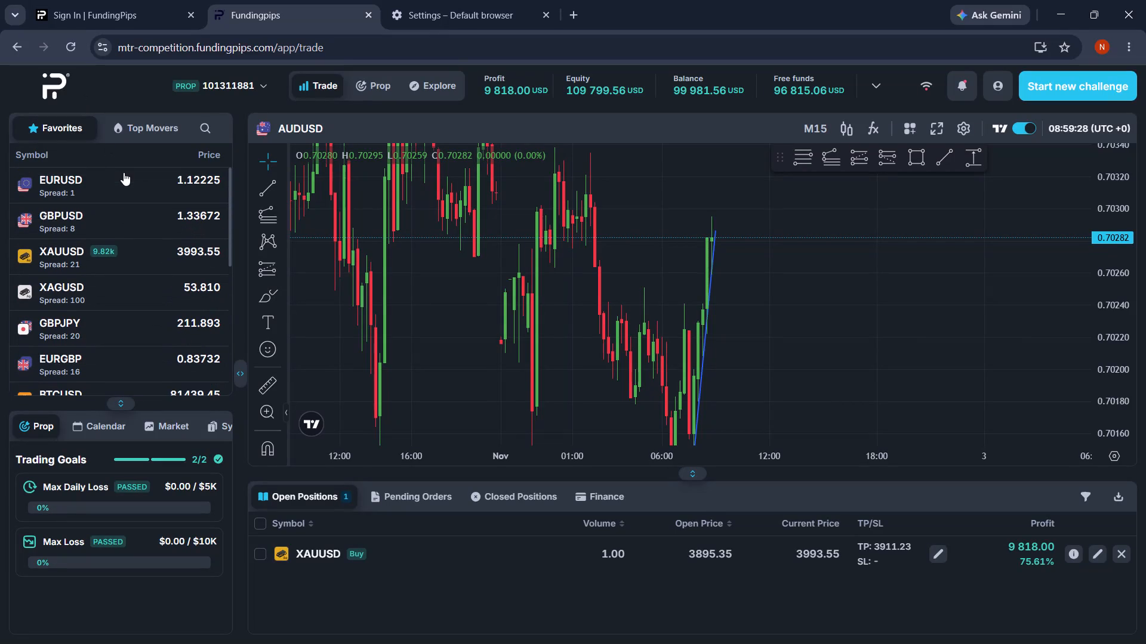
left_click(143, 256)
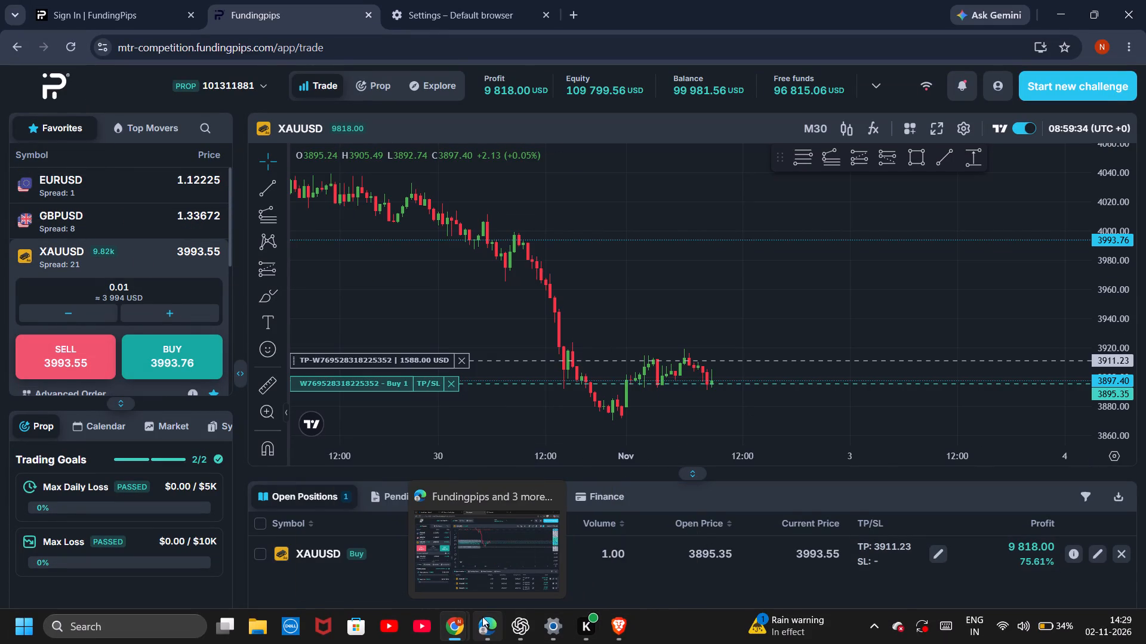
Switch to the Microsoft Edge window with the other FundingPips account to view its XAUUSD chart and open positions.
left_click(485, 576)
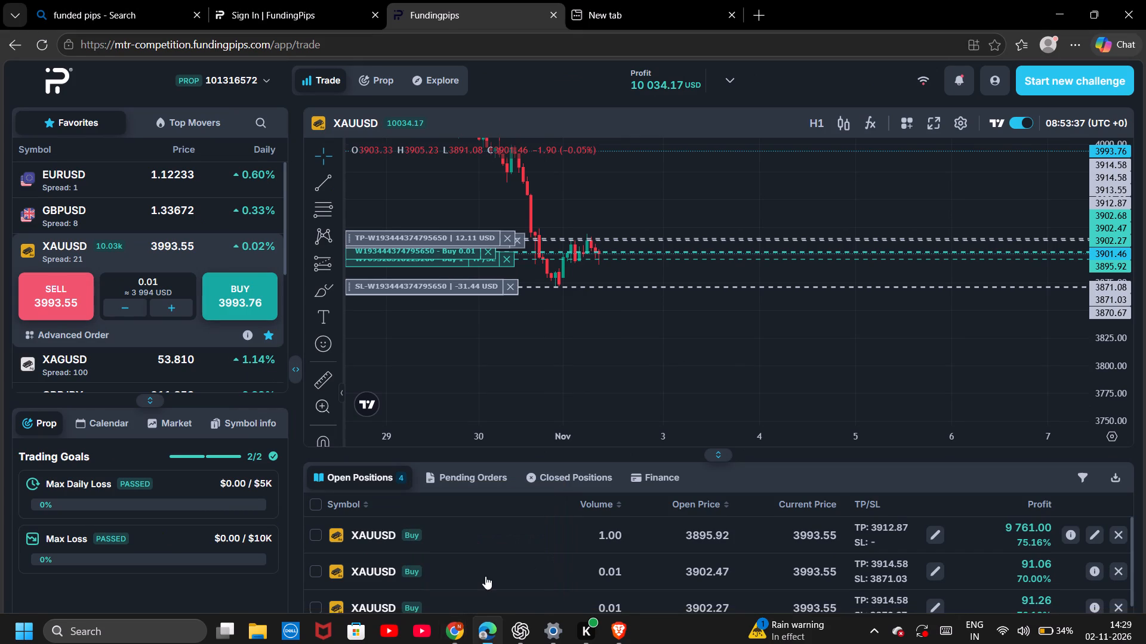
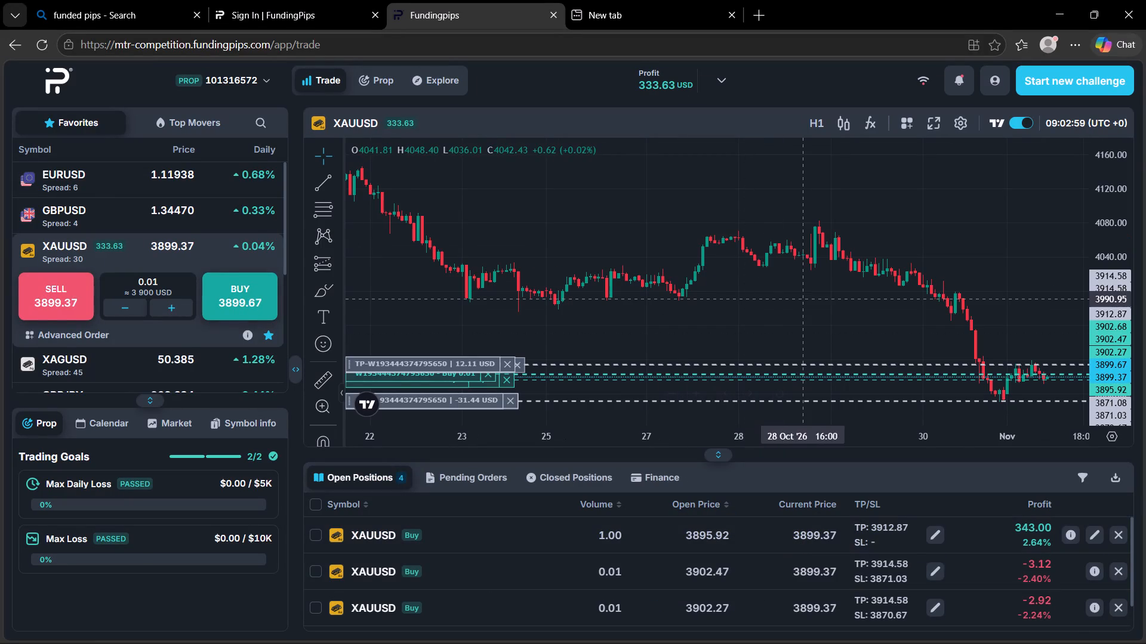
Switch to the Google Chrome window to examine the other account's latest XAUUSD M30 candles and open buy position.
left_click_drag(805, 299, 597, 299)
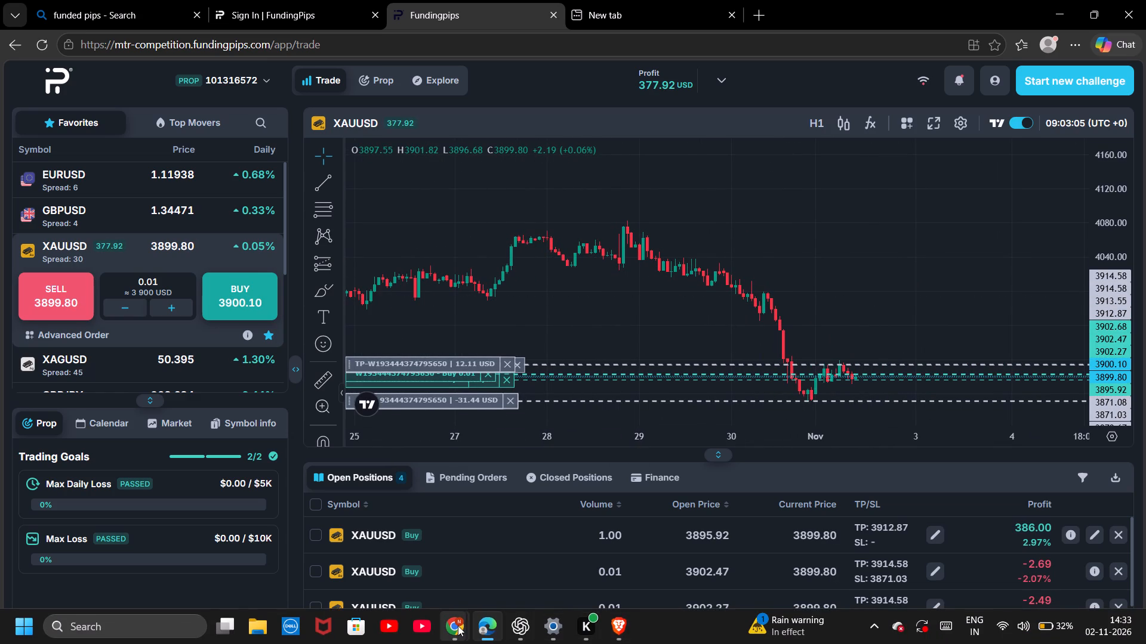
left_click(515, 568)
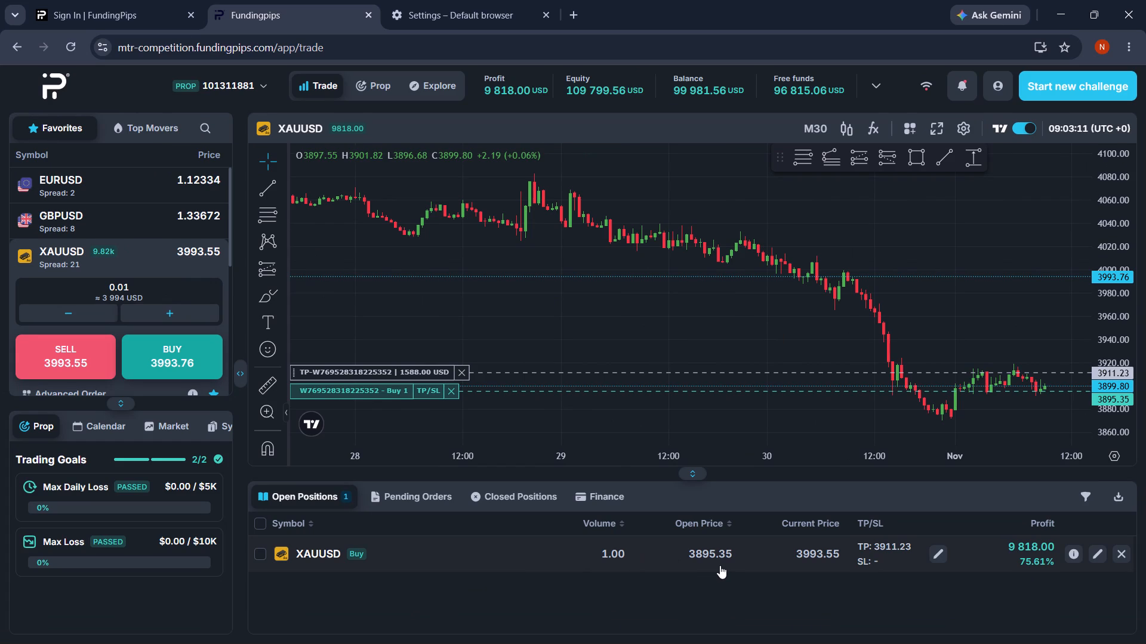
left_click_drag(777, 308, 546, 356)
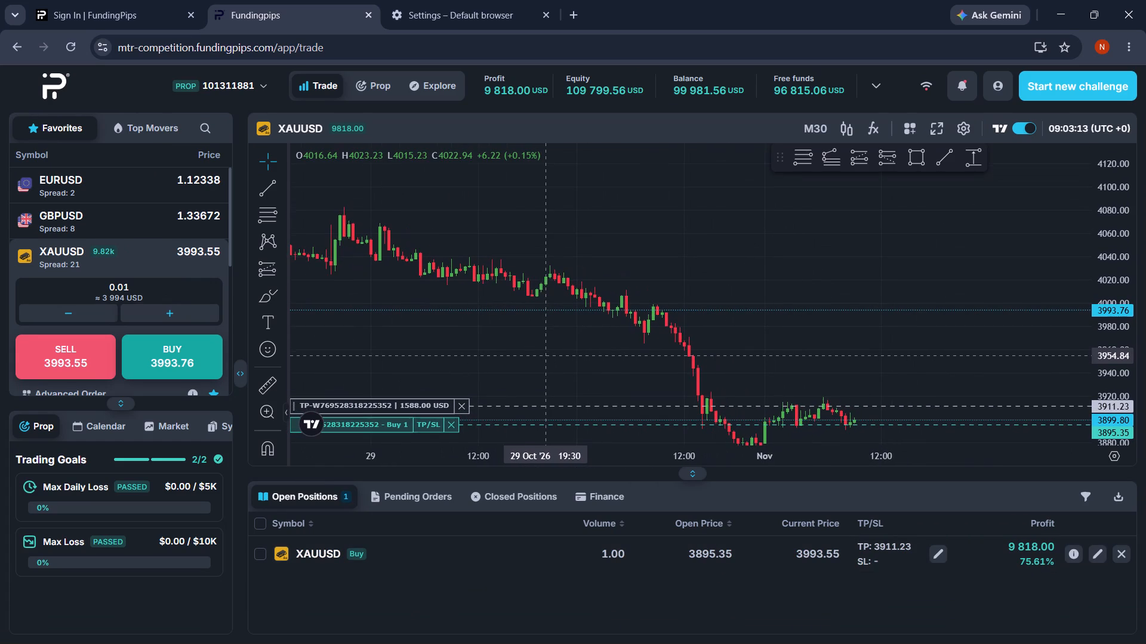
left_click_drag(546, 356, 544, 352)
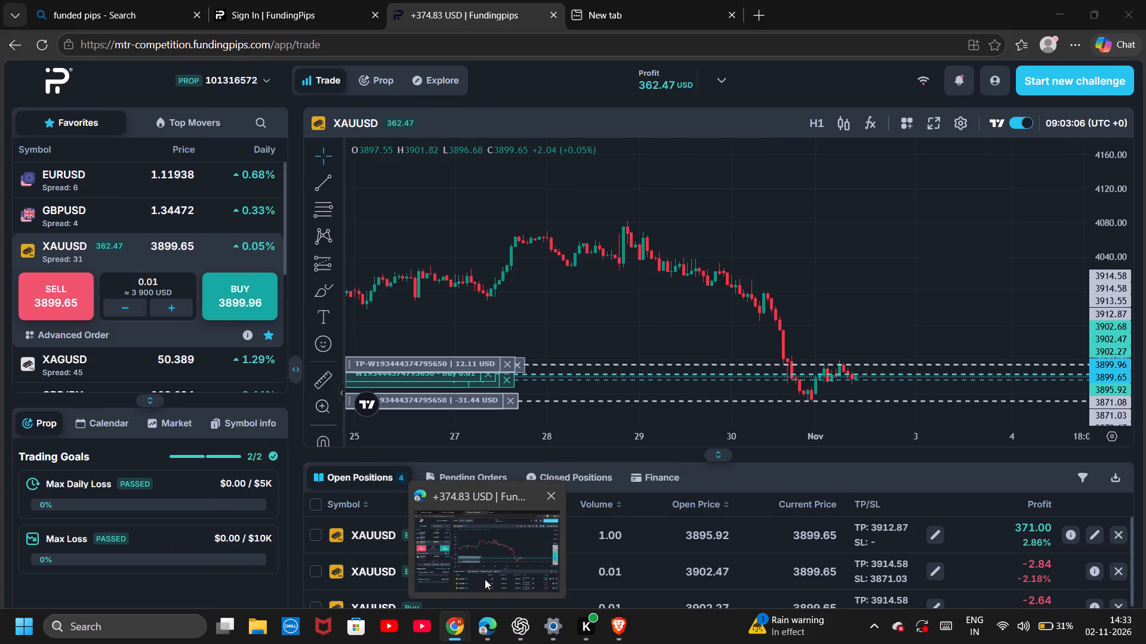
Switch back to Microsoft Edge and examine the XAUUSD H1 price action closely around the open trades' entry, take-profit and stop-loss levels.
left_click(485, 579)
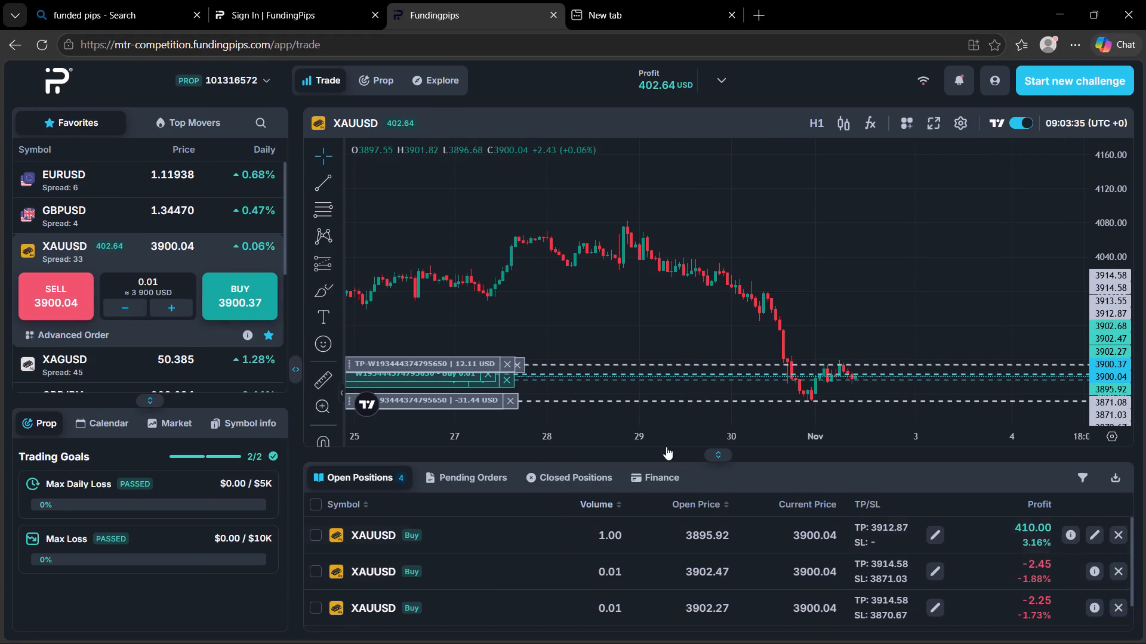
left_click_drag(575, 210, 363, 219)
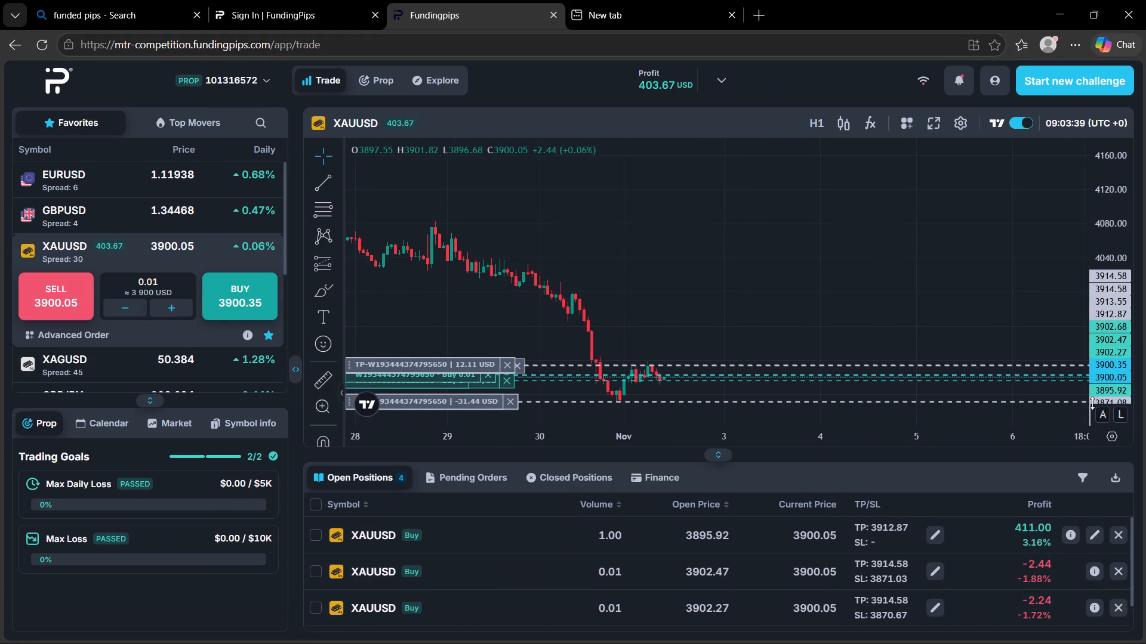
left_click(1102, 409)
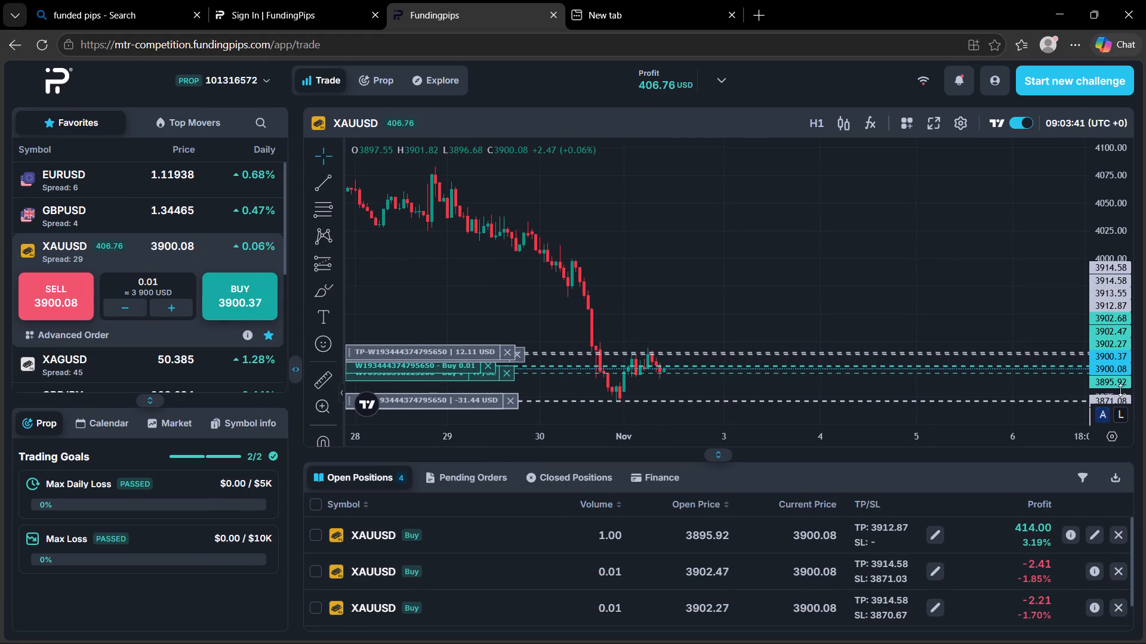
left_click_drag(1116, 362, 1088, 126)
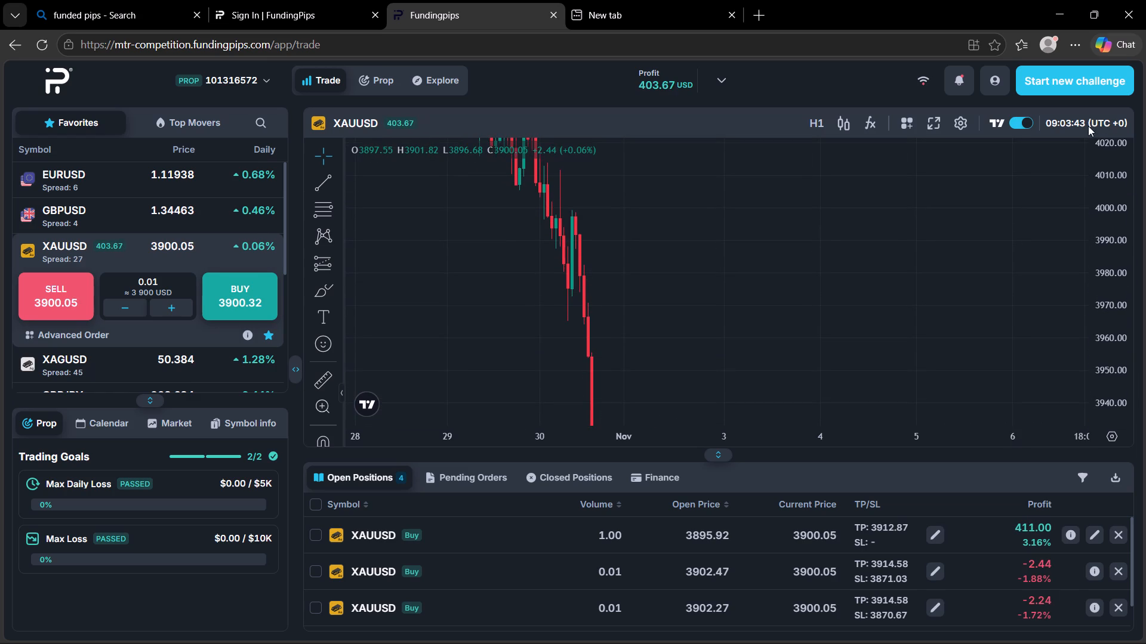
left_click_drag(923, 394, 854, 131)
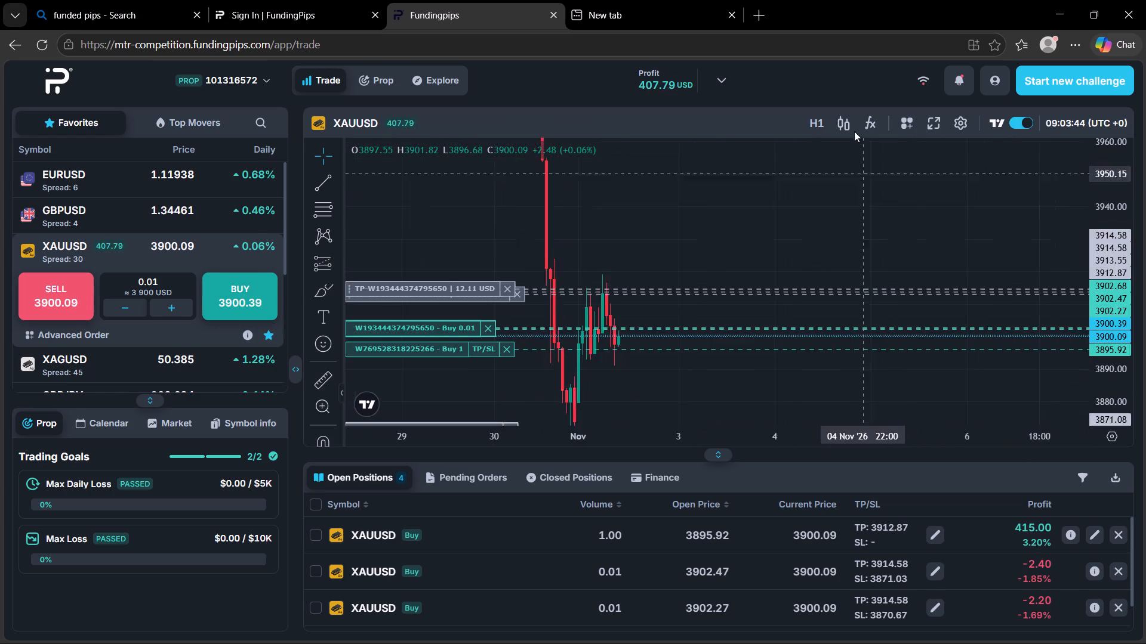
left_click_drag(854, 131, 848, 90)
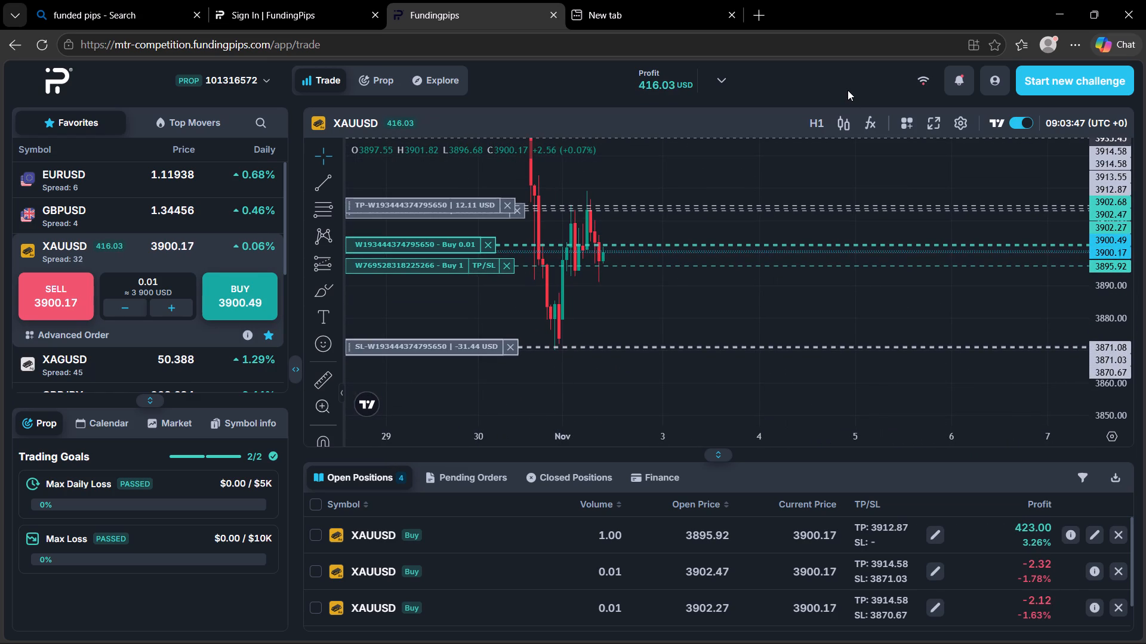
left_click_drag(848, 90, 848, 91)
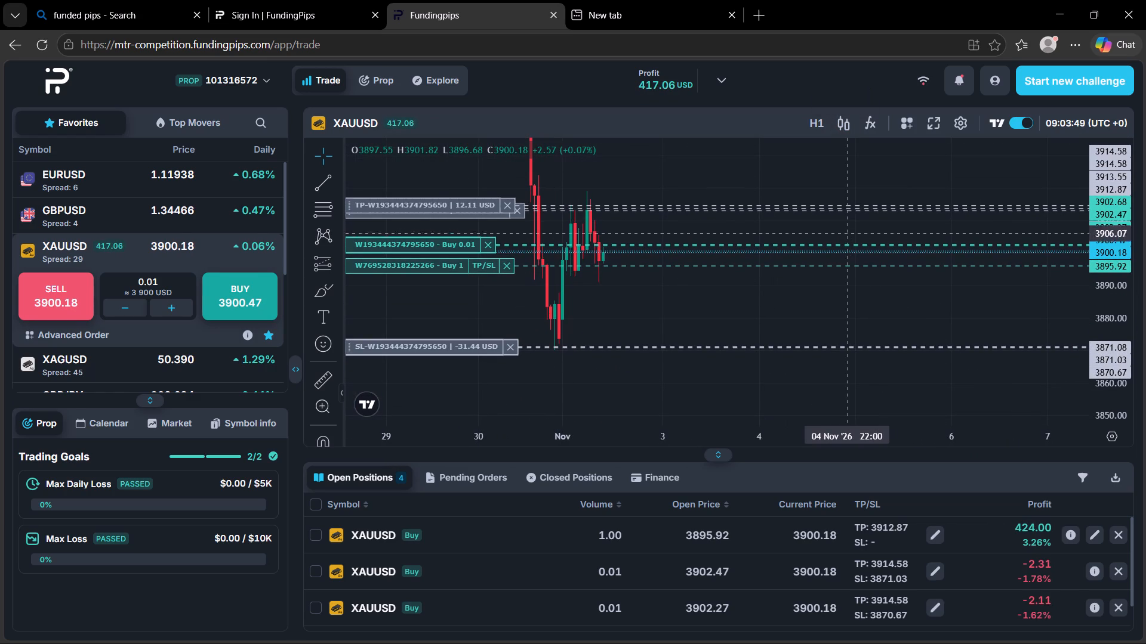
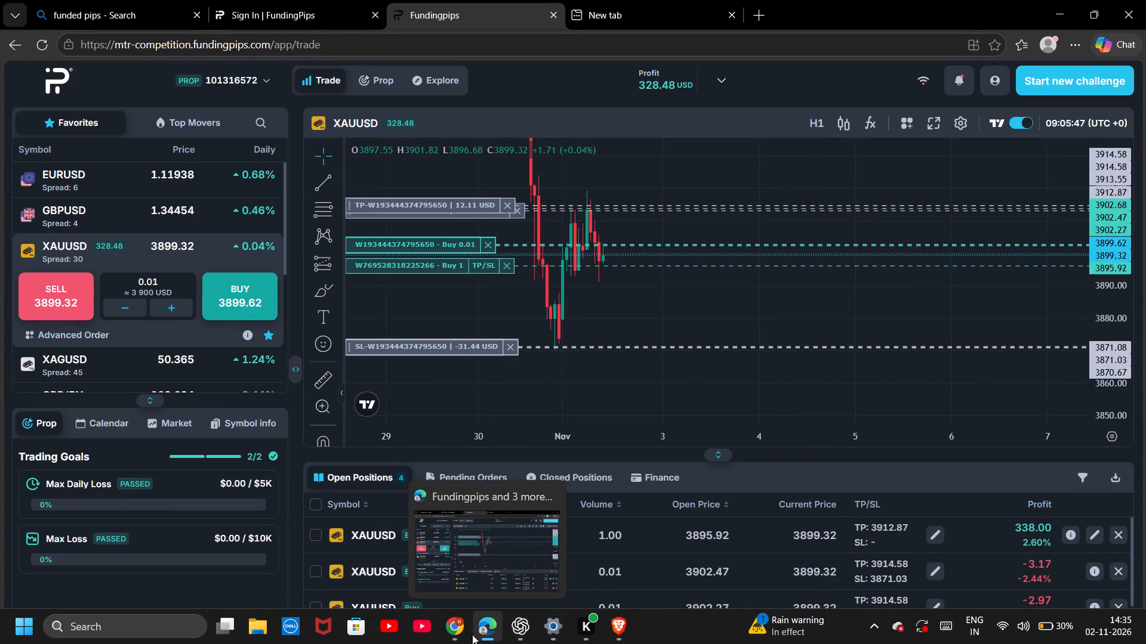
Switch to the Google Chrome window and close the 1.00-lot XAUUSD buy position opened at 3895.35.
left_click(470, 586)
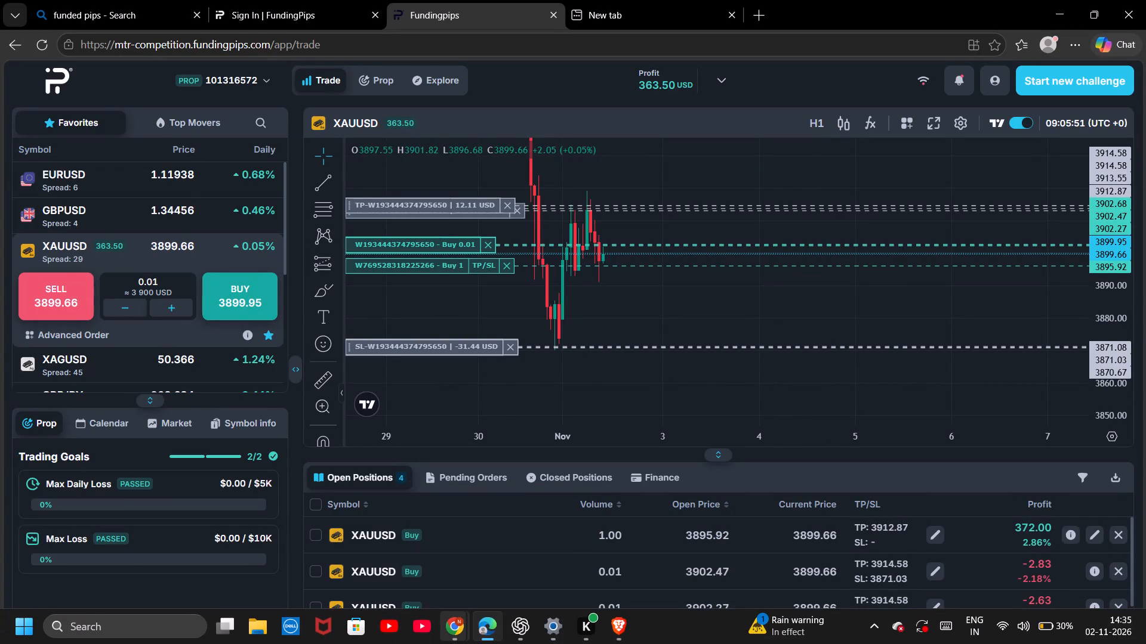
left_click(510, 562)
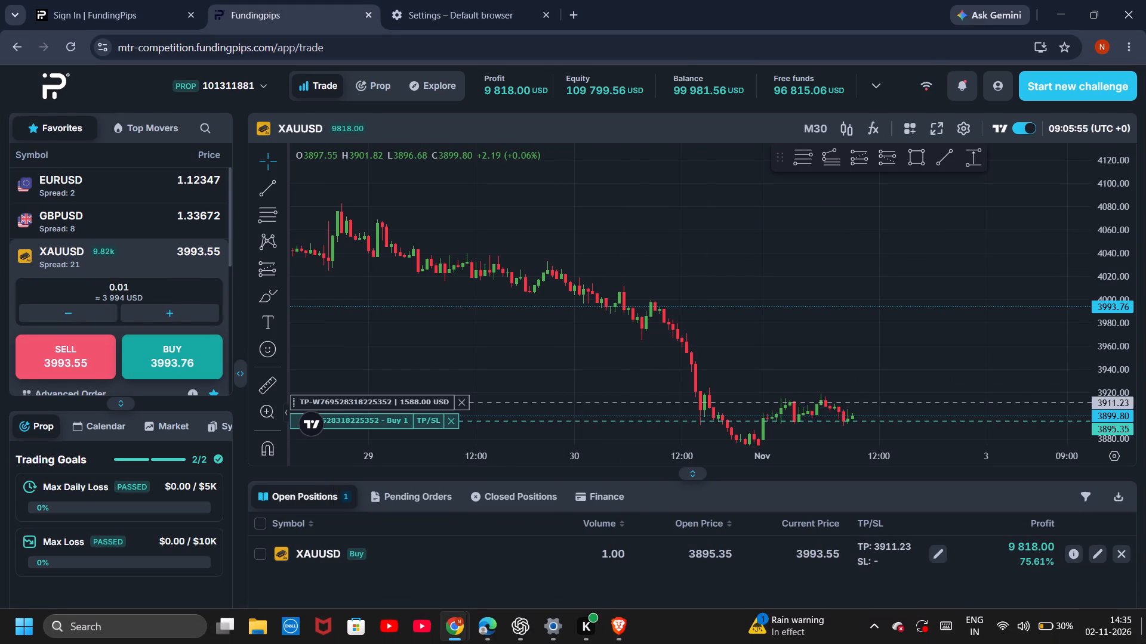
left_click(1123, 558)
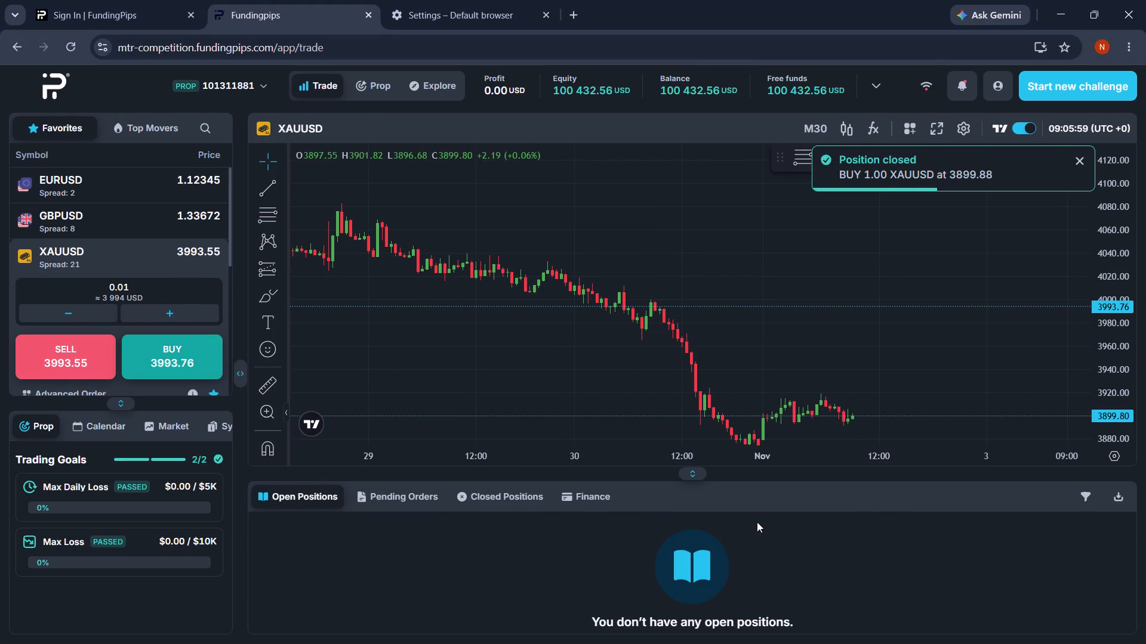
Open the account's closed positions history to review the XAUUSD trade just closed.
left_click(473, 506)
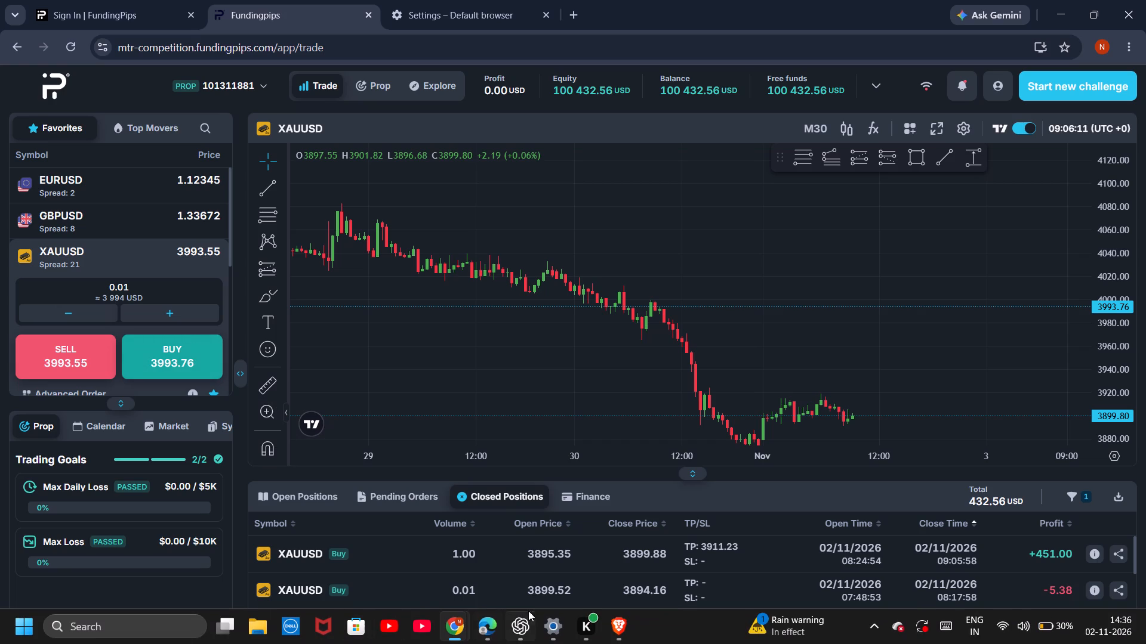
Switch back to Microsoft Edge to check the other account's open XAUUSD positions.
left_click(522, 585)
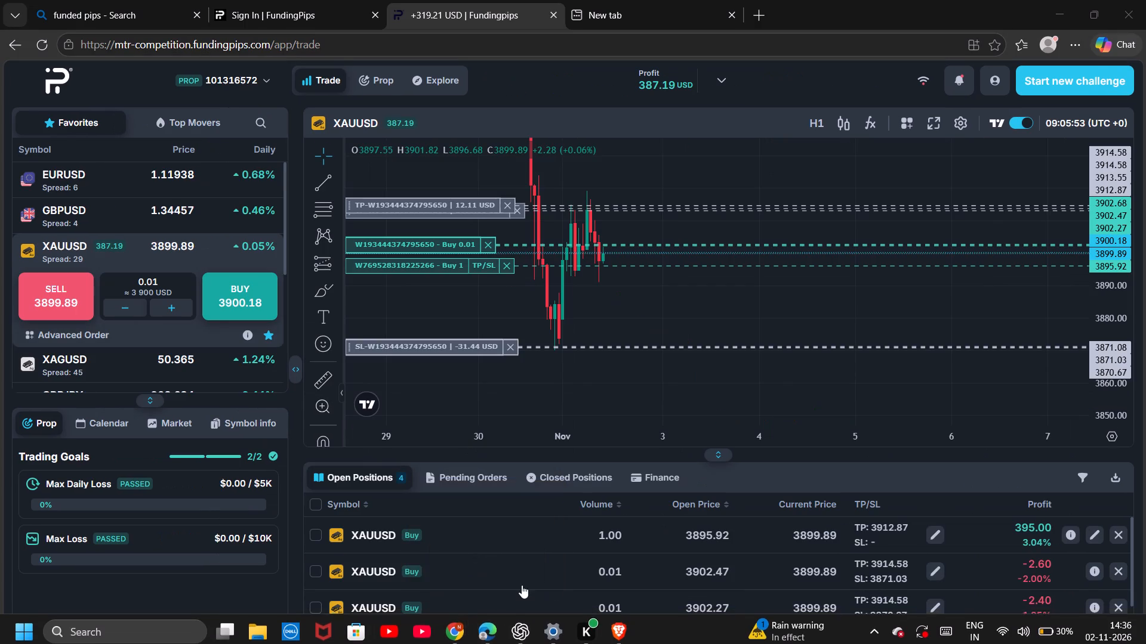
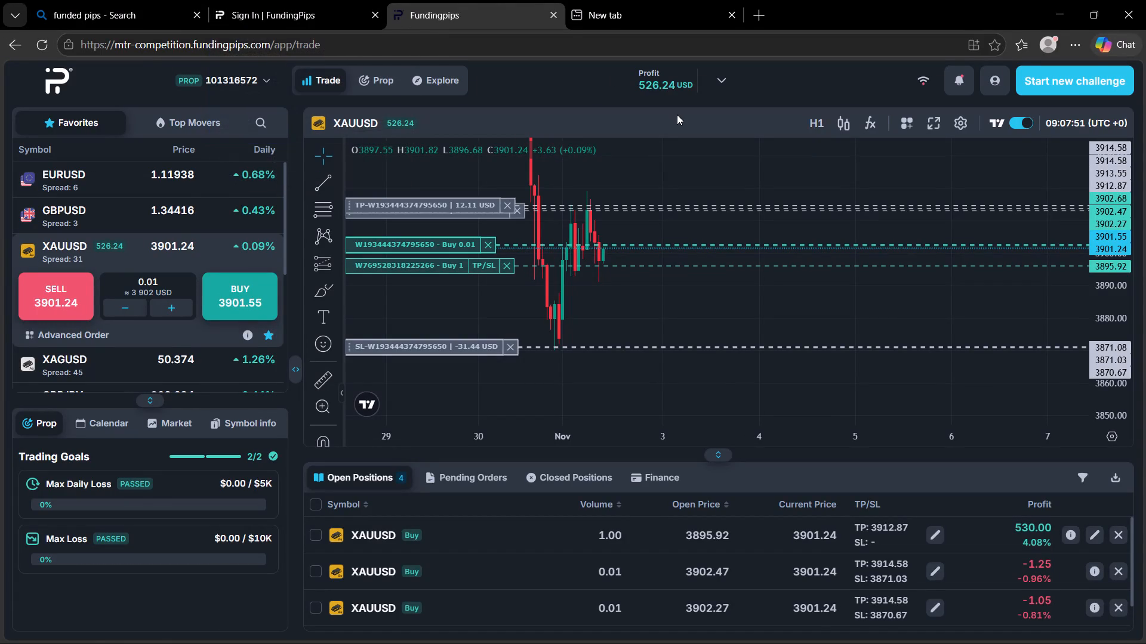
Set the XAUUSD chart's time interval to M30.
left_click(811, 122)
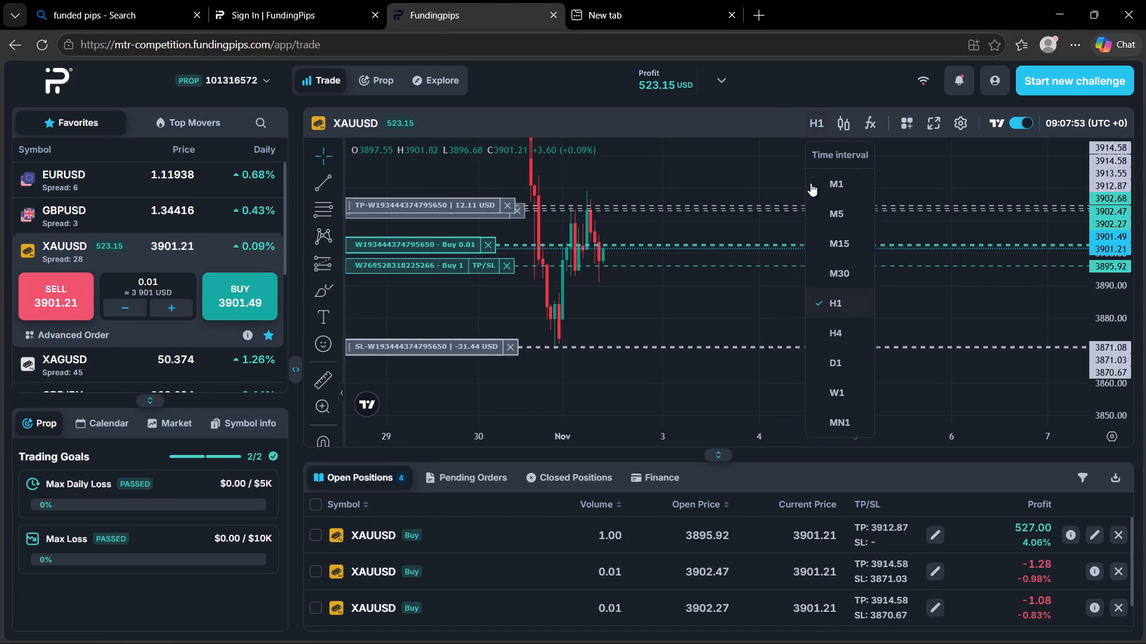
left_click(845, 276)
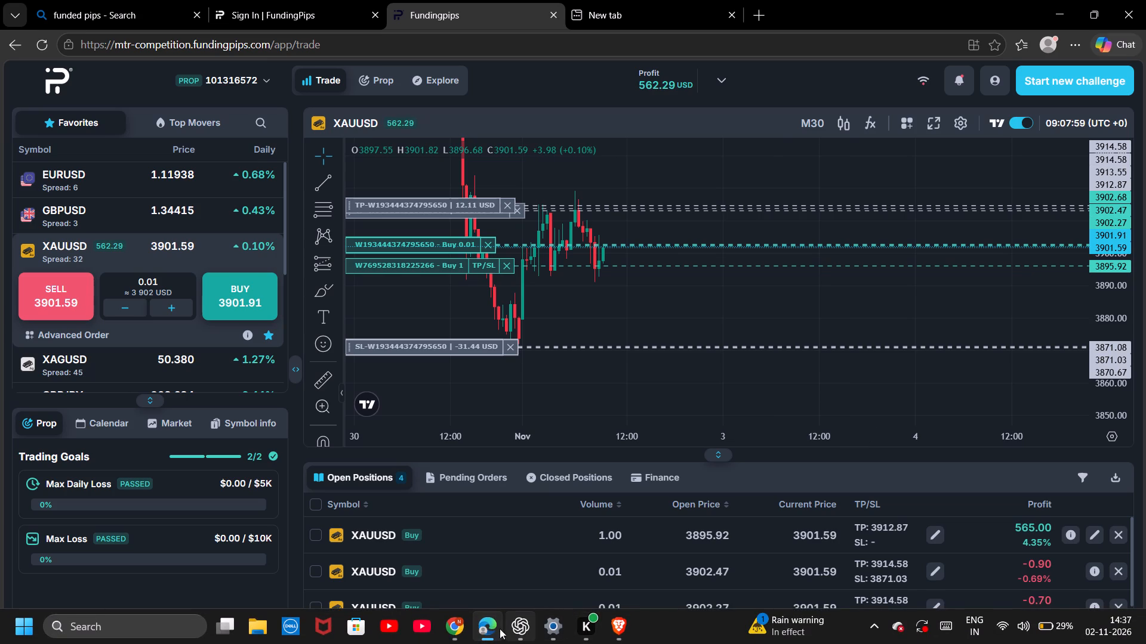
Switch to the Google Chrome window and open a XAUUSD buy position at market with a volume of 1.00 lot.
left_click(527, 552)
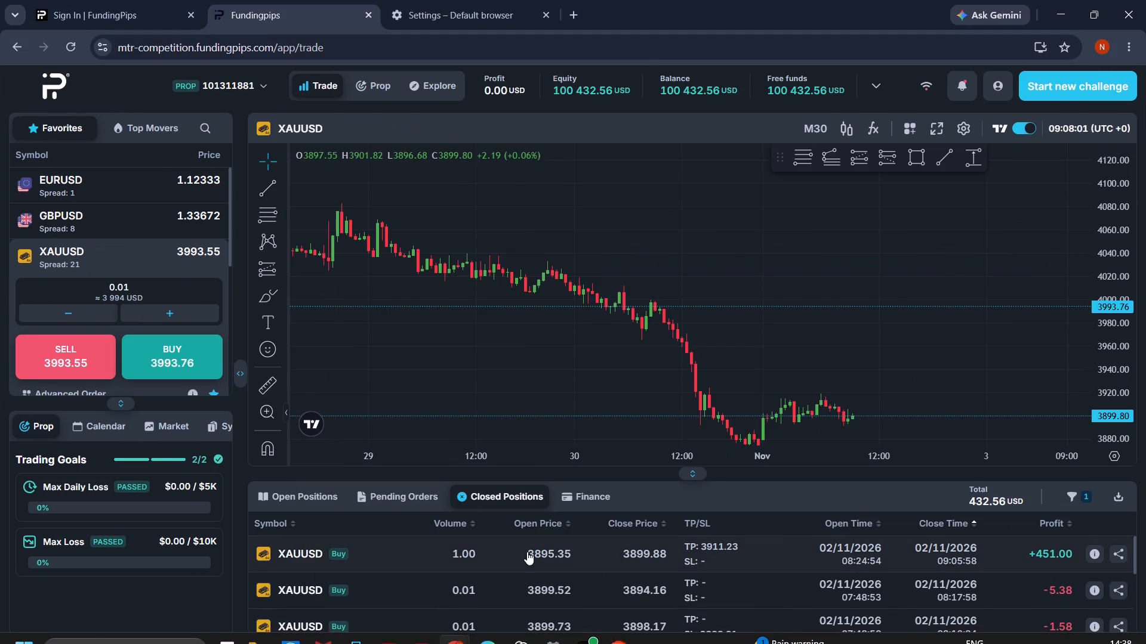
left_click(166, 283)
key("BackSpace")
key("1")
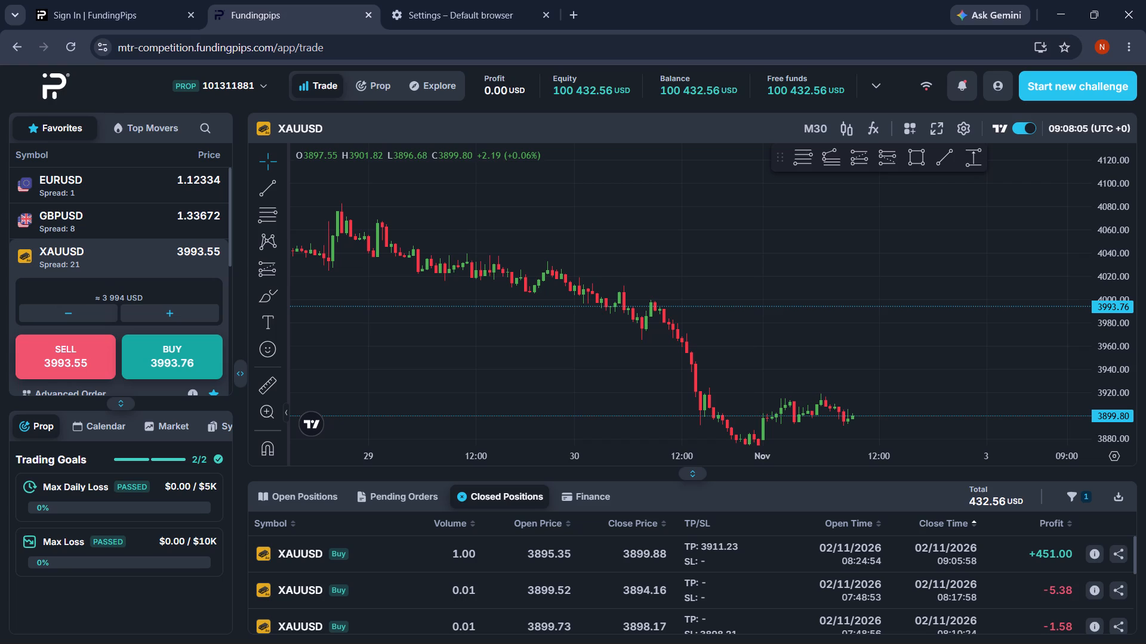
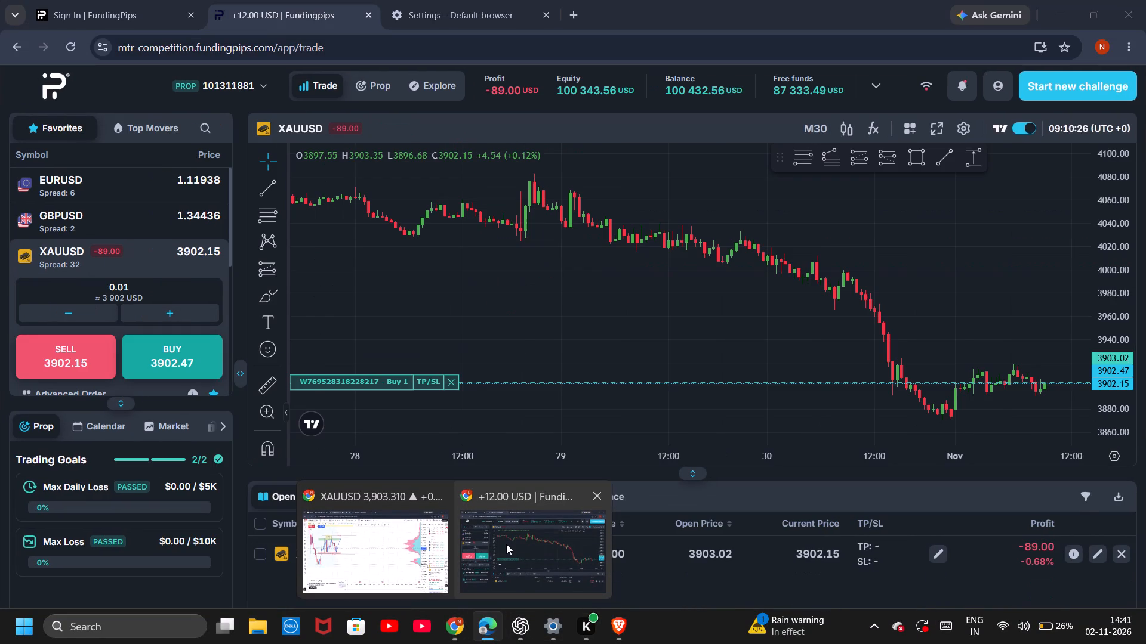
Switch to the Google Chrome FundingPips window and set the XAUUSD buy position's take profit at 3913.80 on the chart.
left_click(506, 544)
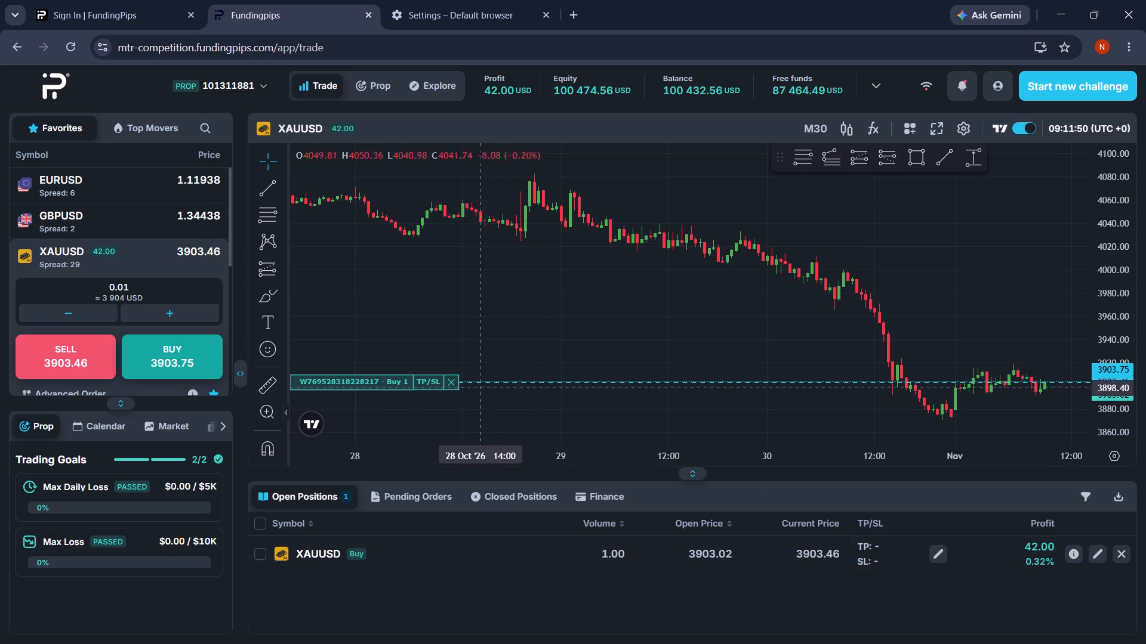
left_click(433, 380)
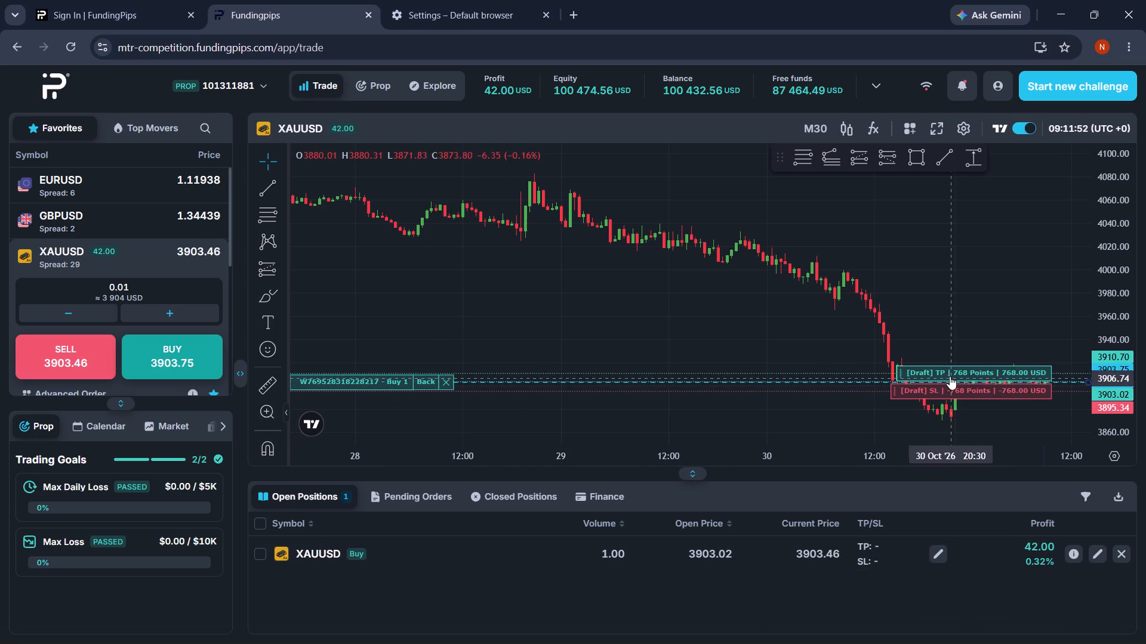
left_click_drag(945, 375, 951, 368)
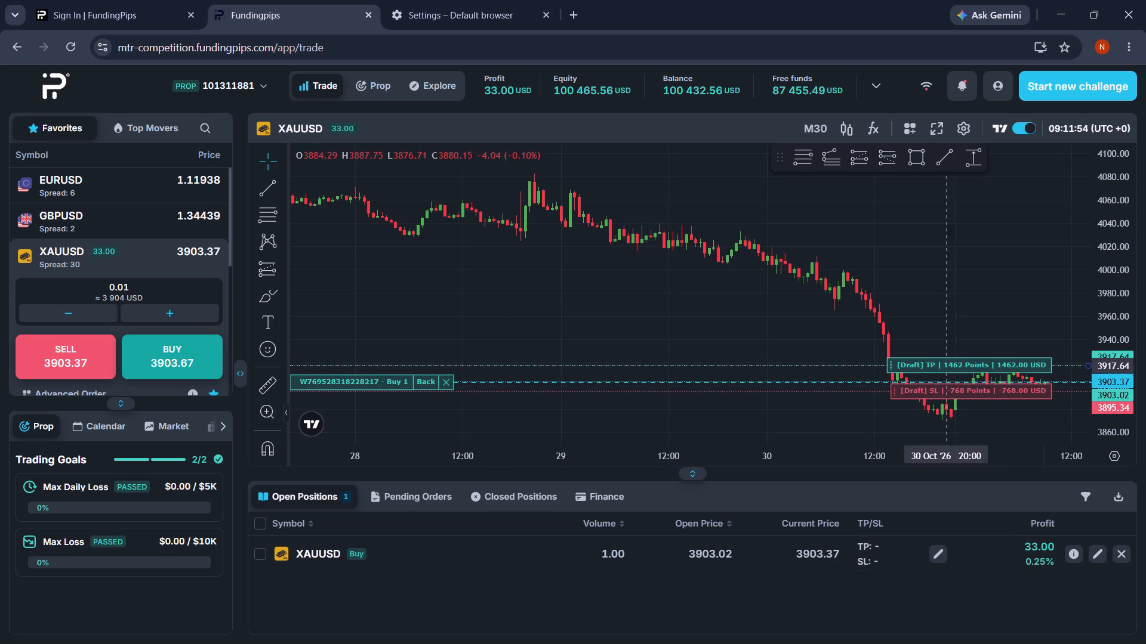
left_click_drag(951, 368, 954, 370)
left_click_drag(957, 342, 717, 326)
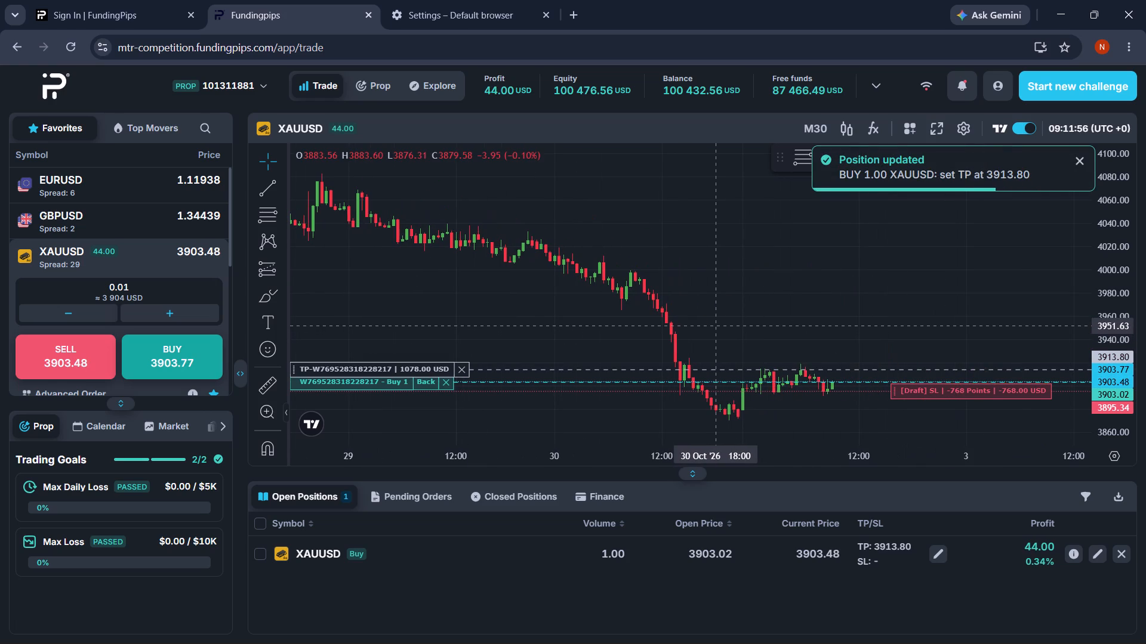
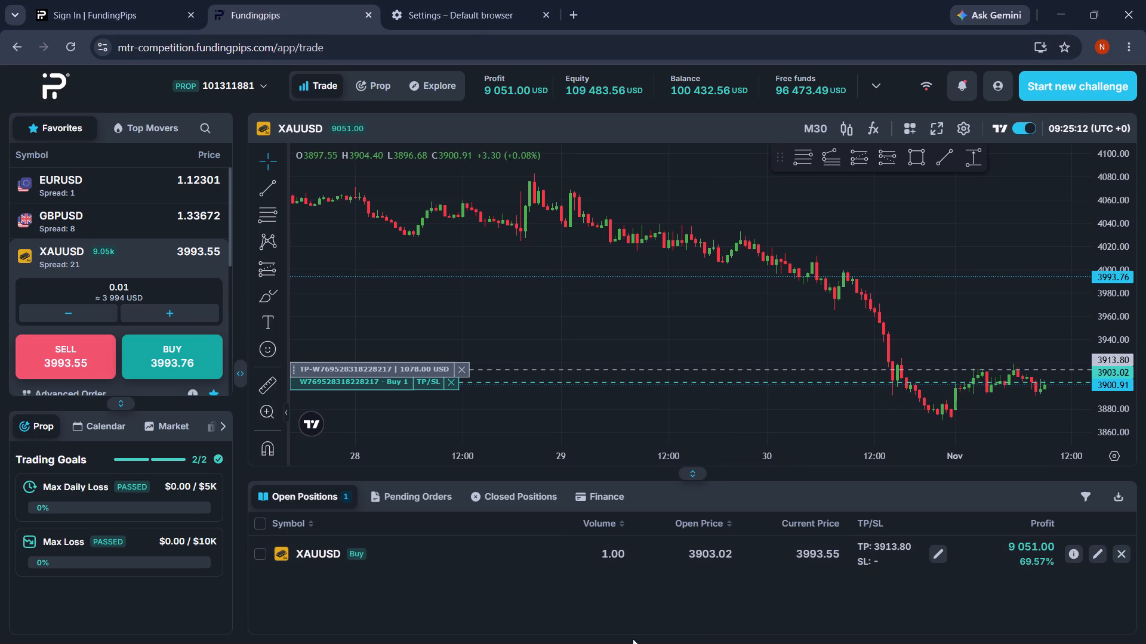
Switch to the Microsoft Edge window to check the other account's open XAUUSD positions against the chart.
left_click(501, 565)
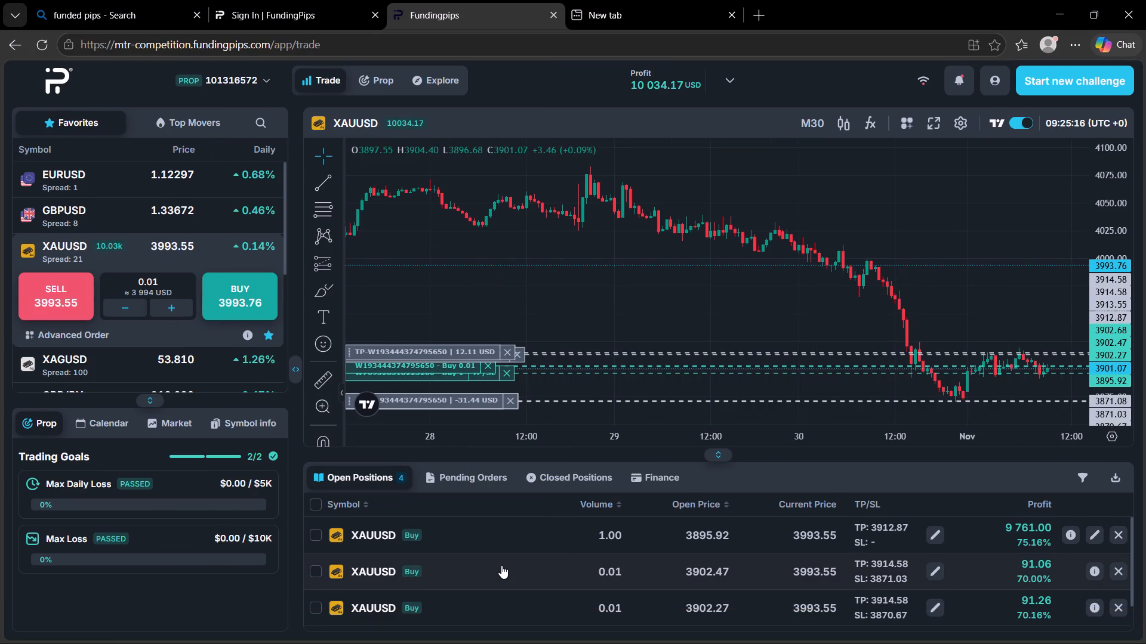
left_click_drag(637, 306, 424, 246)
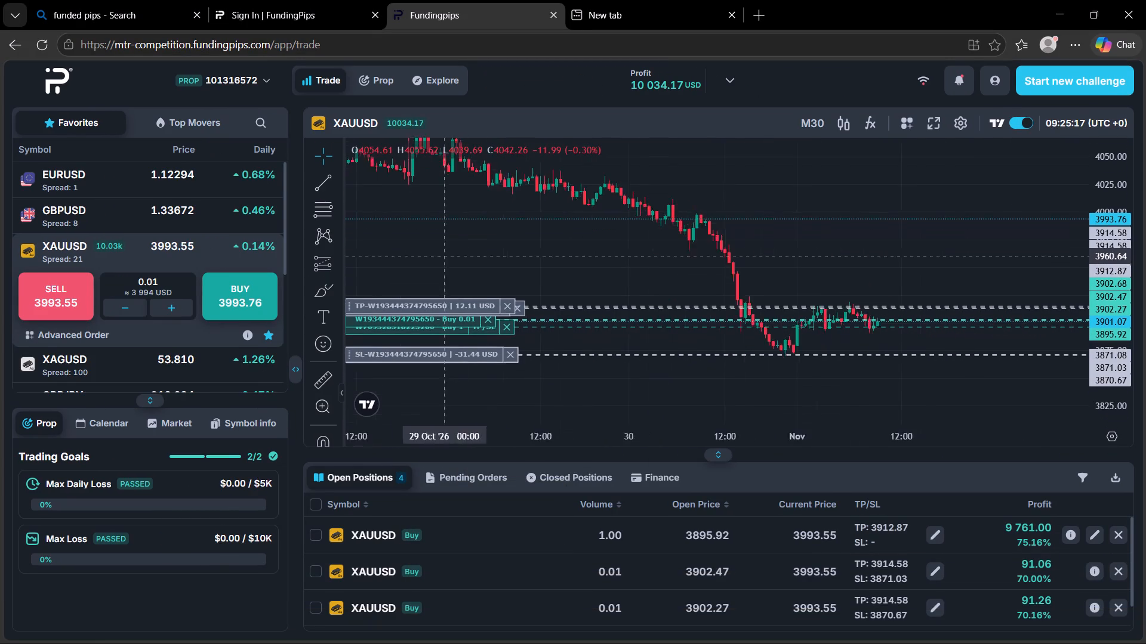
left_click_drag(424, 246, 389, 235)
Turn the computer's Wi-Fi off and back on, and check the connection in the list of available networks.
left_click(1001, 625)
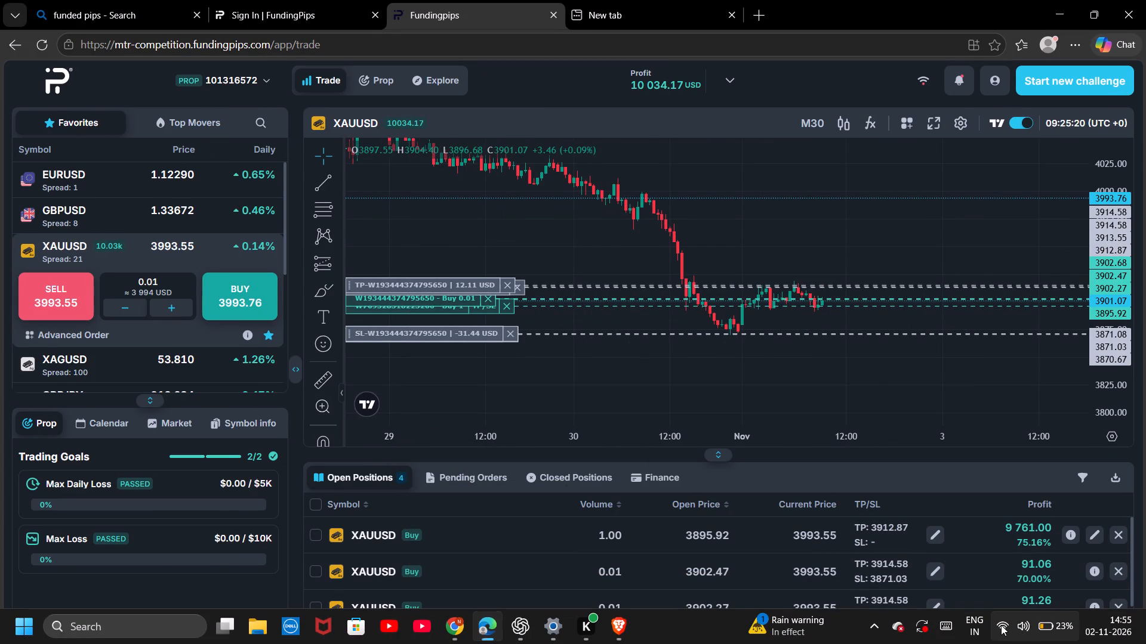
left_click(916, 348)
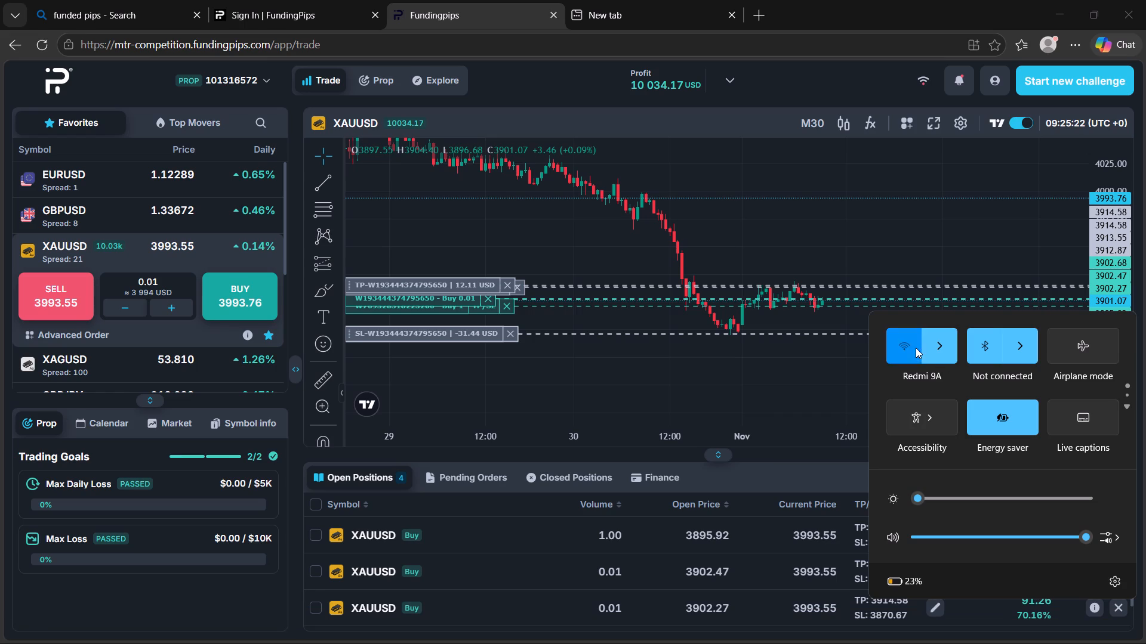
left_click(916, 348)
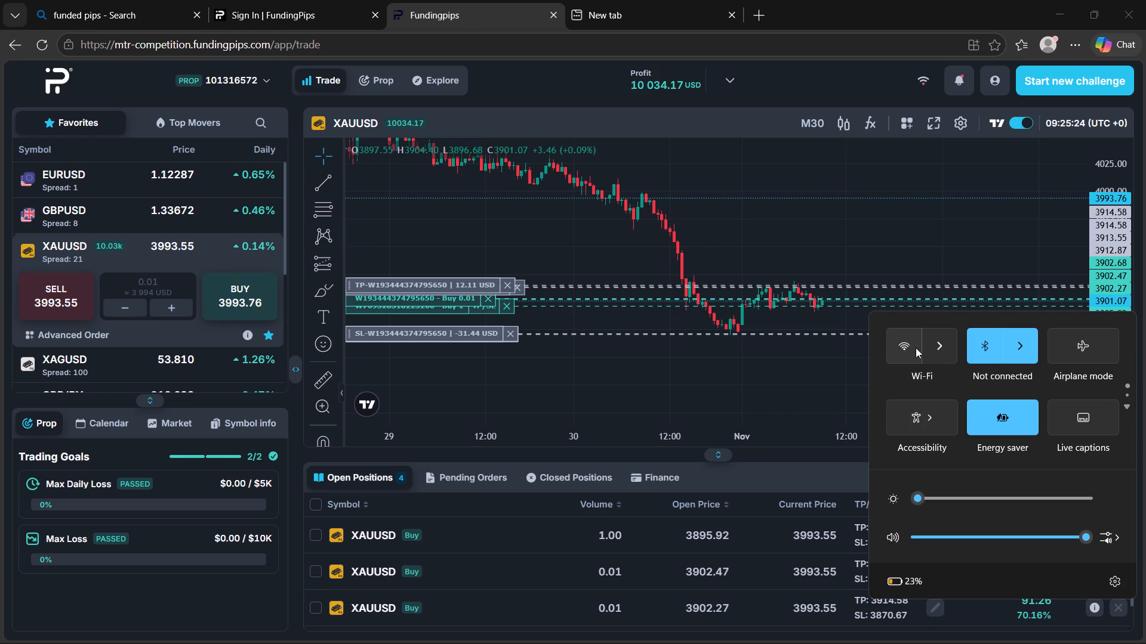
left_click(916, 348)
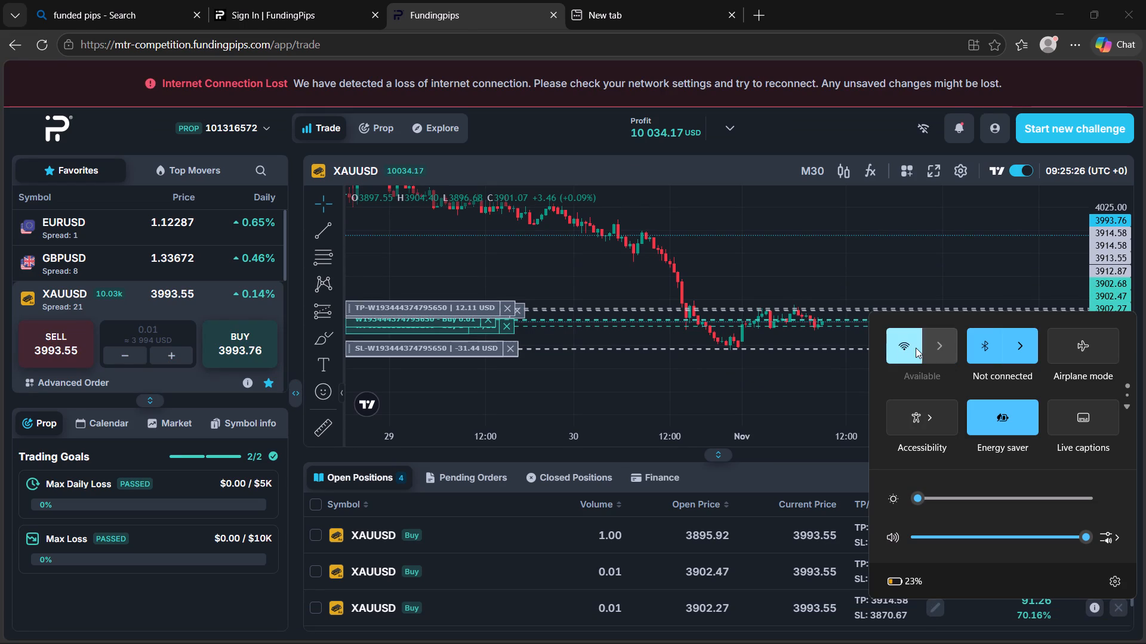
left_click(931, 348)
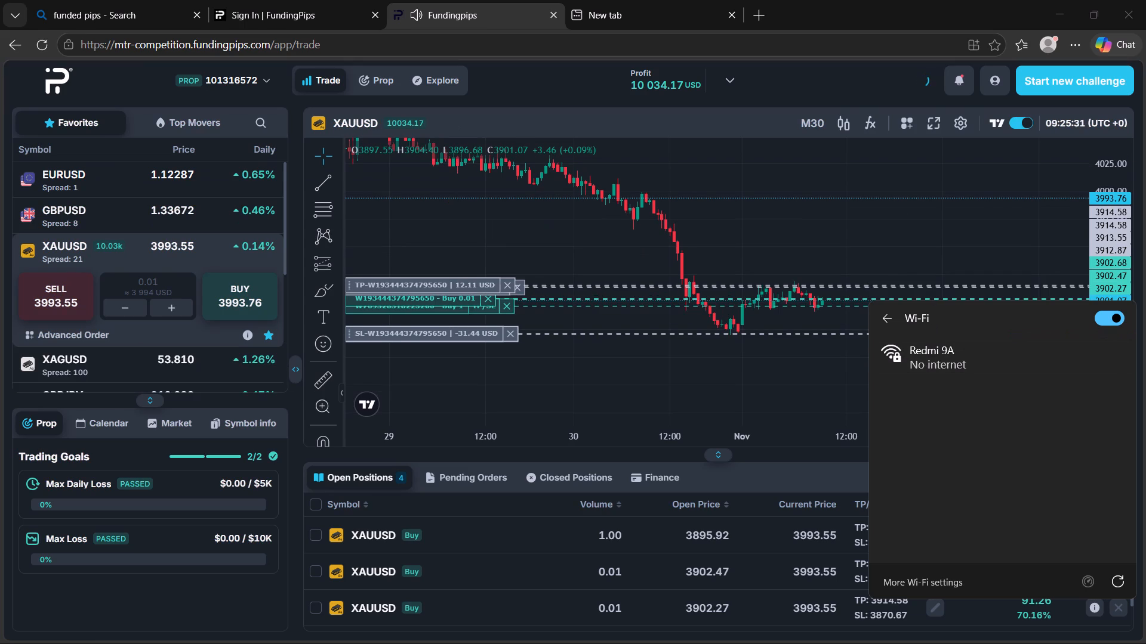
left_click(888, 217)
Check the XAUUSD chart and the open positions on FundingPips after the network reconnection.
left_click_drag(888, 217, 698, 191)
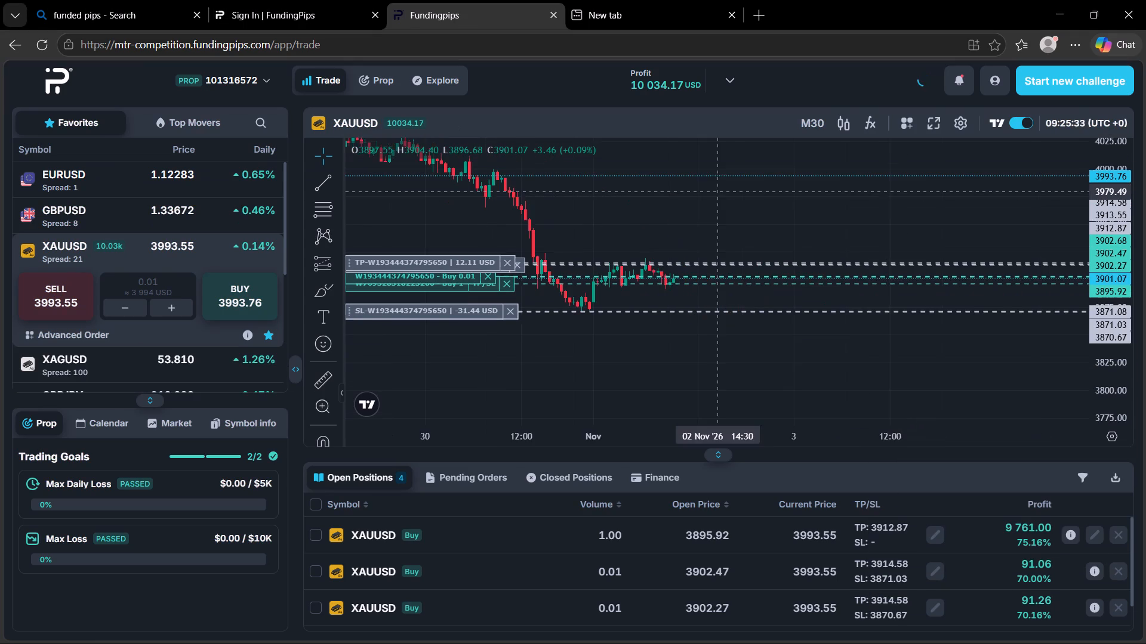
left_click_drag(698, 191, 682, 191)
left_click(472, 469)
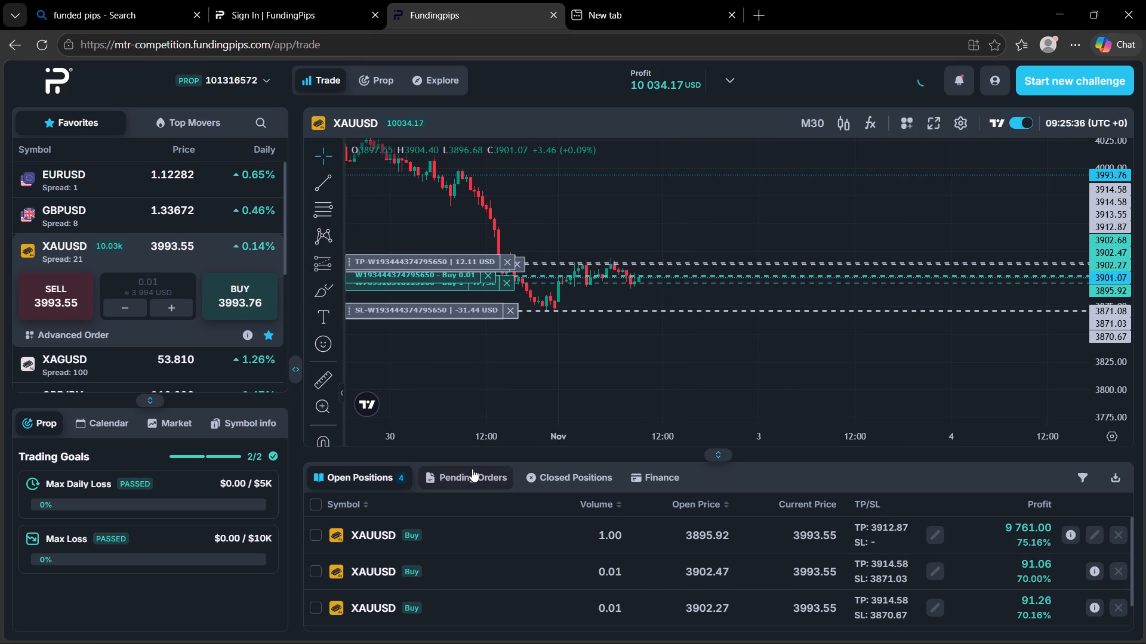
left_click(355, 471)
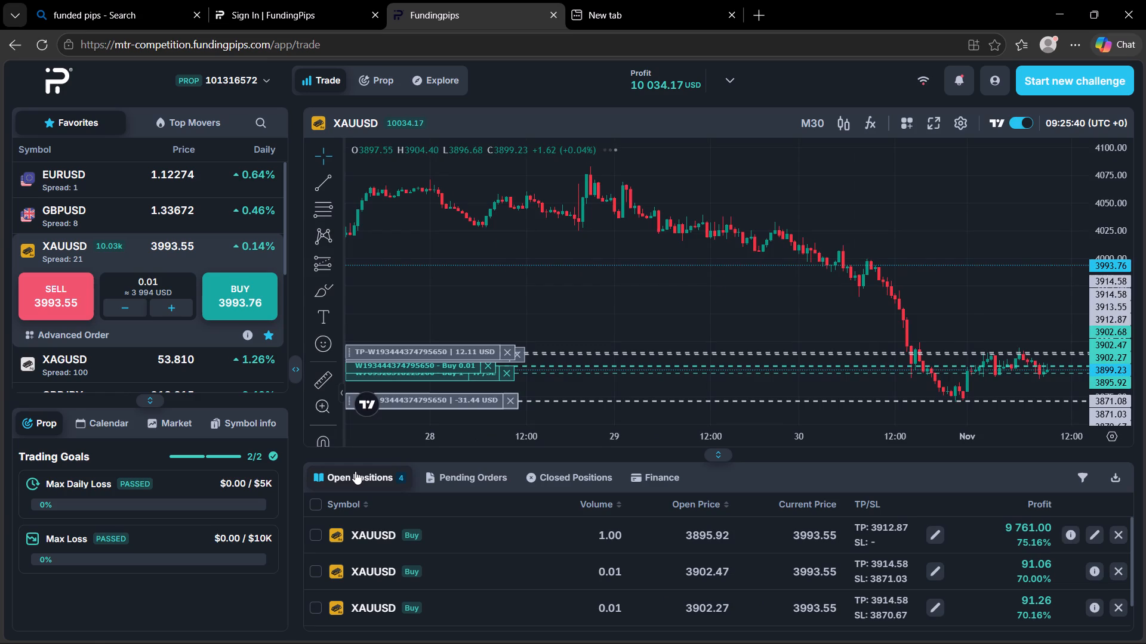
left_click_drag(700, 284, 383, 248)
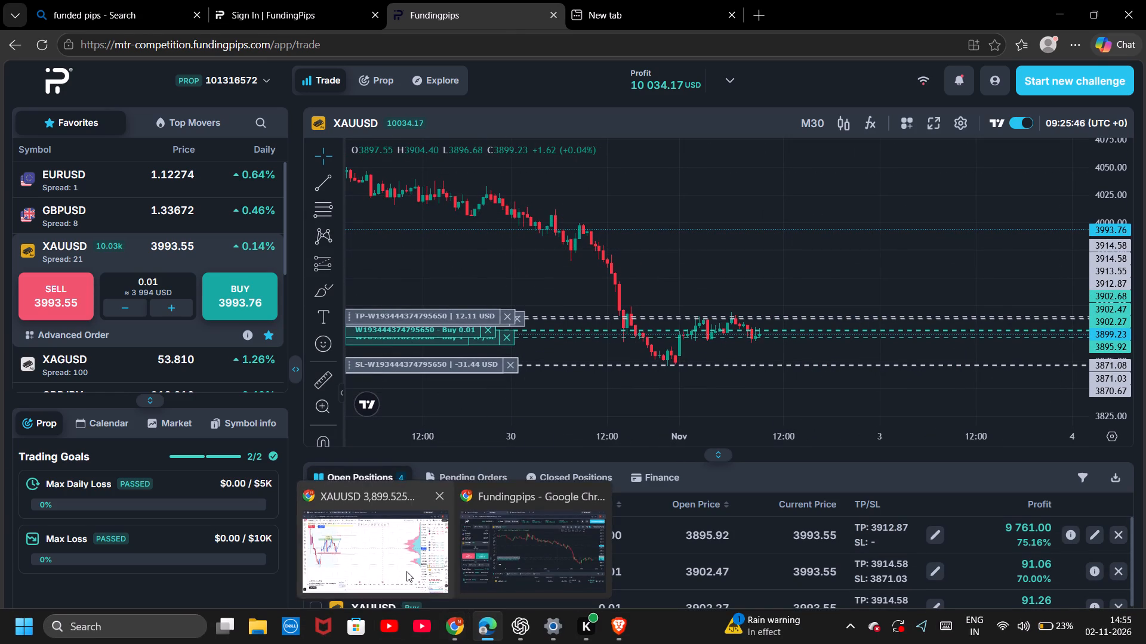
Switch to the TradingView XAUUSD chart in Google Chrome and dismiss the stacked price alert notifications.
left_click(406, 571)
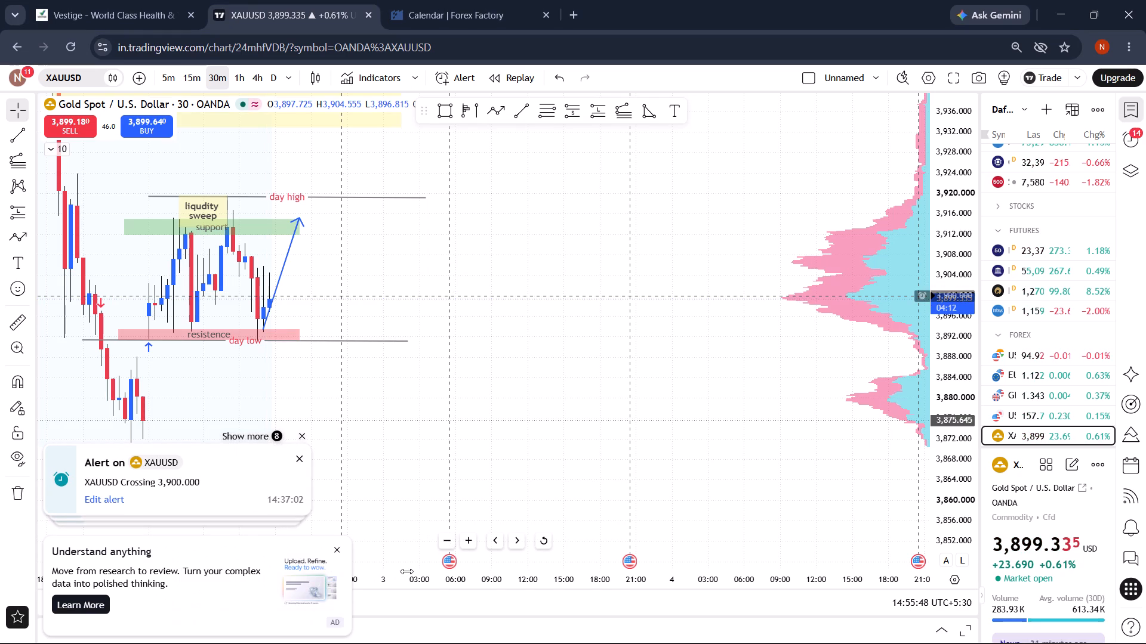
left_click(309, 431)
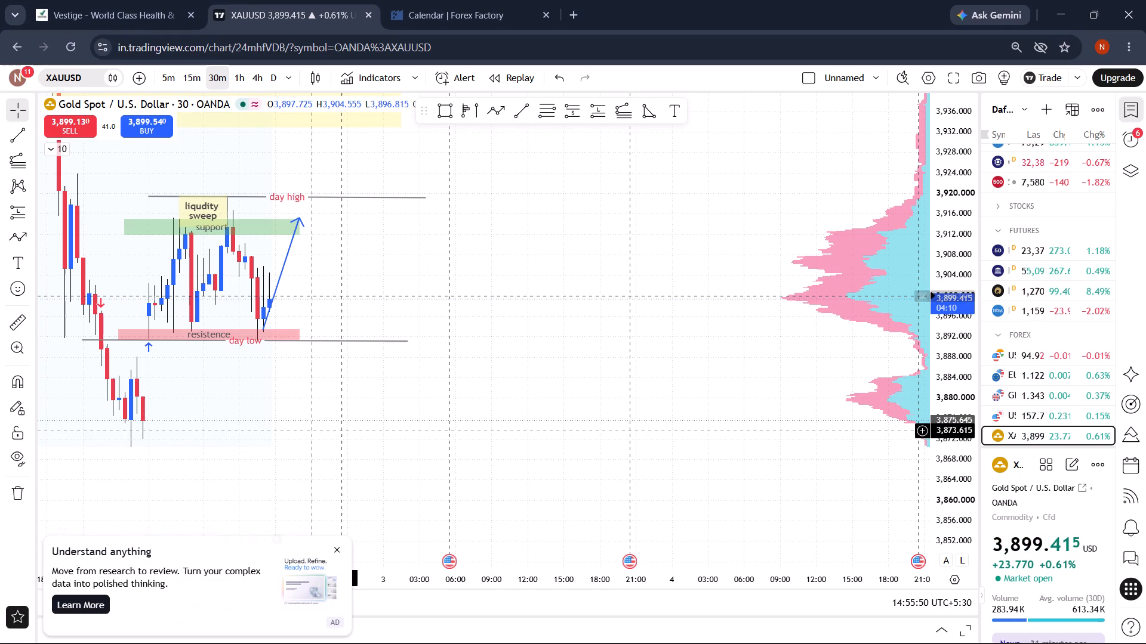
left_click(393, 405)
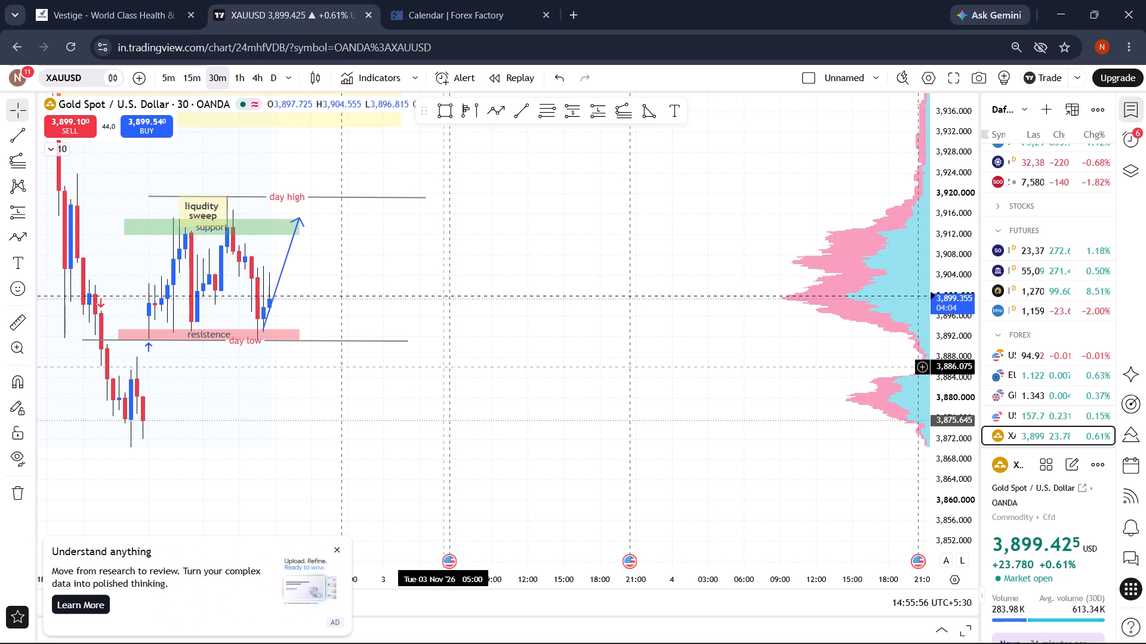
left_click_drag(440, 367, 489, 406)
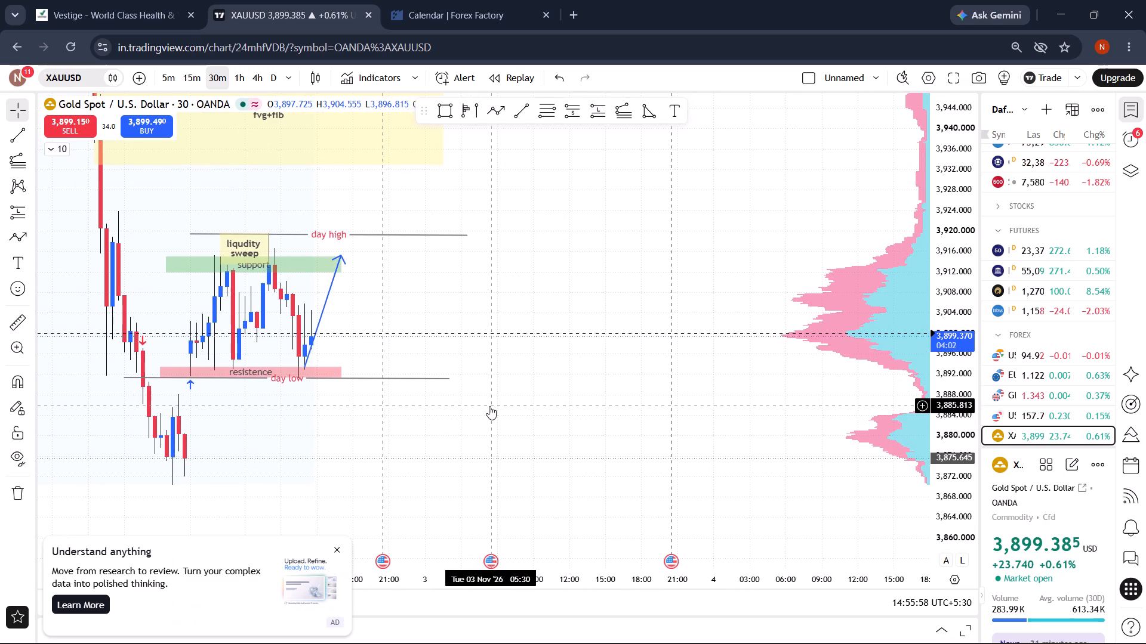
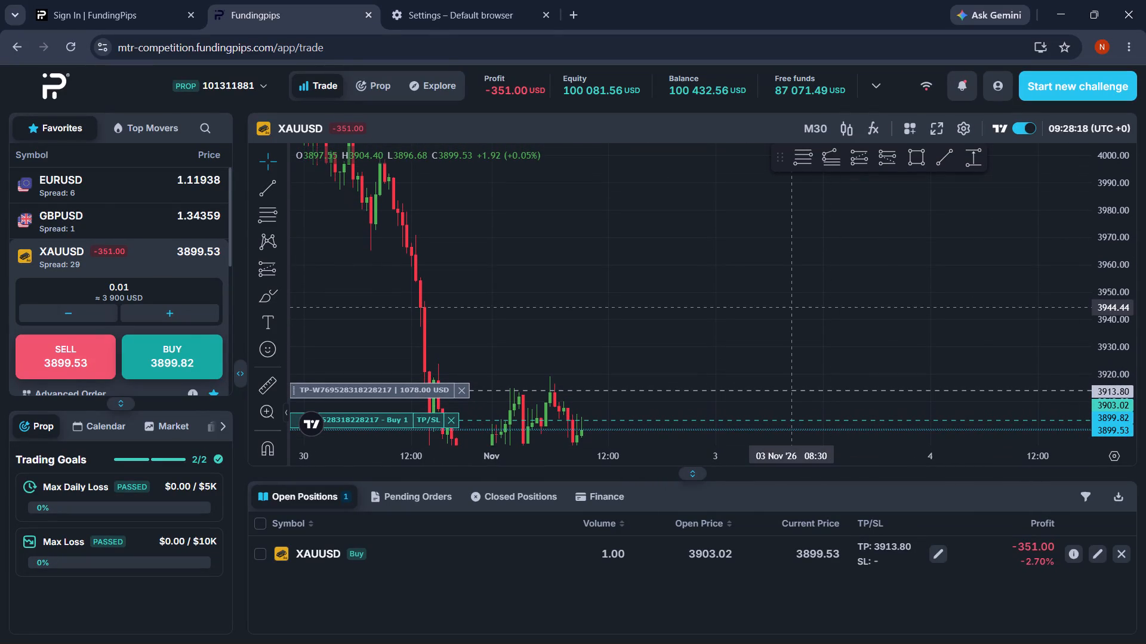
Check the latest XAUUSD candles in Chrome against the Edge FundingPips chart, examining price around its buy, TP and SL levels.
left_click_drag(793, 307, 832, 240)
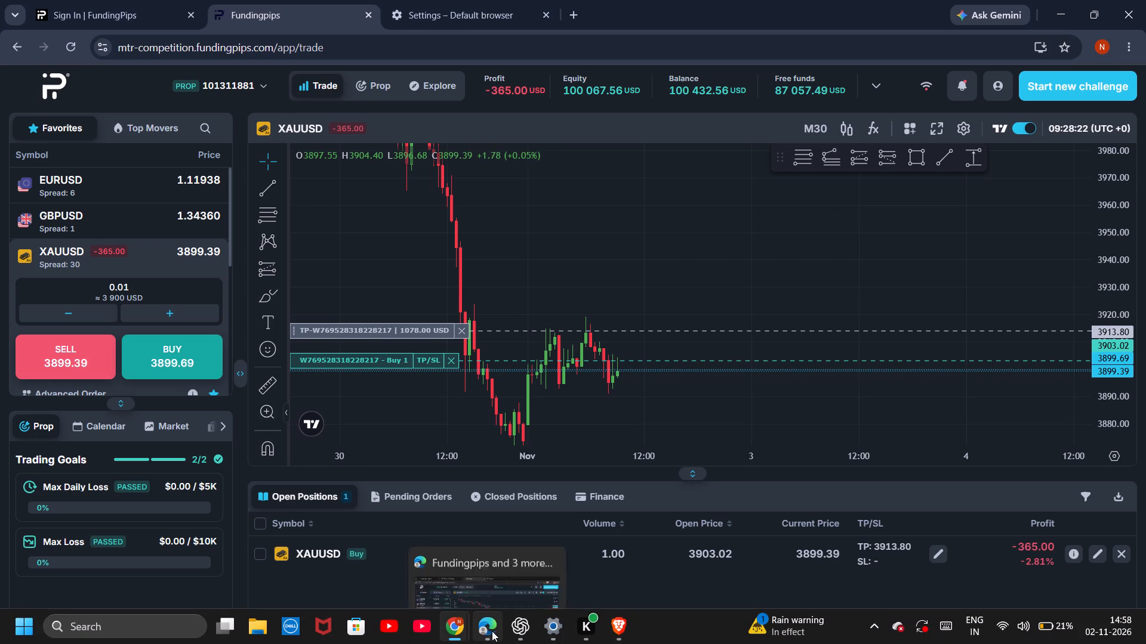
left_click(538, 586)
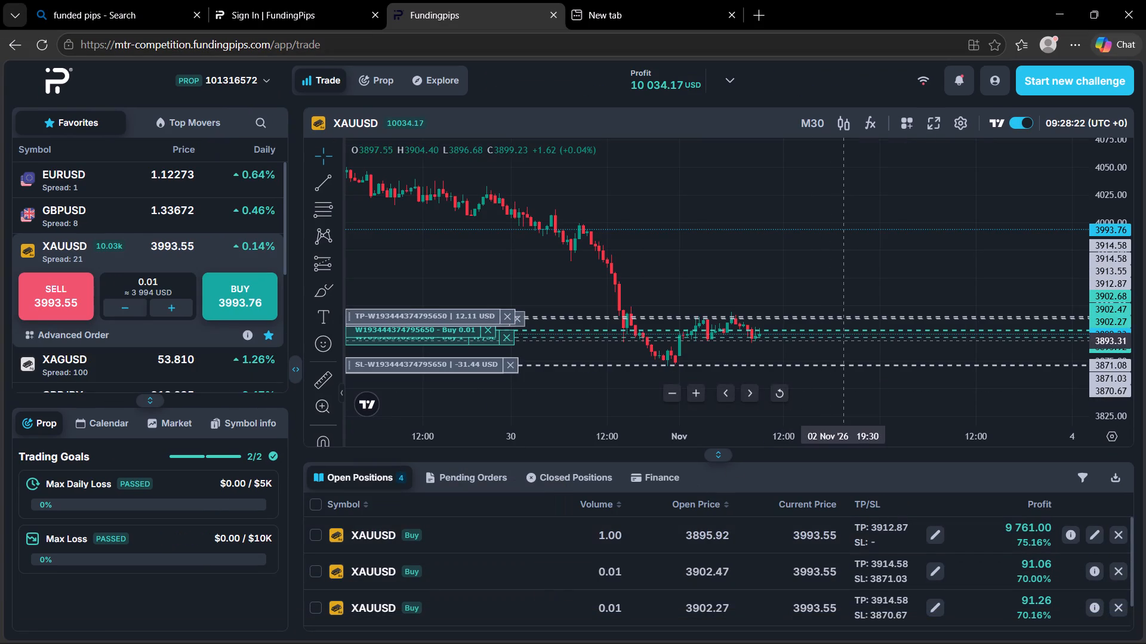
left_click_drag(845, 340, 832, 221)
left_click_drag(803, 240, 812, 399)
left_click_drag(1111, 303, 1120, 210)
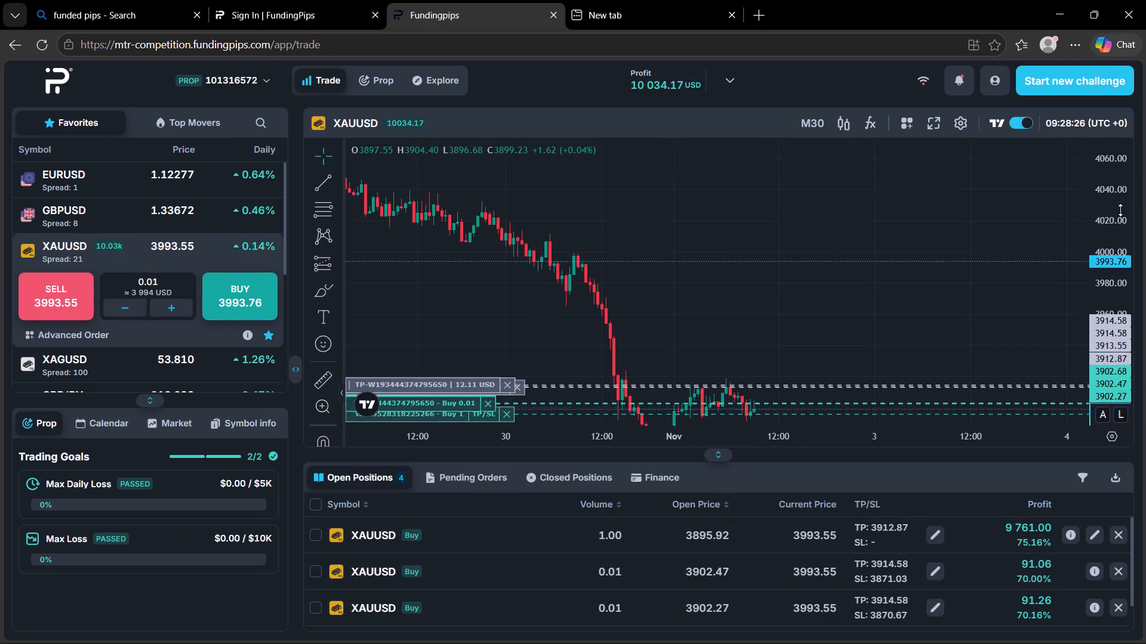
left_click_drag(1120, 210, 1122, 90)
left_click_drag(866, 140, 830, 94)
left_click_drag(928, 311, 893, 191)
left_click_drag(1104, 259, 1109, 220)
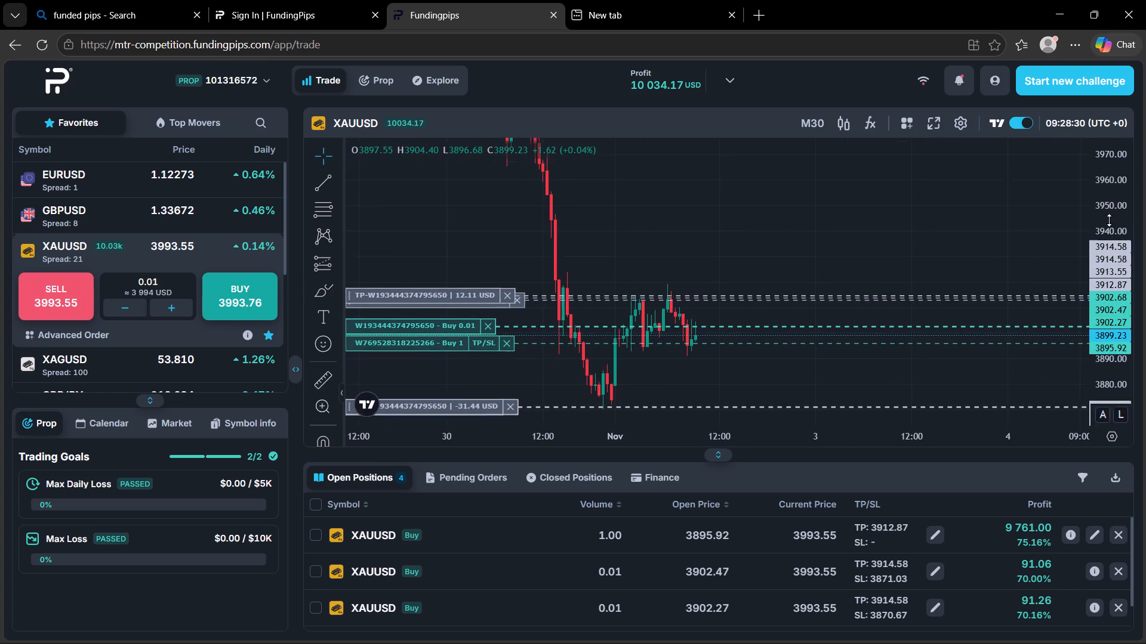
left_click_drag(1109, 220, 1117, 168)
Reload the Edge trading page and re-examine the latest XAUUSD 30-minute candles around the open positions' levels.
left_click(50, 44)
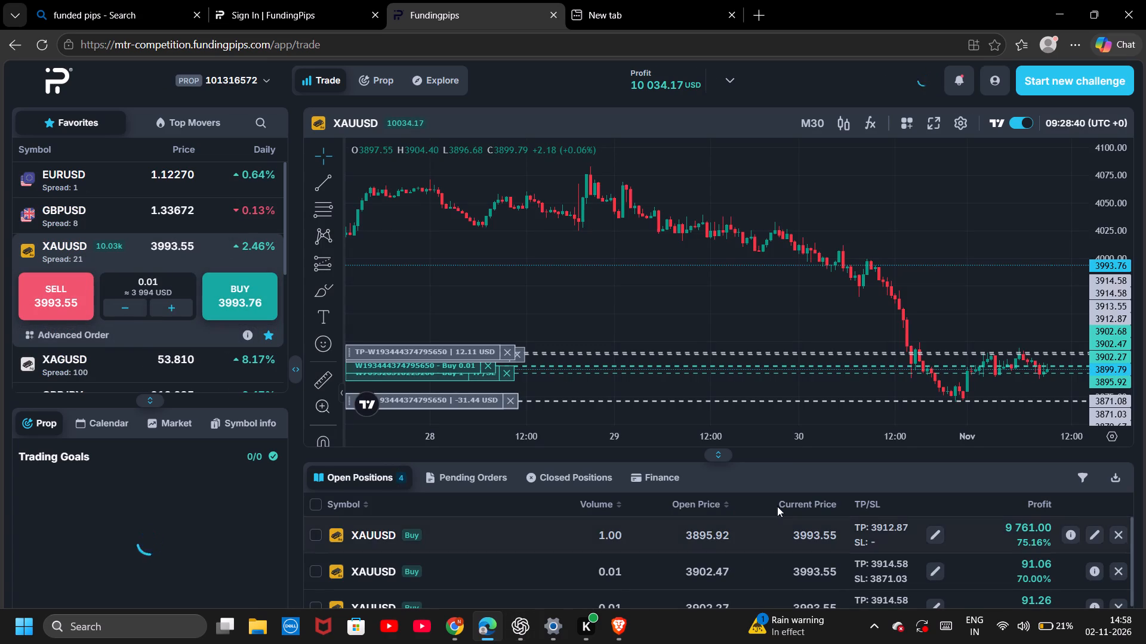
left_click_drag(991, 343, 561, 319)
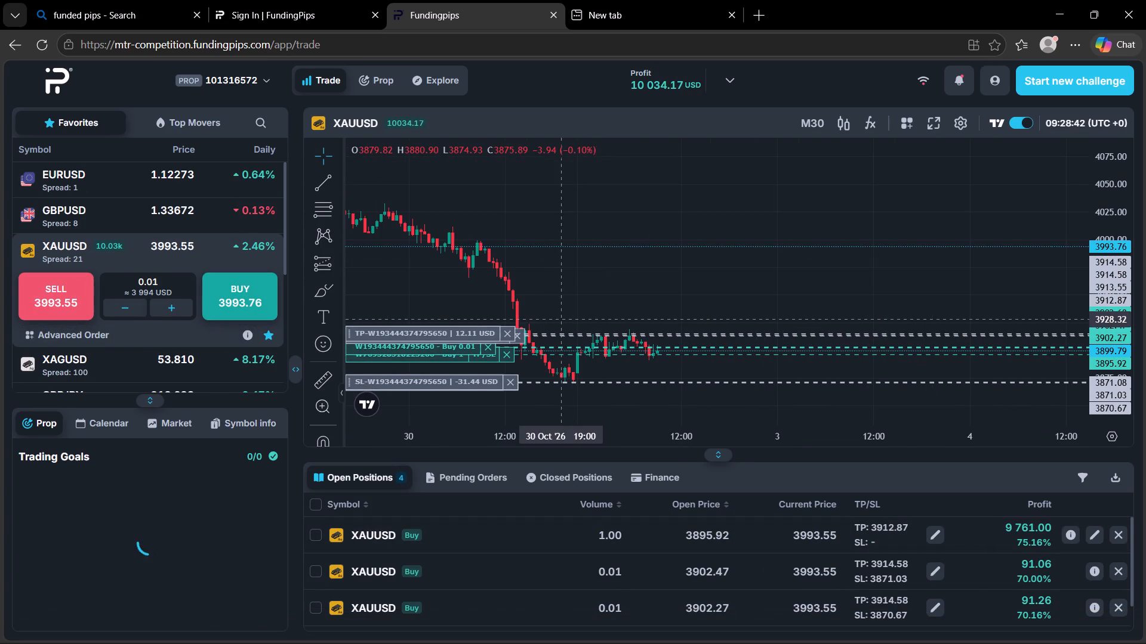
left_click_drag(1108, 362, 1106, 113)
left_click_drag(911, 239, 883, 109)
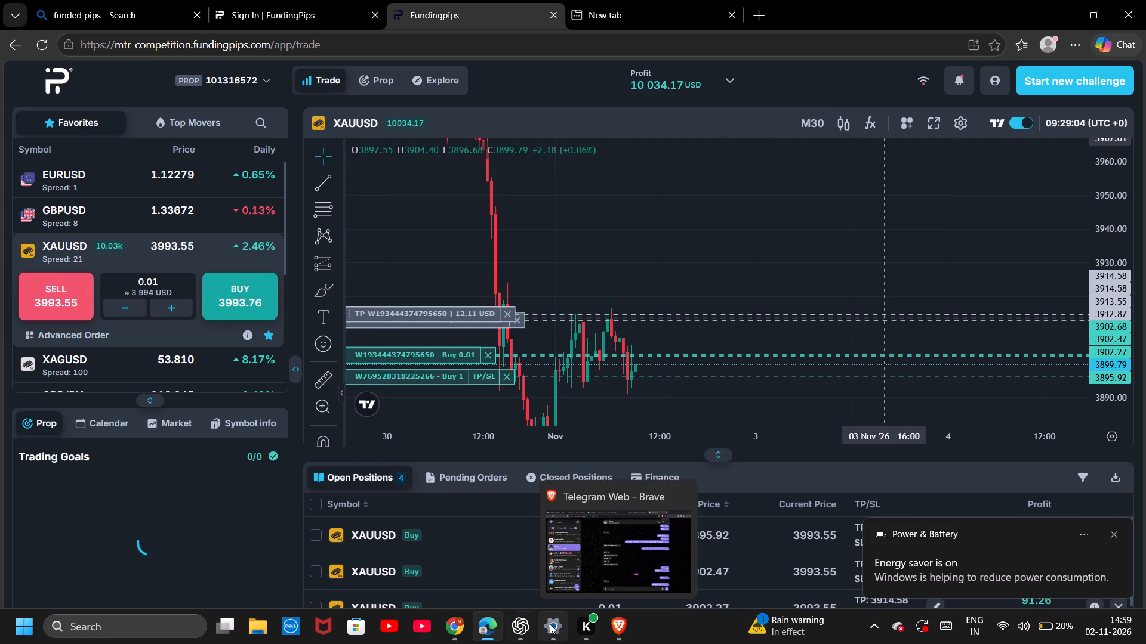
Close the Windows Settings window and dismiss the Power & Battery notification.
left_click(619, 494)
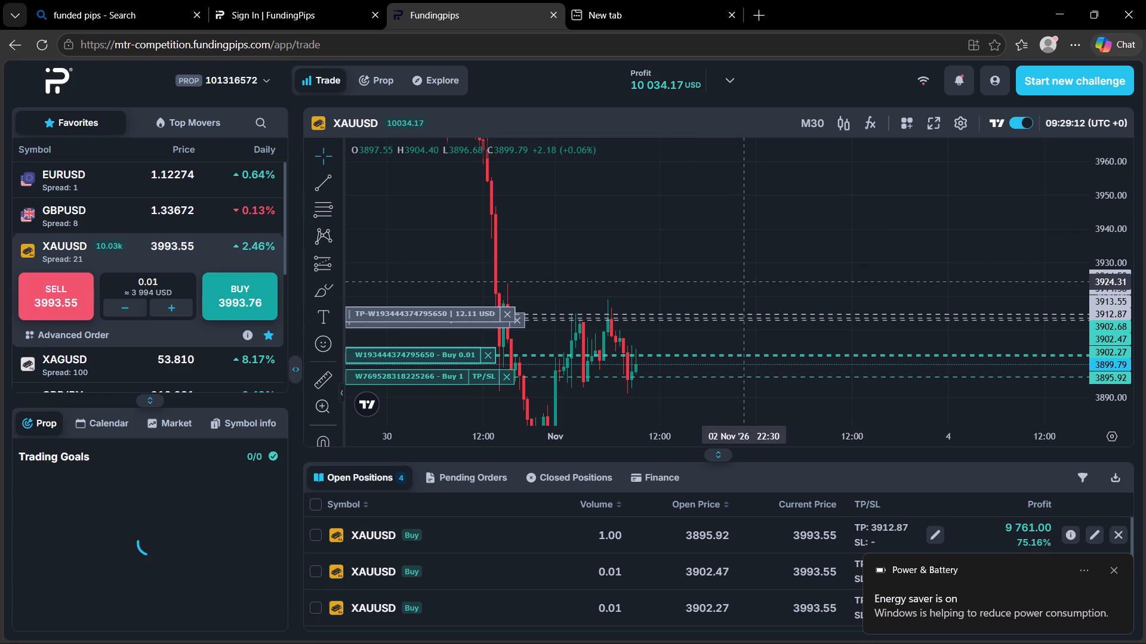
left_click(1114, 568)
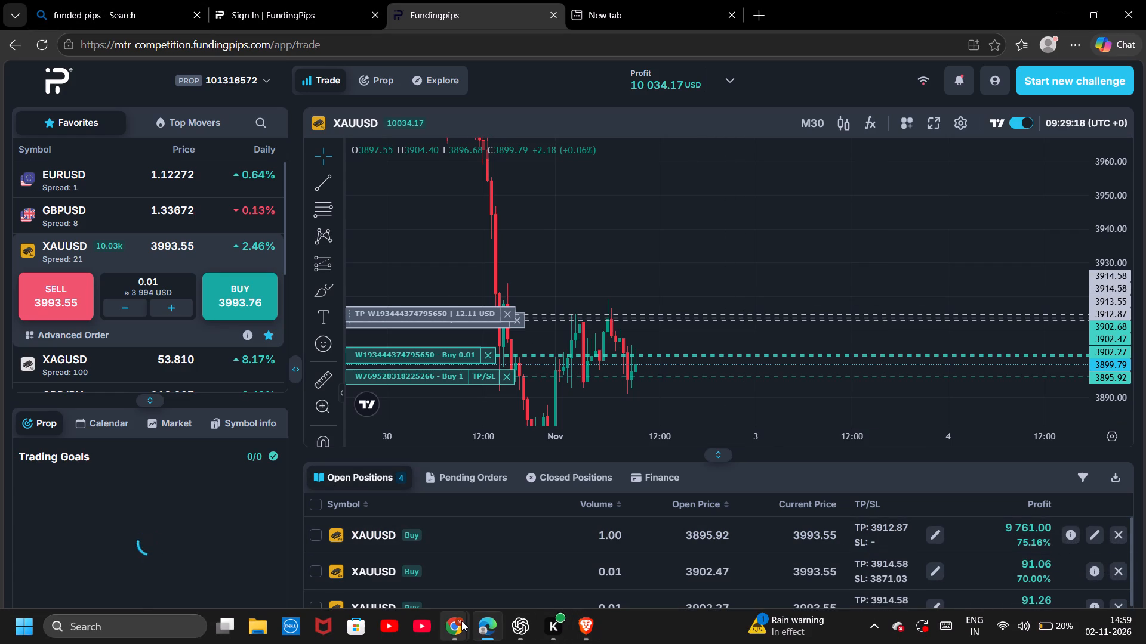
Switch back to the Chrome FundingPips window to check the open 1.00-lot XAUUSD buy position.
left_click(535, 556)
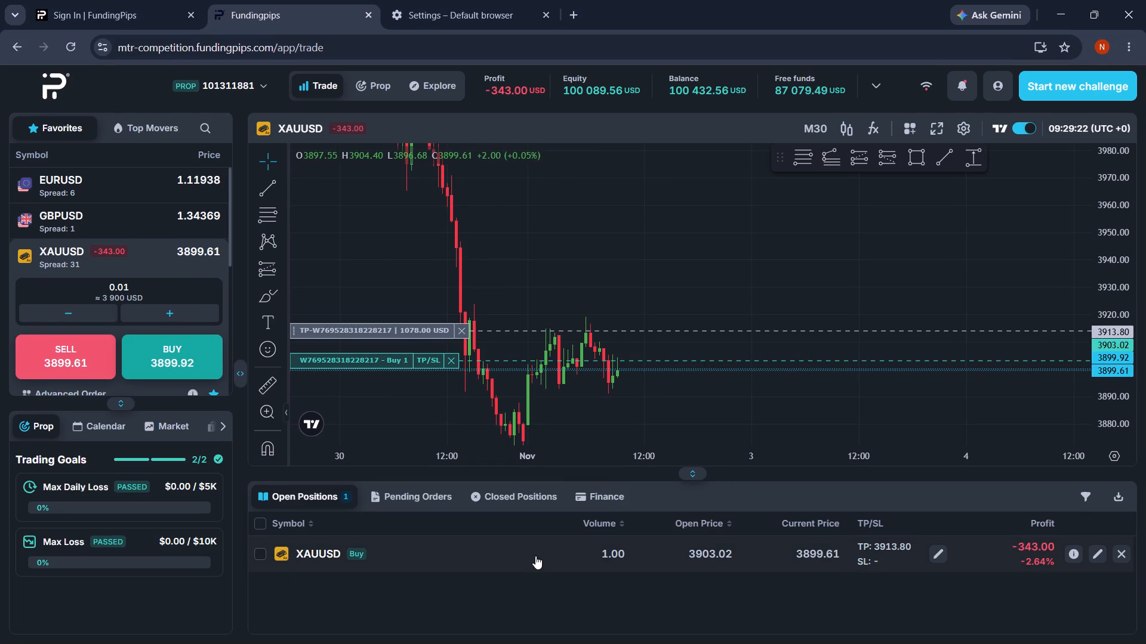
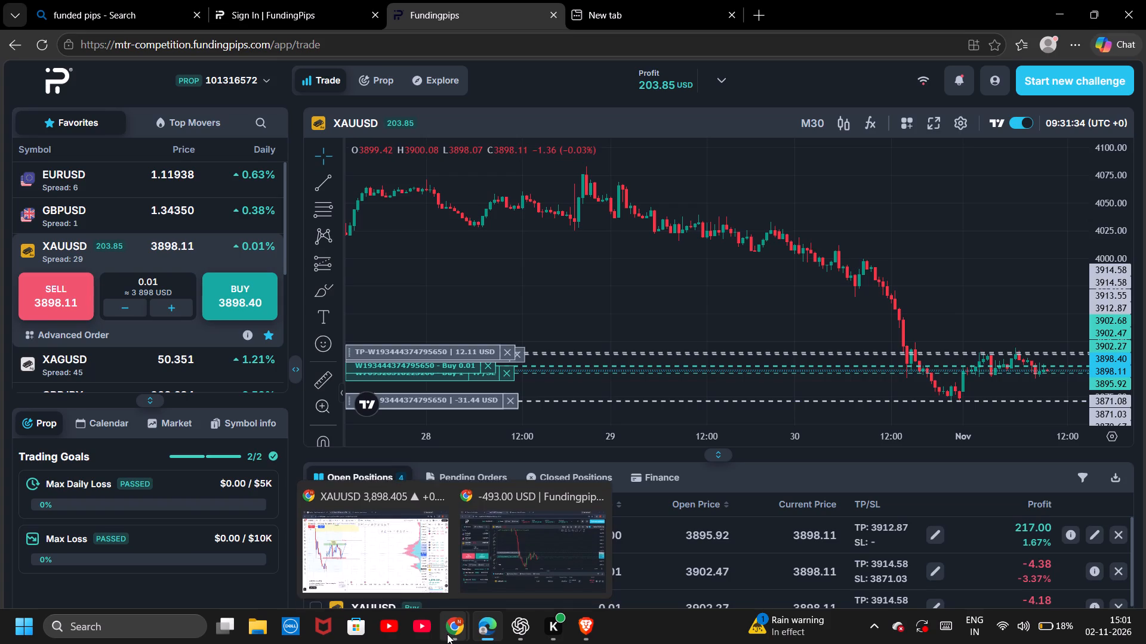
Switch to the TradingView window in Chrome and check the XAUUSD 30-minute chart around the support and resistance zones.
left_click(352, 537)
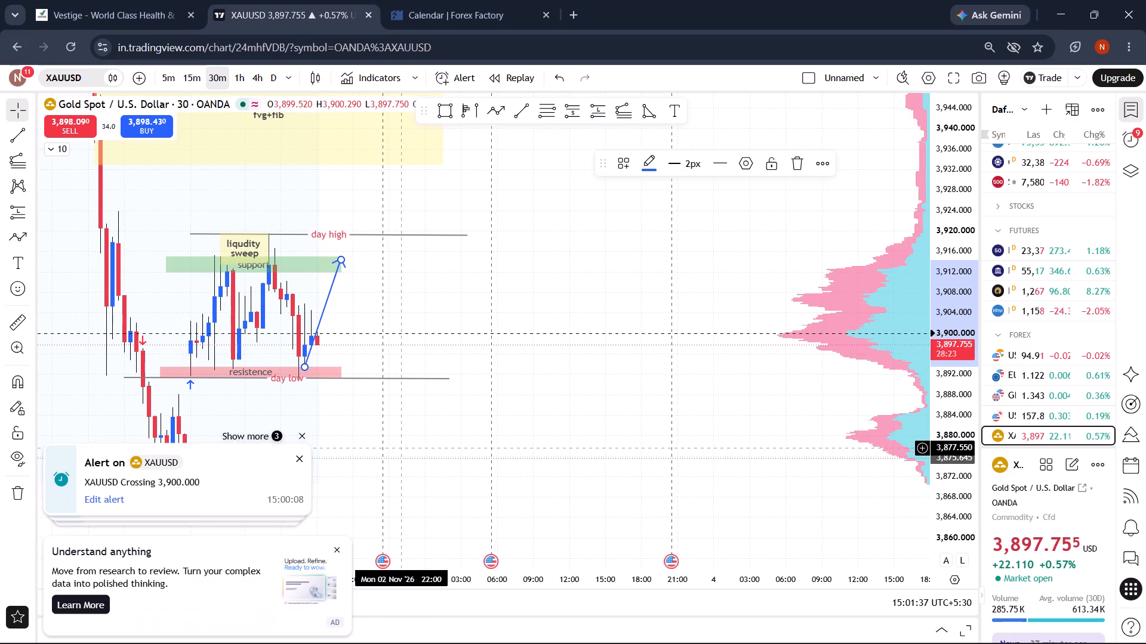
left_click_drag(403, 448, 389, 450)
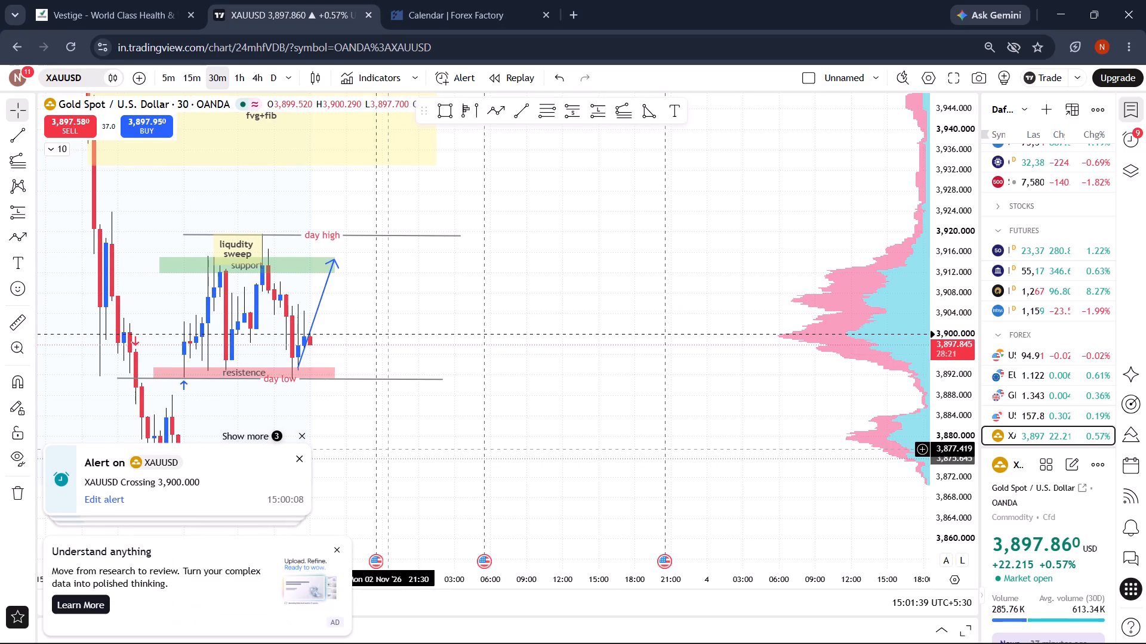
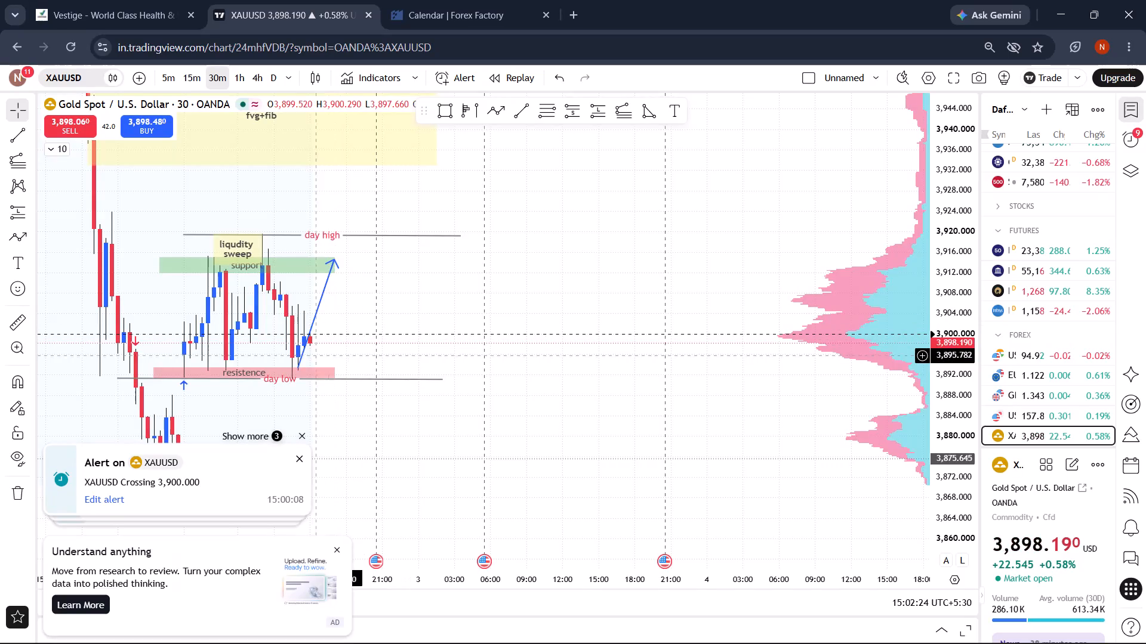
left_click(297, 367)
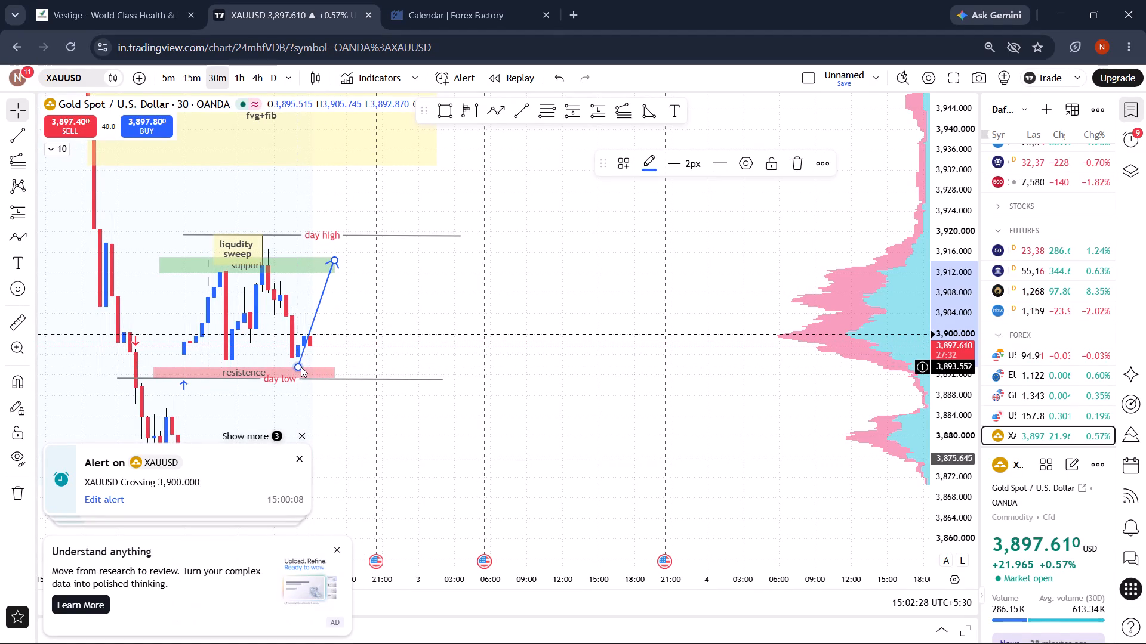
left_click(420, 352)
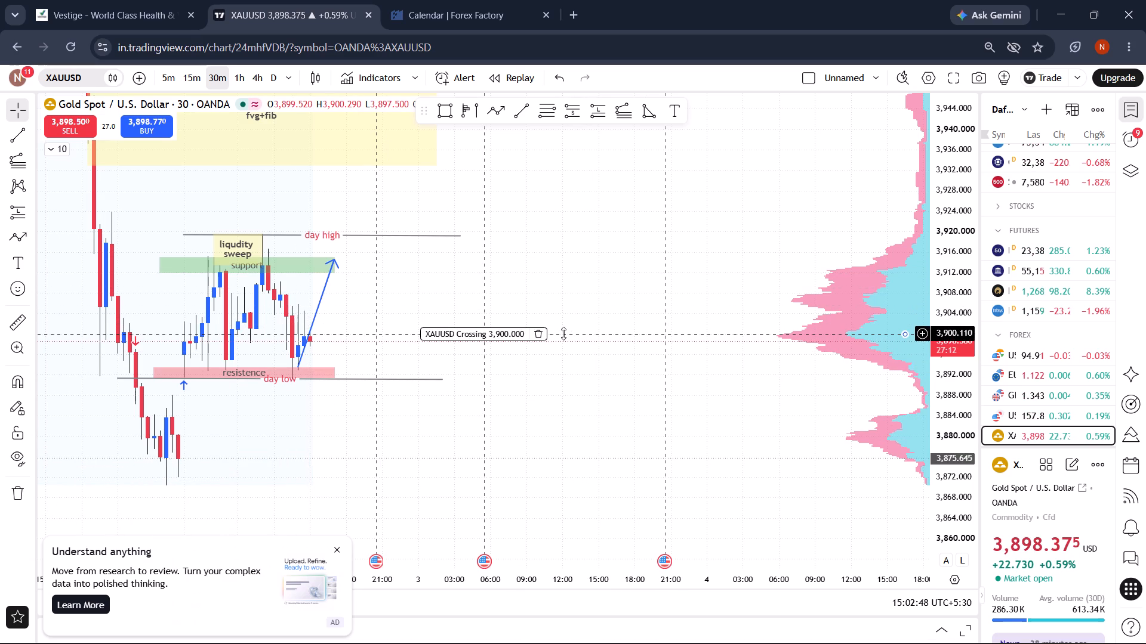
Permanently delete the "XAUUSD Crossing 3,900.000" price alert from the 30-minute chart.
left_click(541, 338)
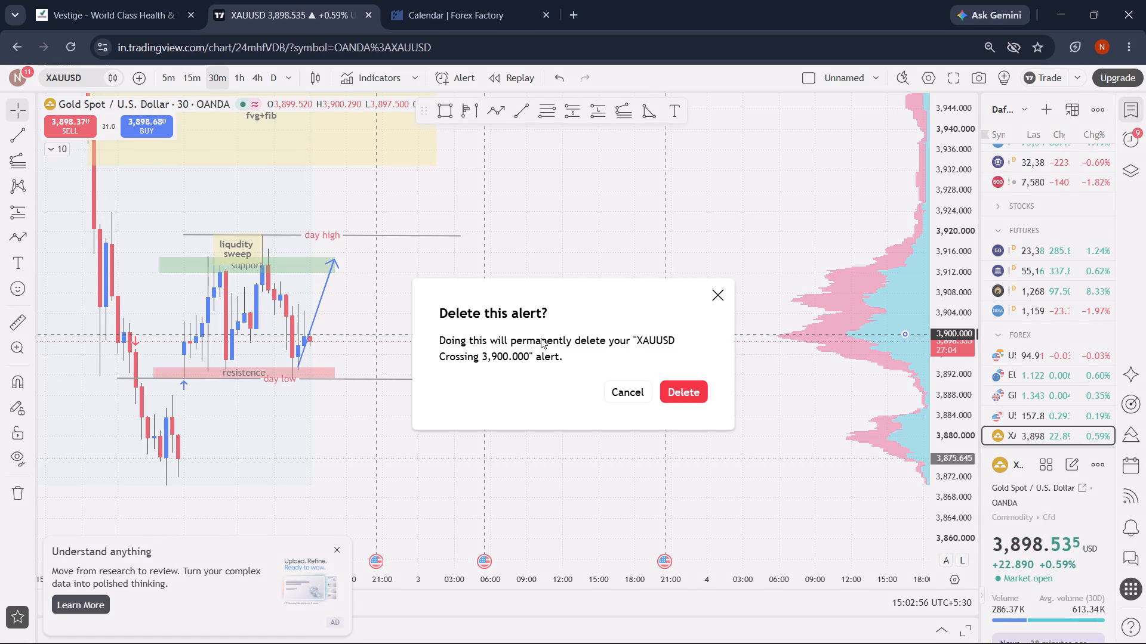
left_click(701, 393)
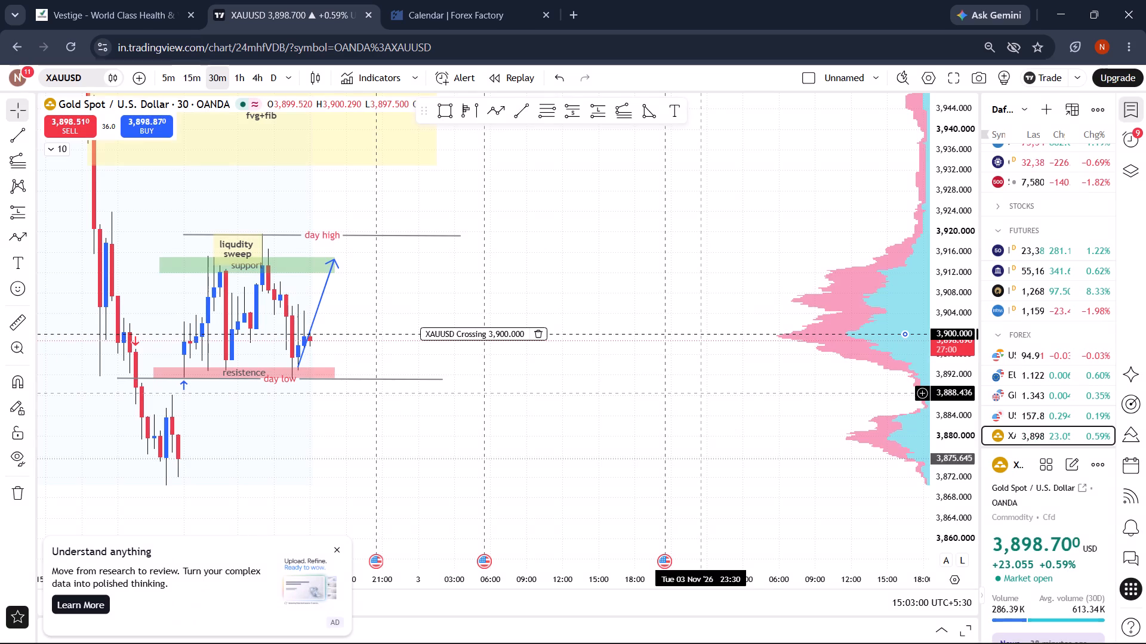
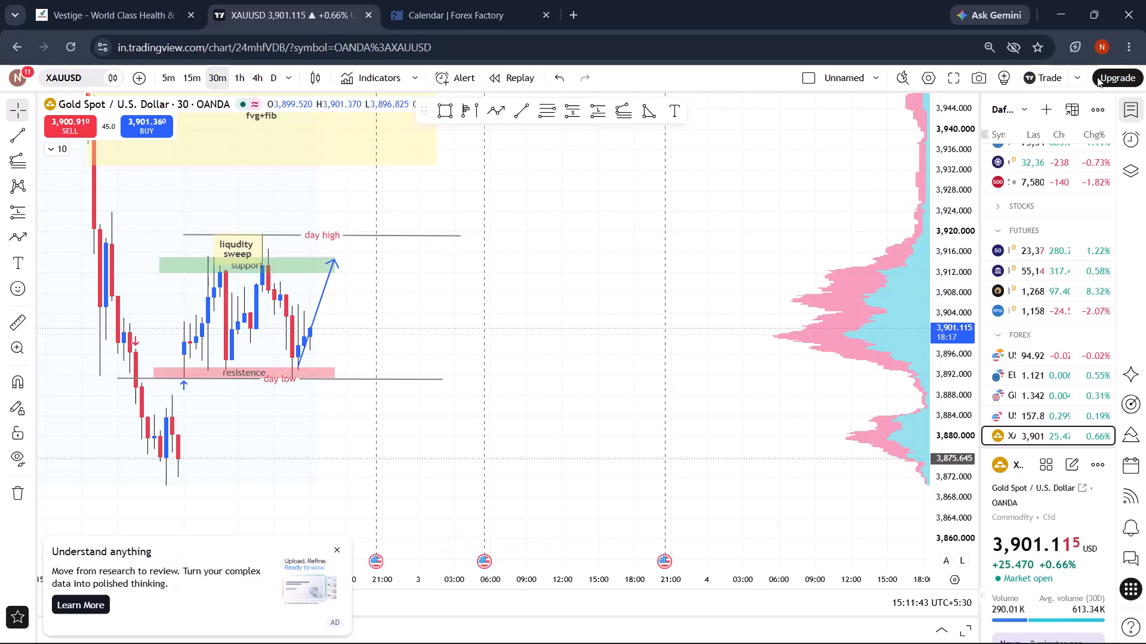
Open a new Incognito window and search Google for "taps chocolate".
left_click(1123, 54)
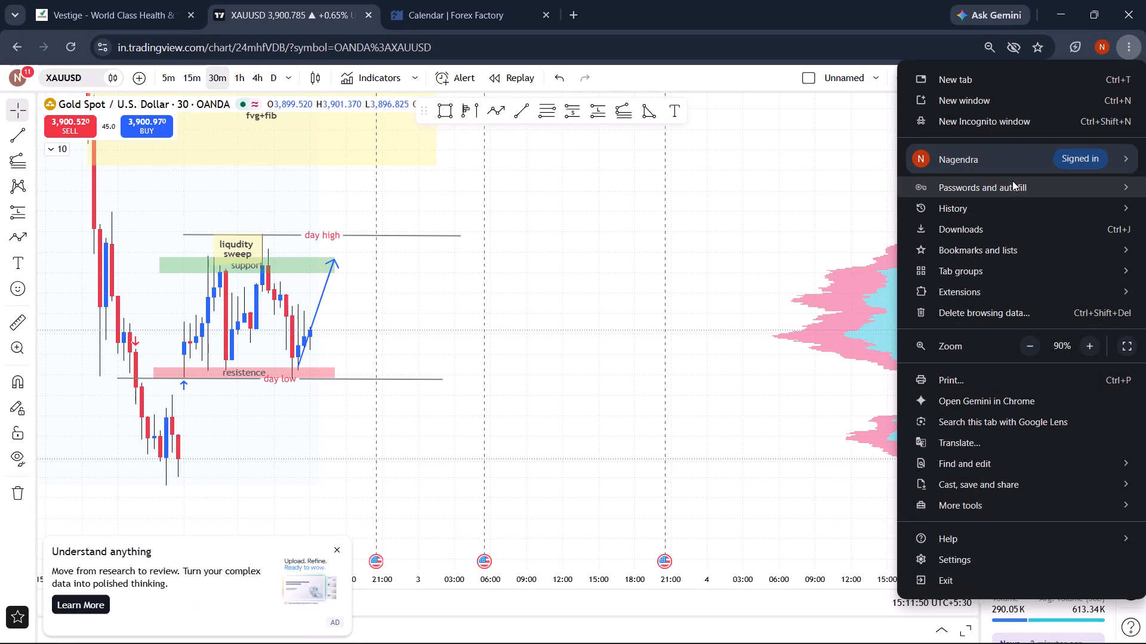
left_click(1021, 121)
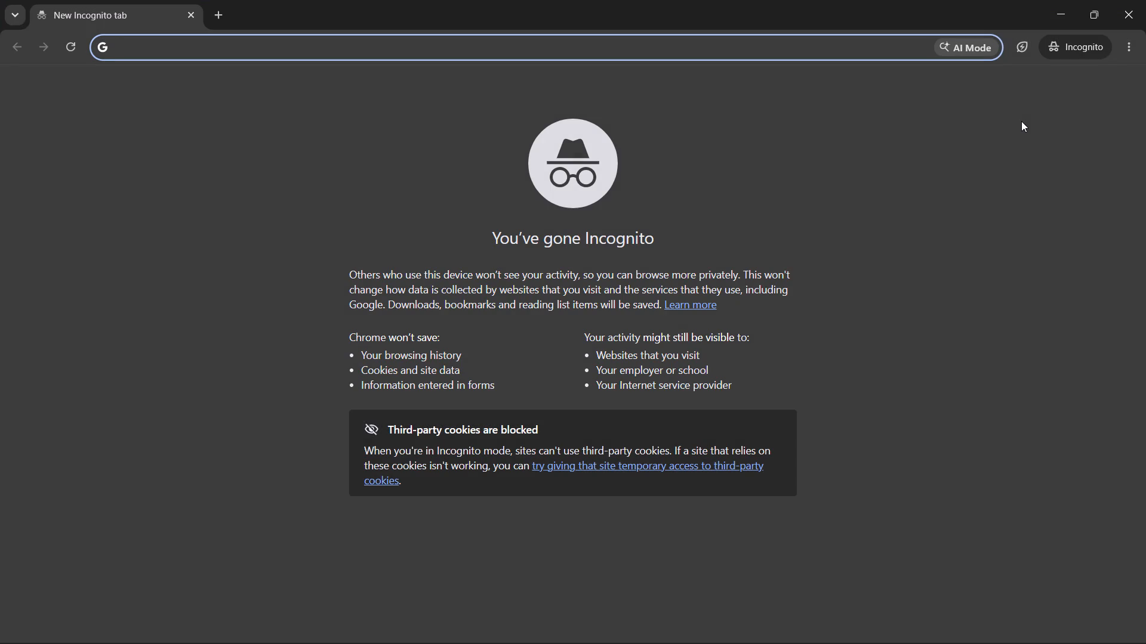
type("tap")
type("s cho")
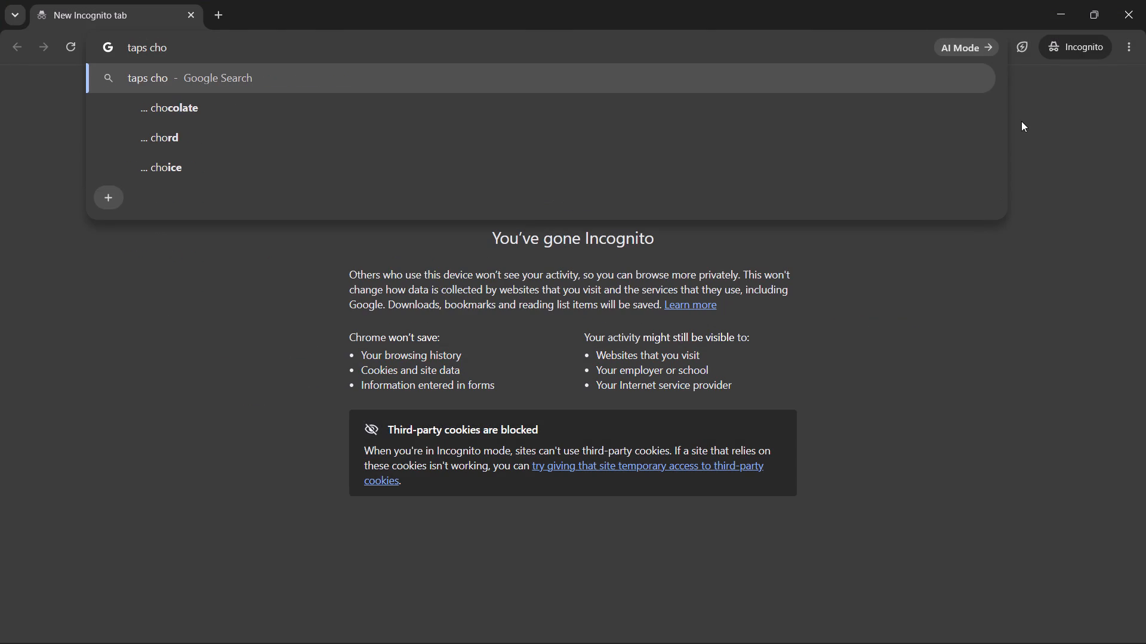
left_click(939, 114)
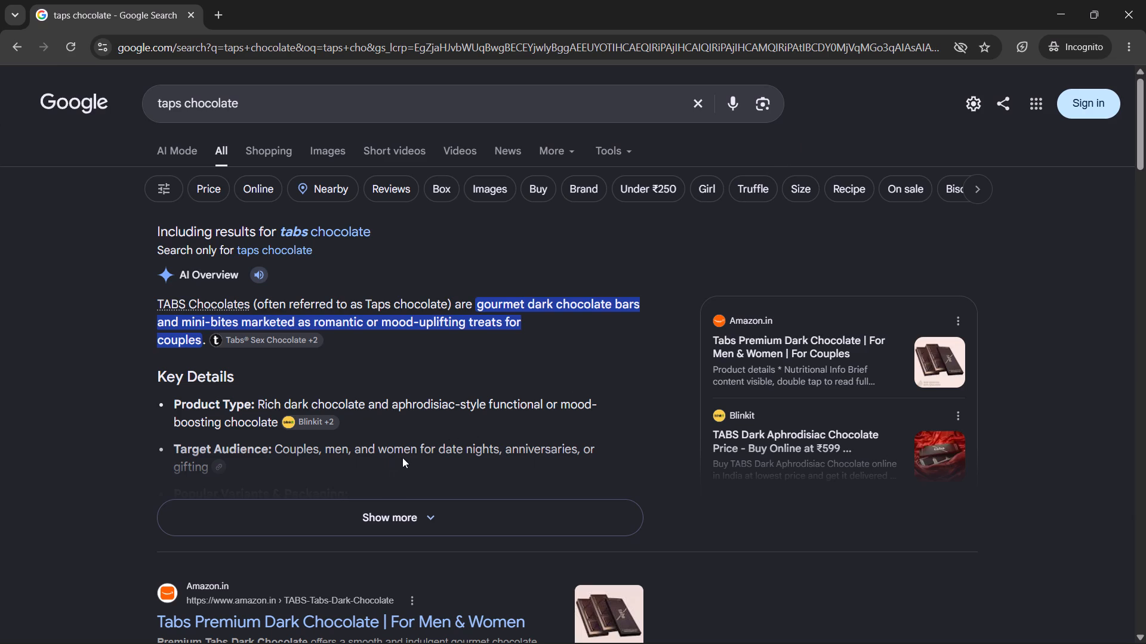
Expand the AI Overview and read its details on the chocolate's type, target audience, variants and where to buy it online in India.
left_click(406, 509)
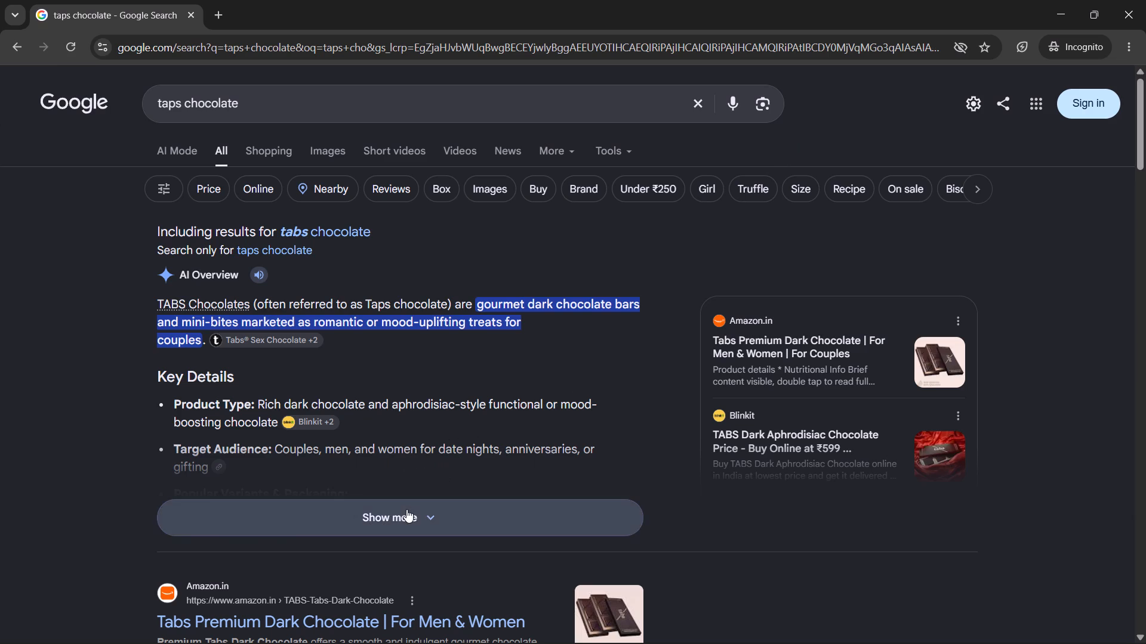
scroll(406, 509, "down", 1)
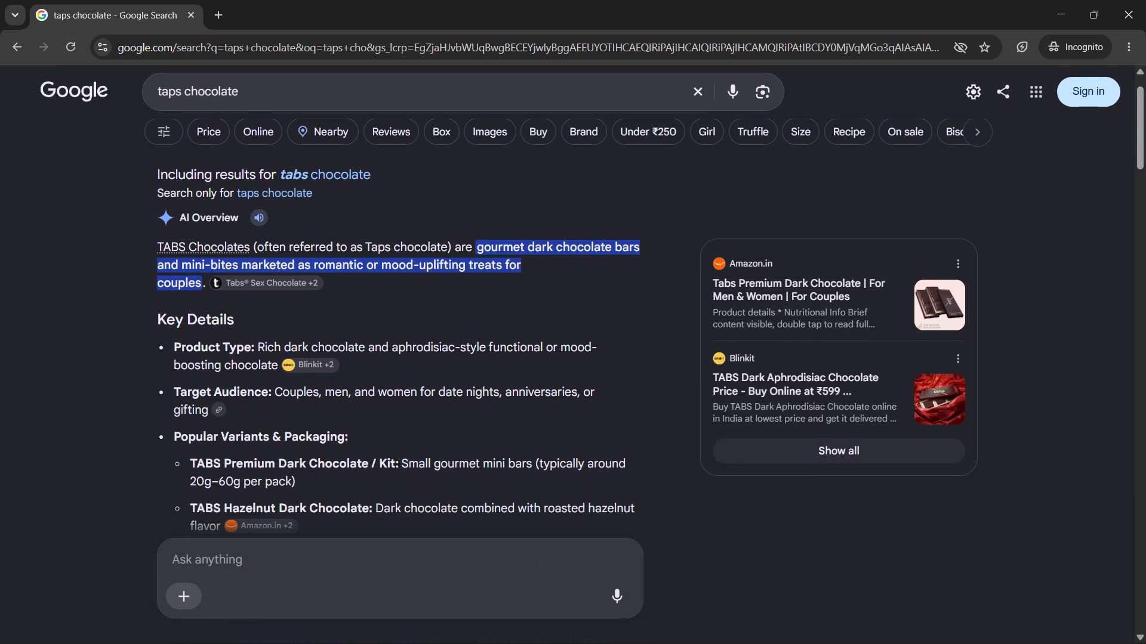
scroll(406, 509, "down", 1)
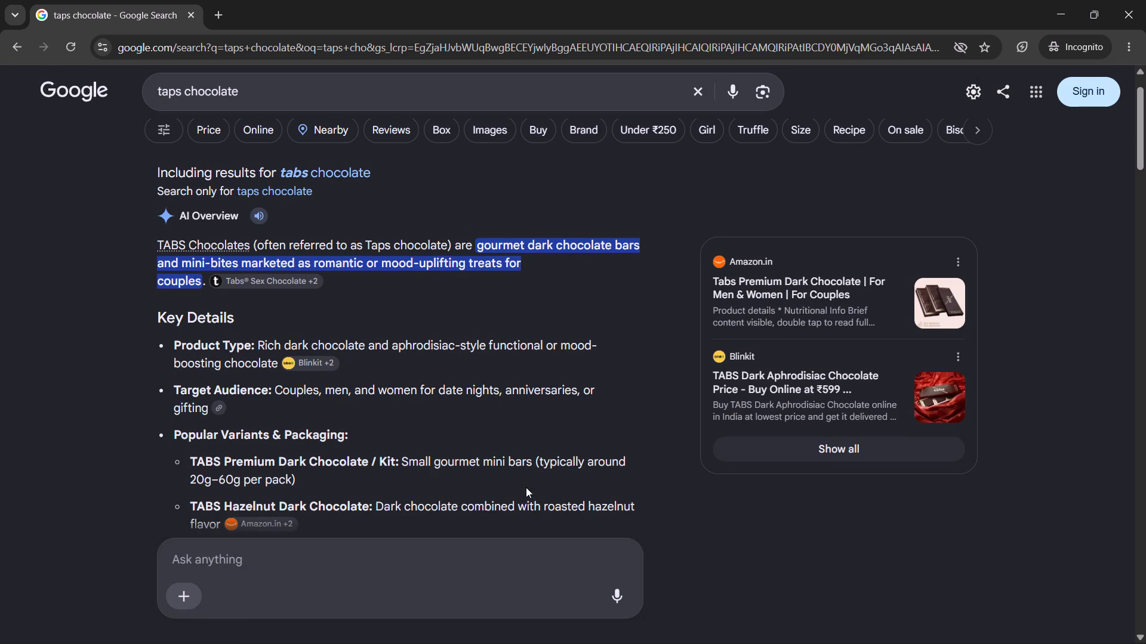
scroll(523, 481, "down", 1)
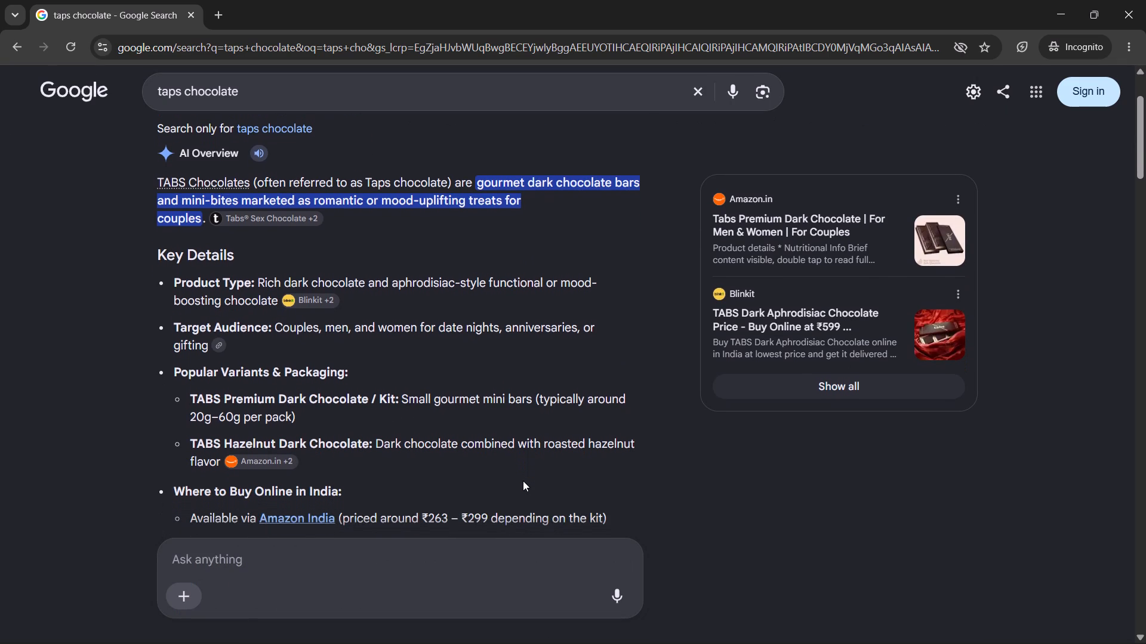
scroll(523, 481, "down", 2)
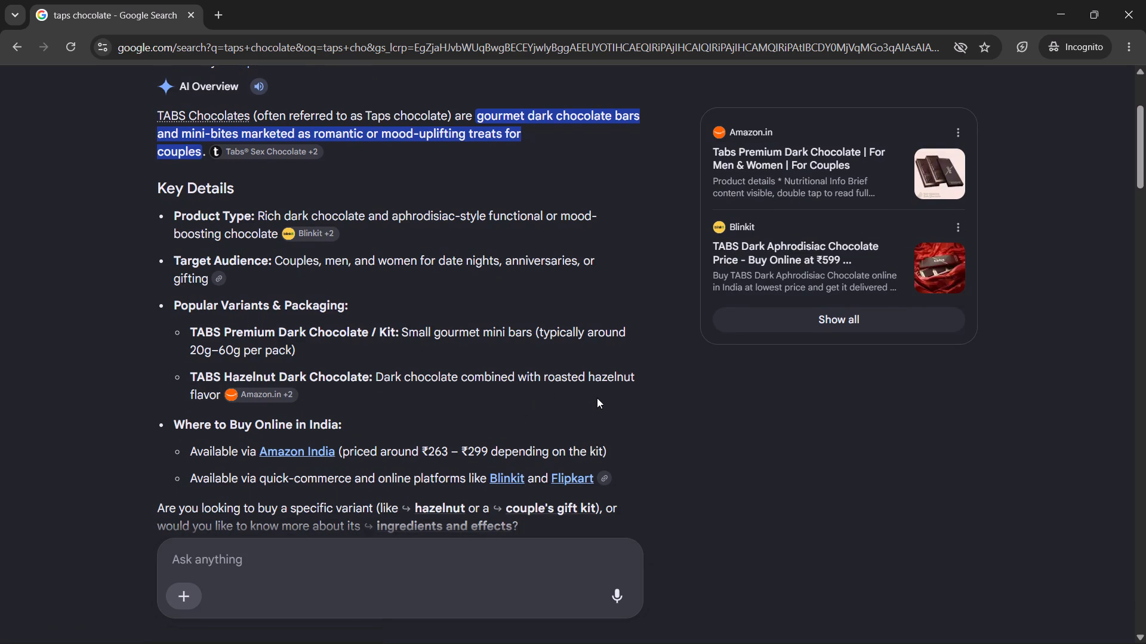
scroll(597, 398, "down", 1)
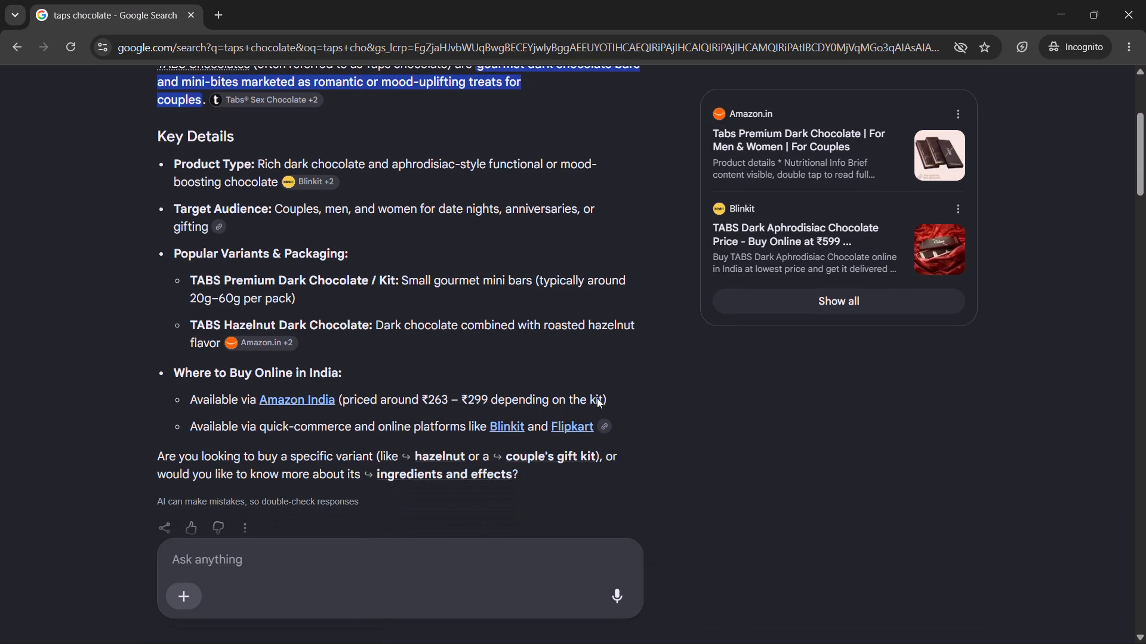
scroll(597, 398, "down", 1)
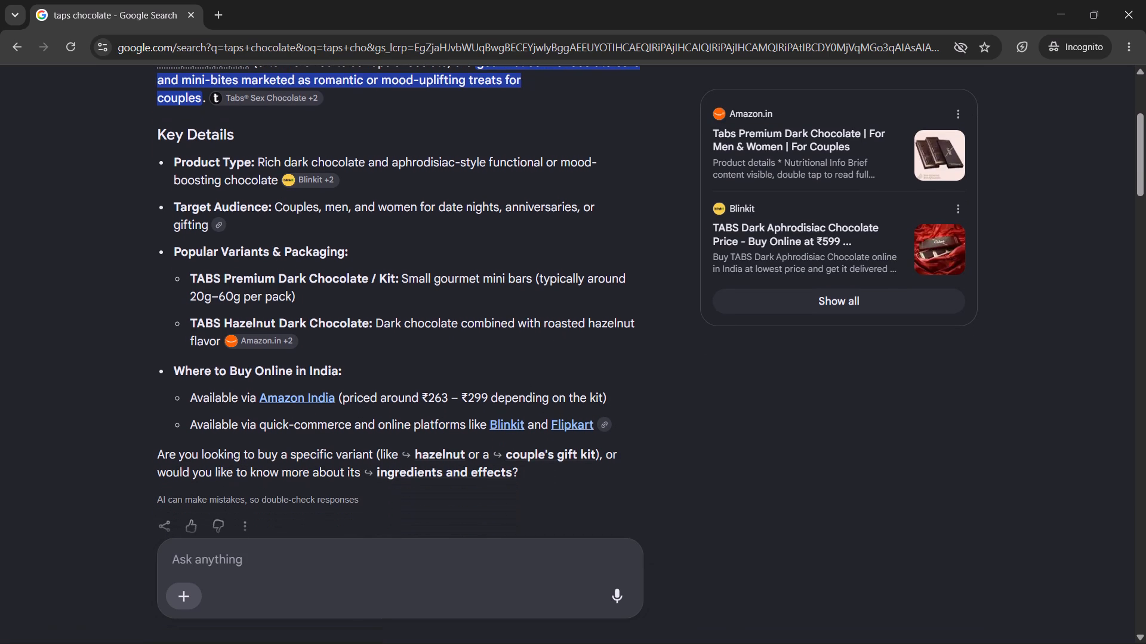
Ask the AI Overview the follow-up question "what if ve both eat".
left_click(305, 545)
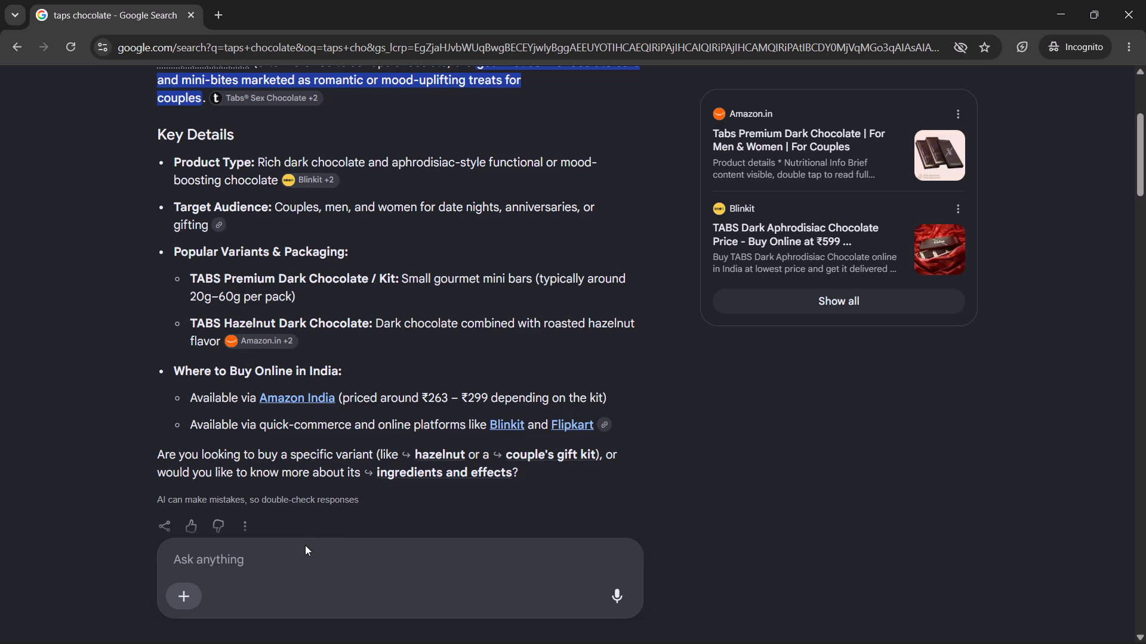
key("e")
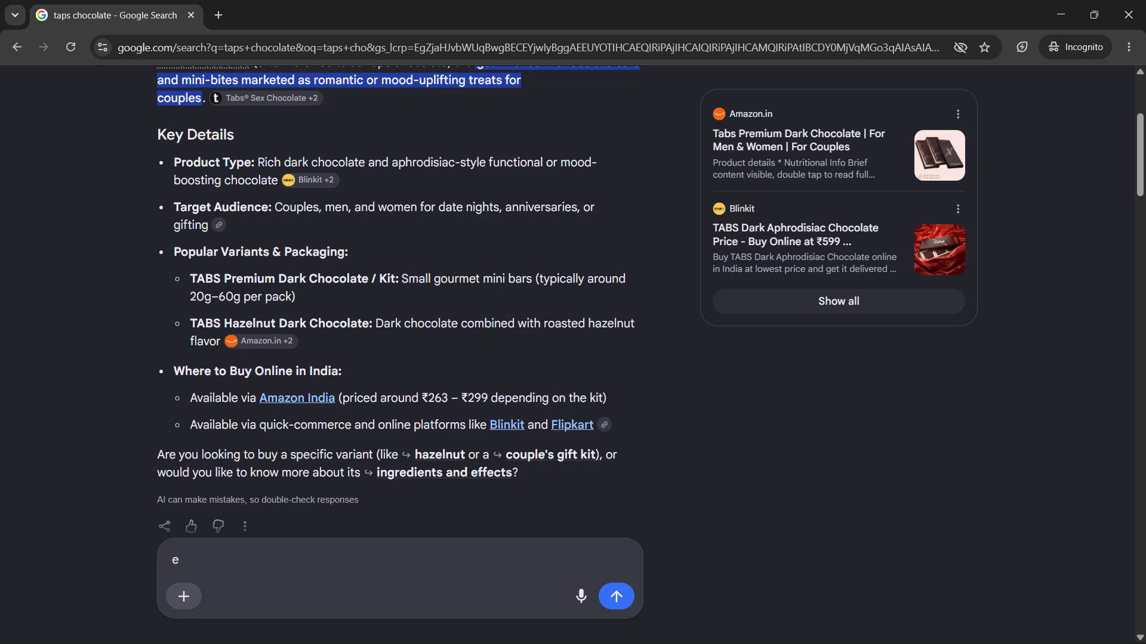
key("BackSpace")
type("what")
key("space")
type("if vw")
key("BackSpace")
type("e both")
key("space")
type("eat")
key("Return")
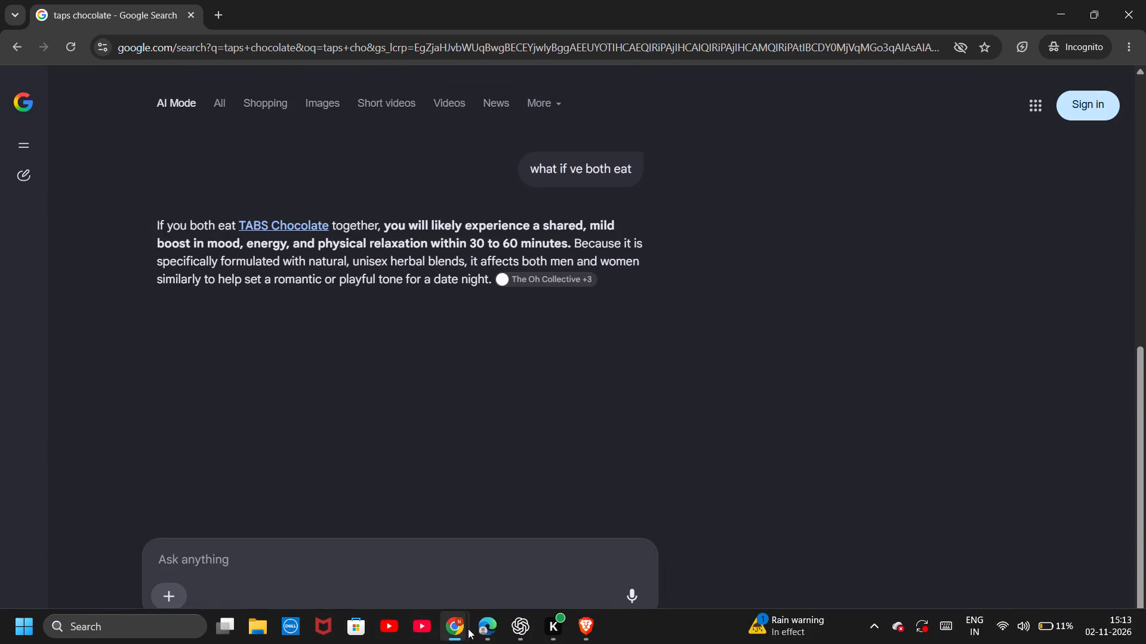
Switch to the FundingPips trading page in Edge to check the open XAUUSD positions.
left_click(489, 538)
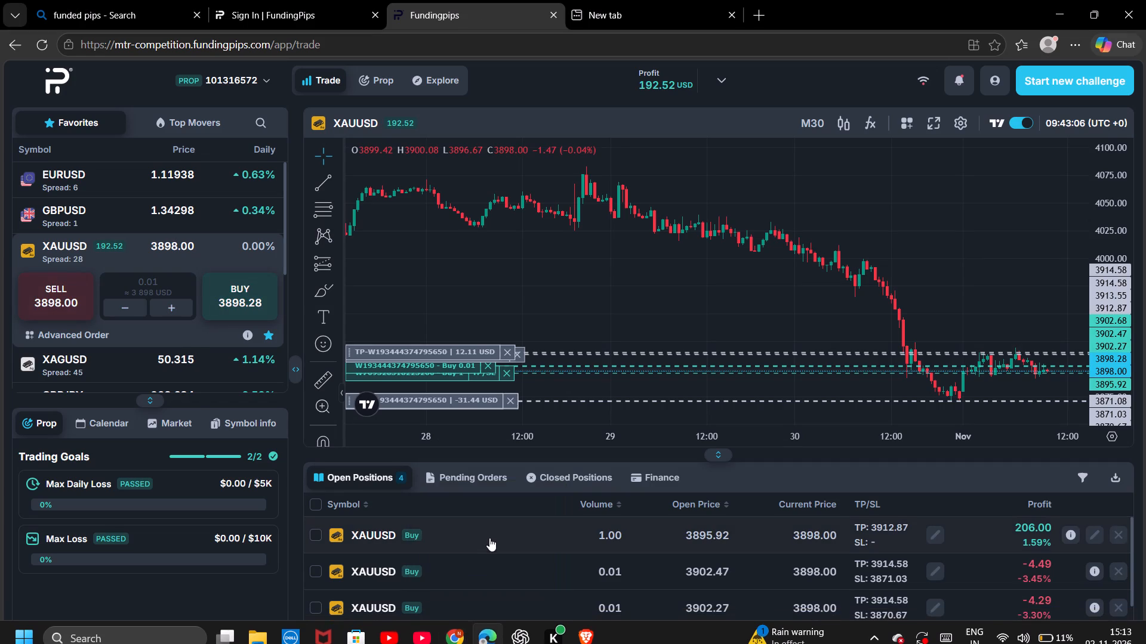
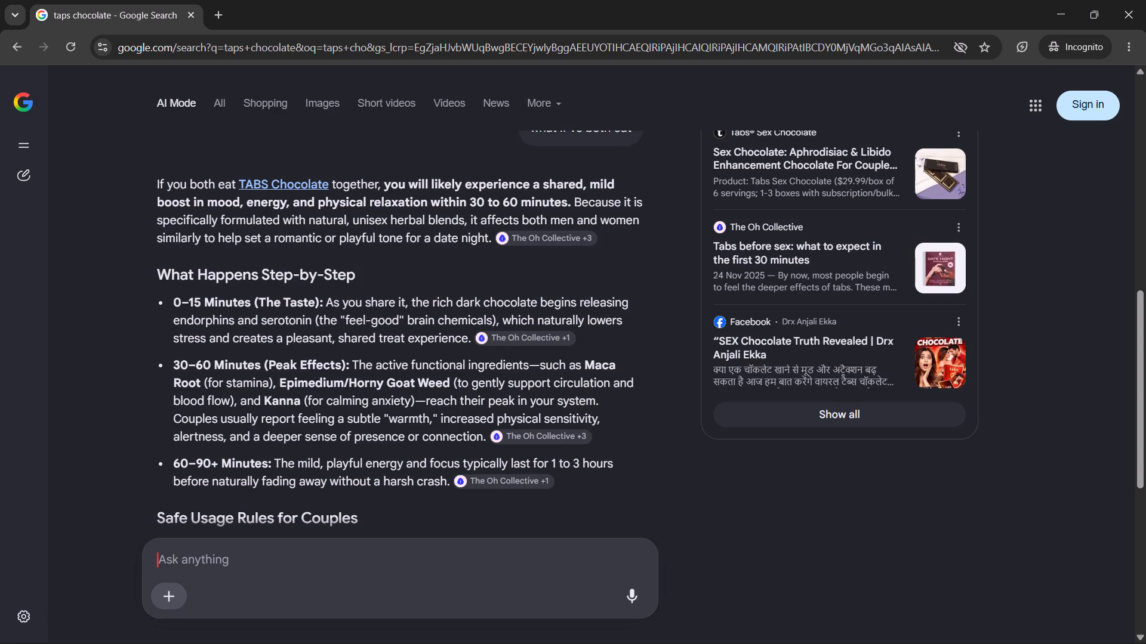
Read the rest of the answer, including the safe usage rules, and ask the follow-up question "is we go wild after taking it".
scroll(349, 382, "right", 2)
scroll(349, 382, "down", 1)
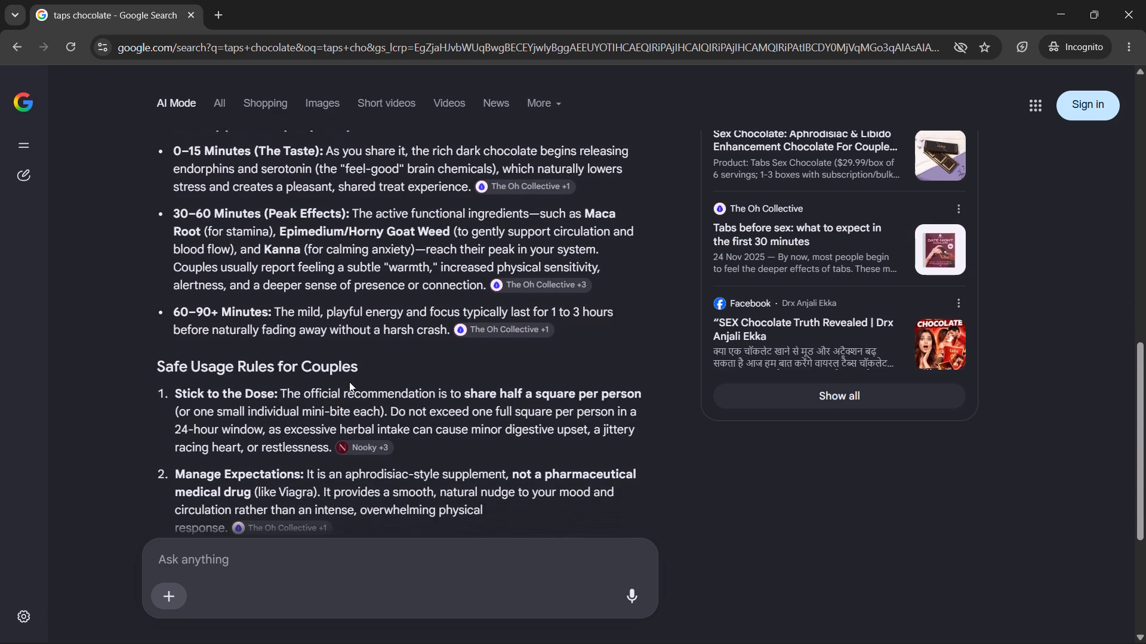
scroll(349, 382, "down", 1)
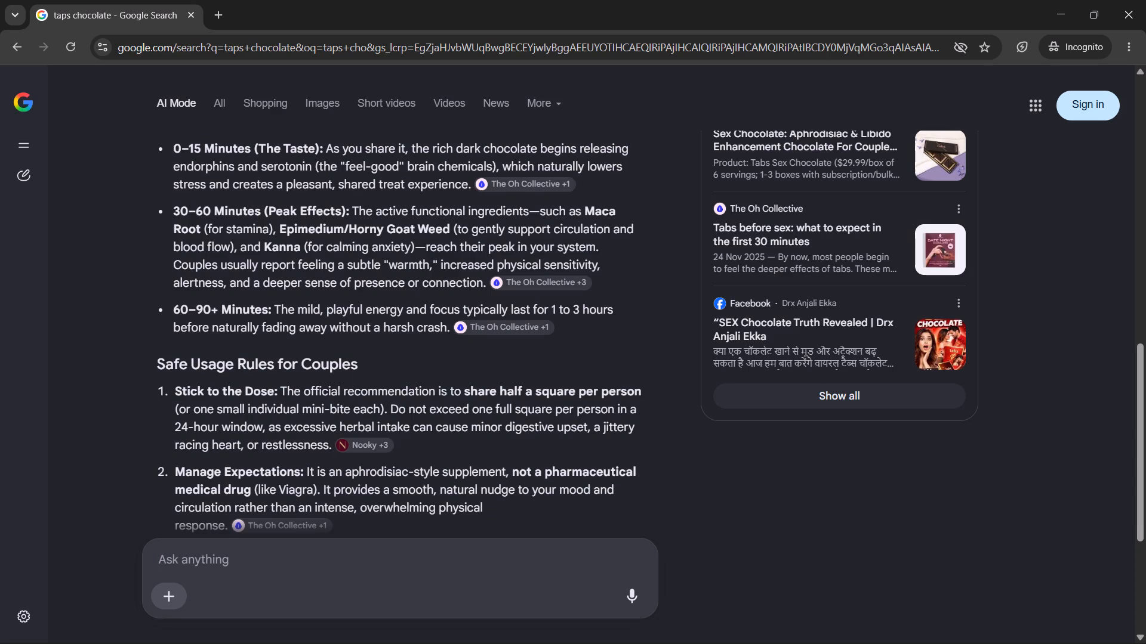
scroll(280, 434, "right", 2)
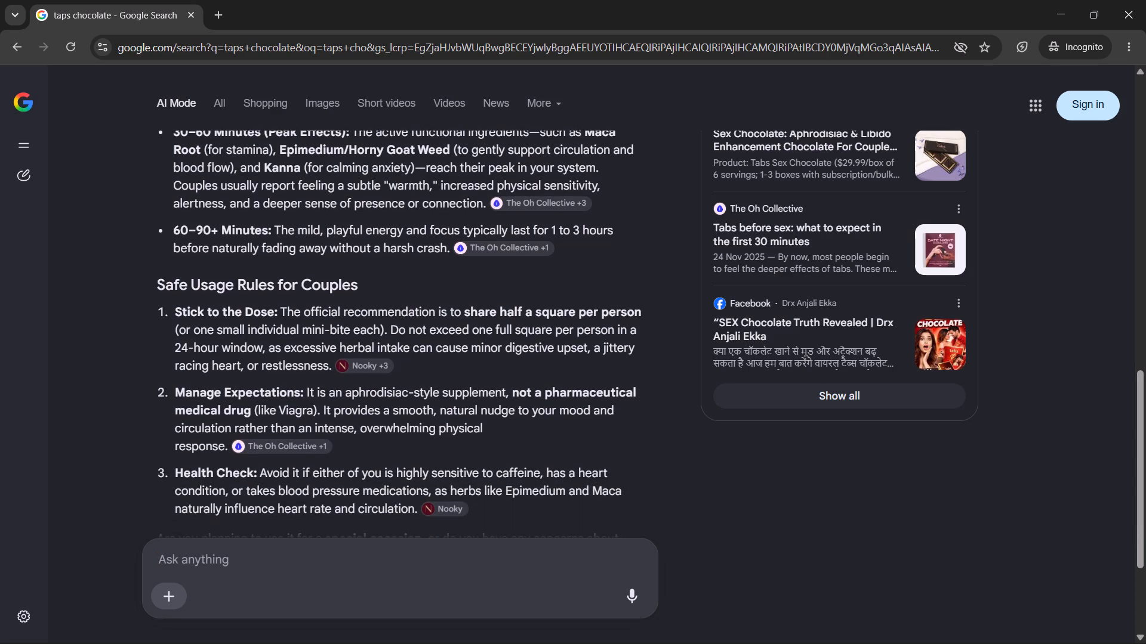
type("is we")
key("space")
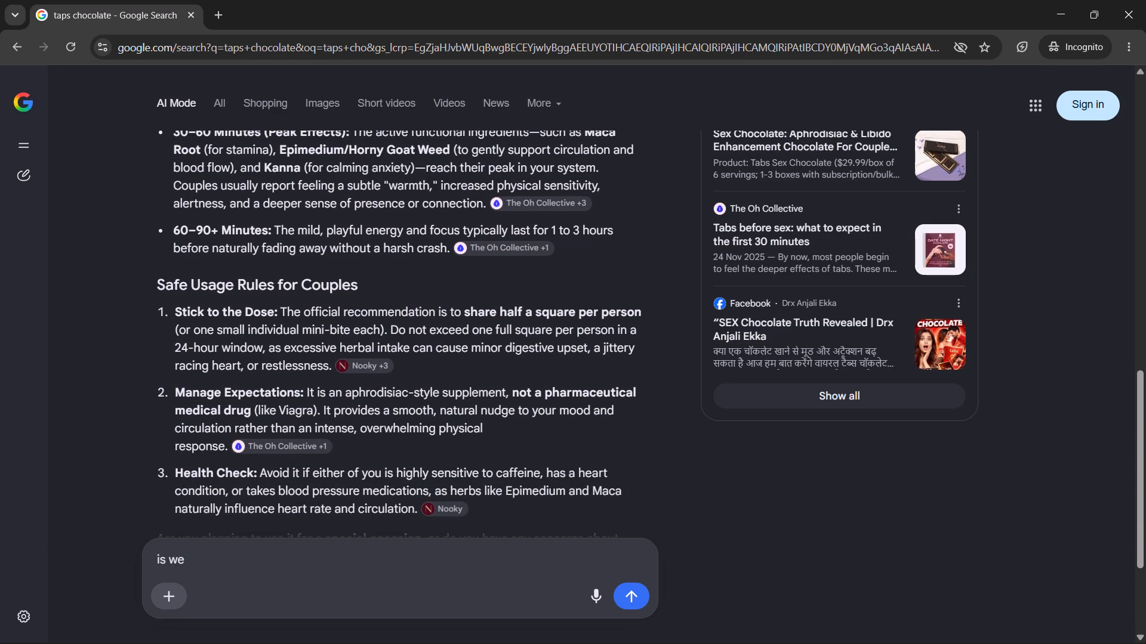
type("go wild")
key("space")
type("a")
type("fter takin")
type("g it")
key("Return")
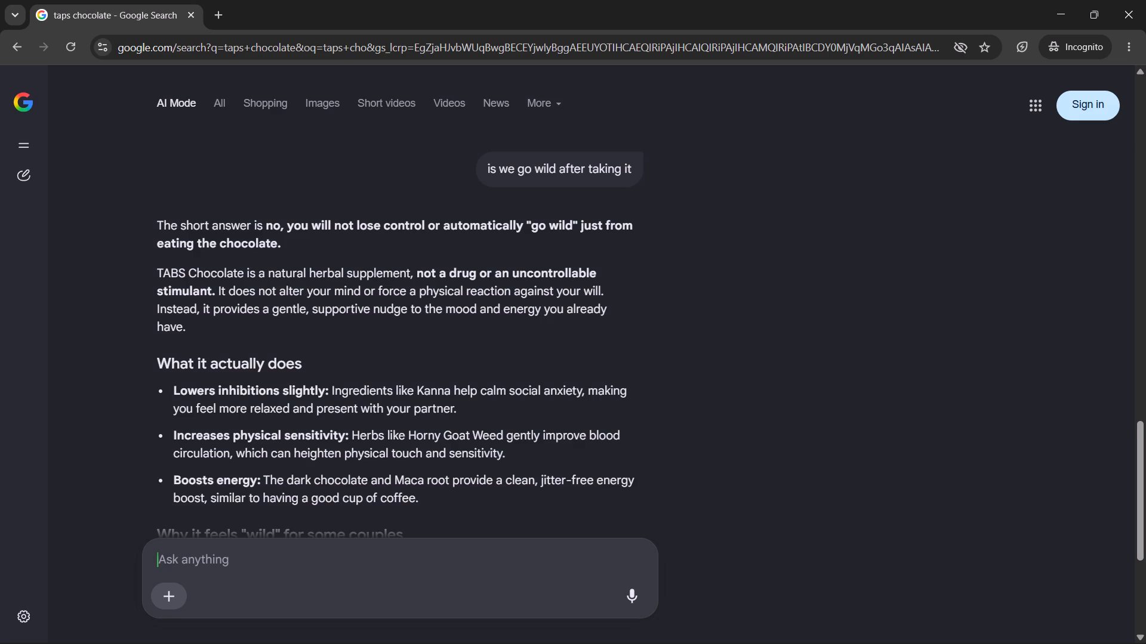
Read the new answer on what the chocolate does and ask the follow-up question "is ve do sex".
scroll(351, 280, "down", 2)
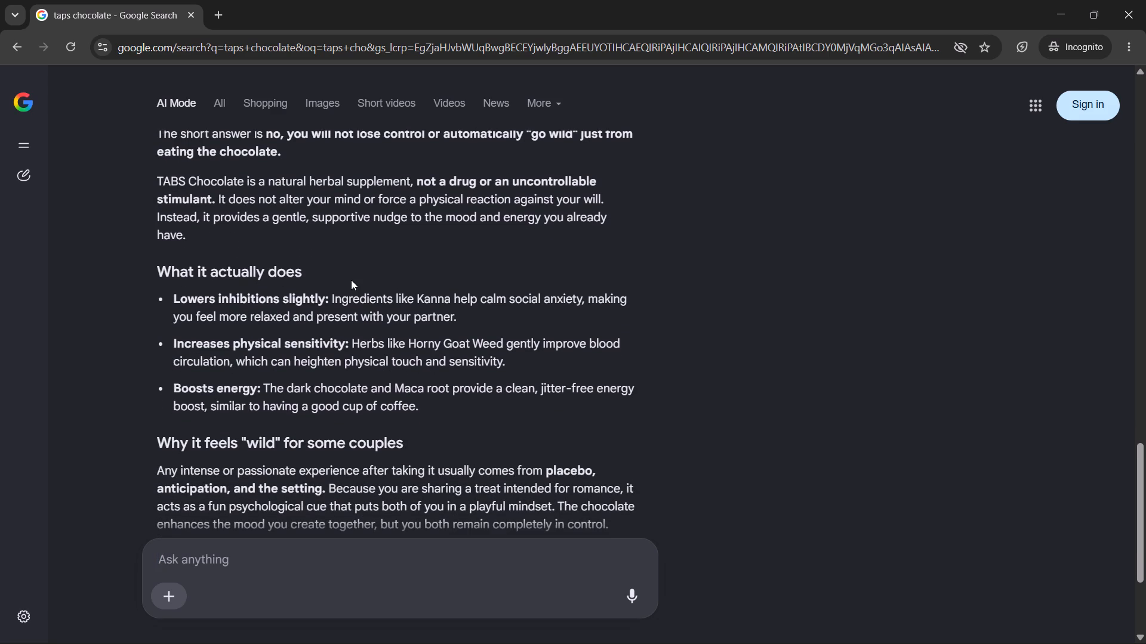
type("id")
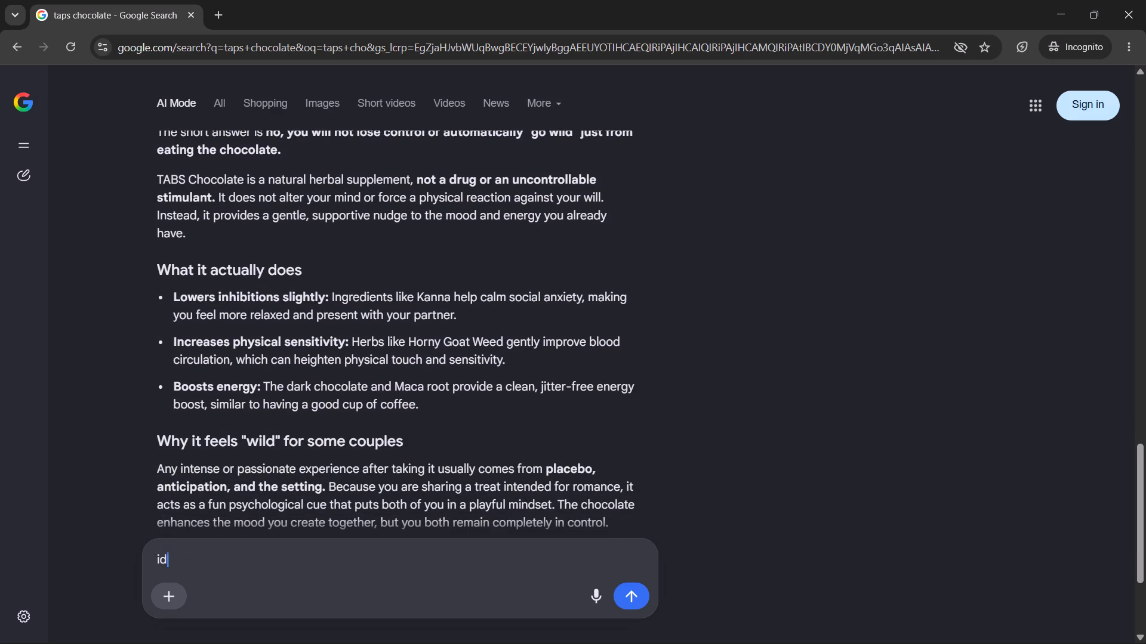
key("BackSpace")
type("s ge")
key("equal")
key("BackSpace")
key("BackSpace")
key("BackSpace")
key("v")
type("e do")
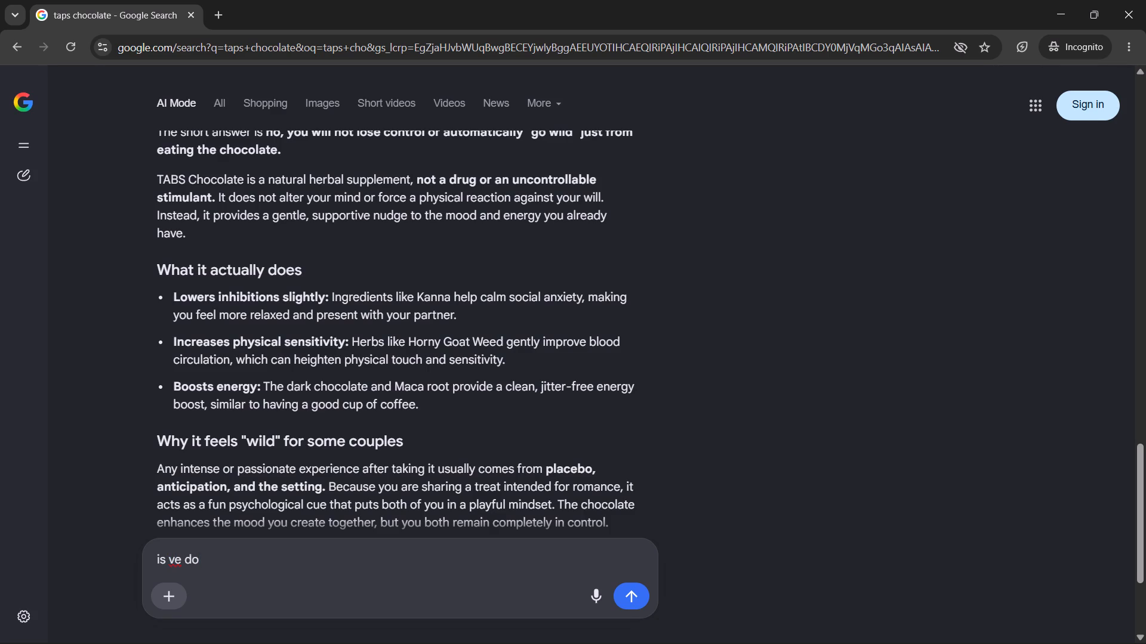
key("space")
type("e")
key("BackSpace")
type("sex")
key("Return")
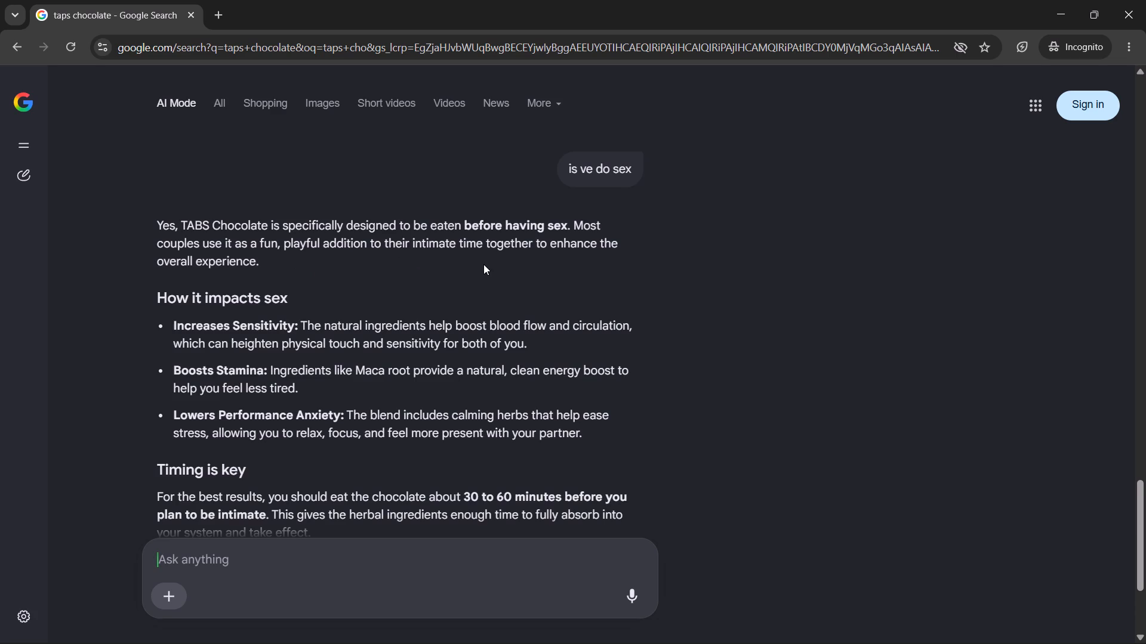
Read the answer through, ask the follow-up question "how much time ve can paticipate", and close the Incognito window.
scroll(483, 264, "down", 1)
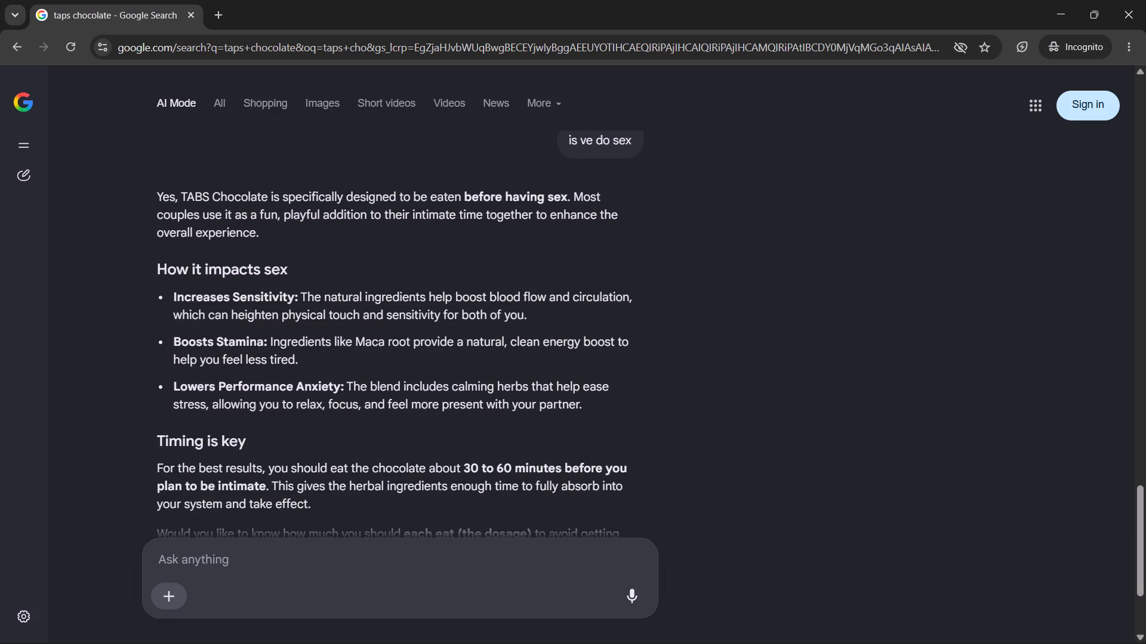
scroll(409, 301, "down", 1)
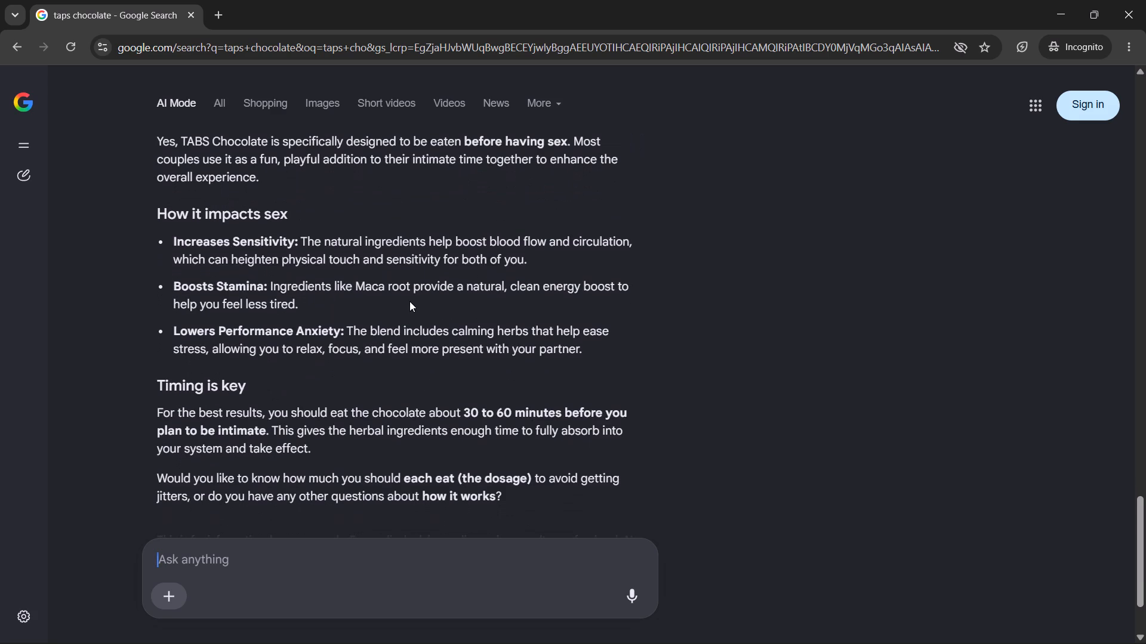
scroll(409, 301, "down", 1)
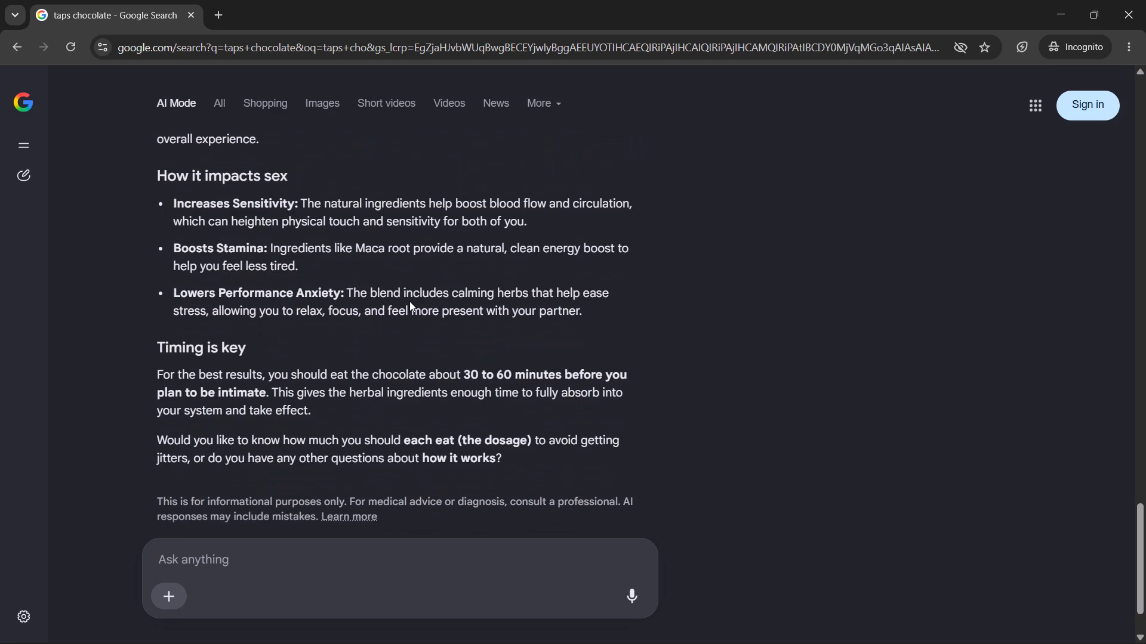
type("how")
key("space")
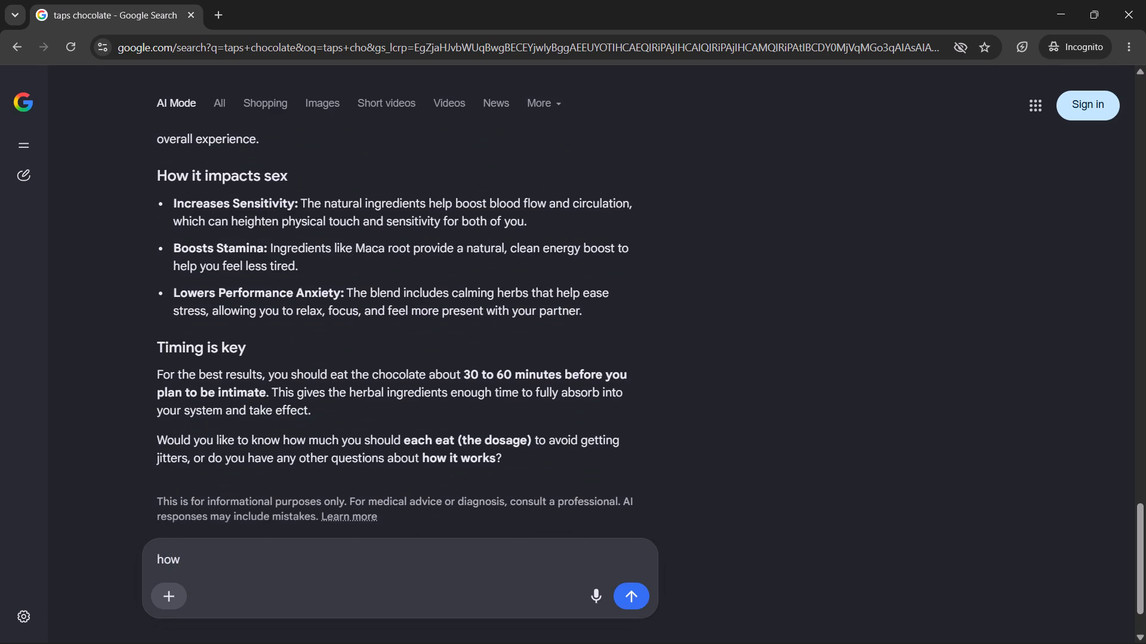
type("muc")
type("h time ve can pati")
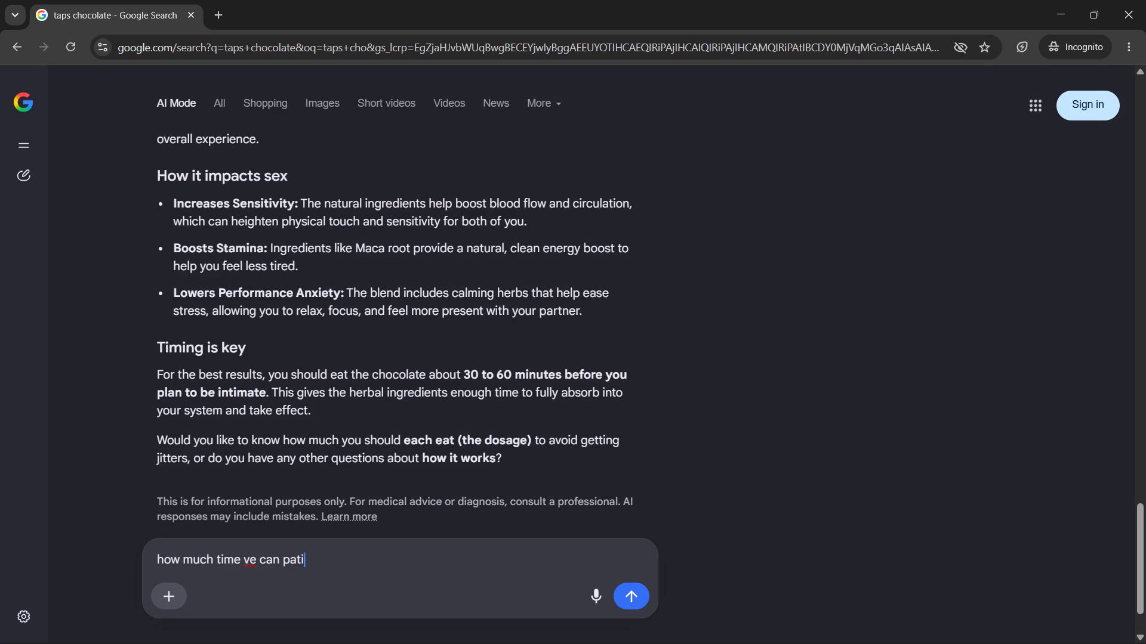
type("ci")
type("pa")
type("te")
key("Return")
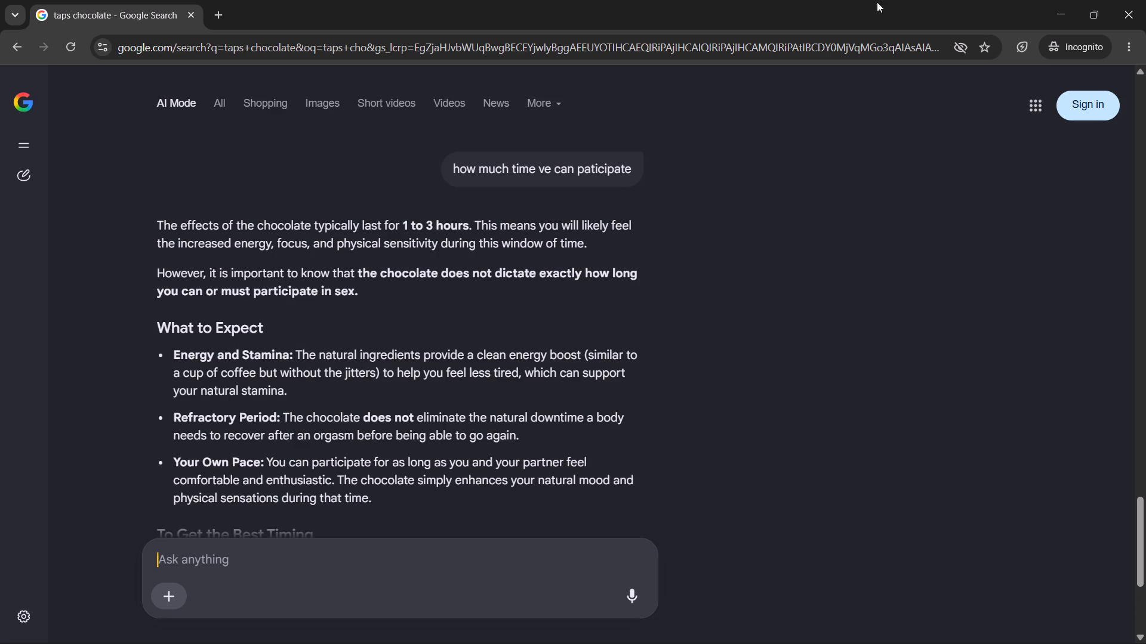
left_click(1120, 8)
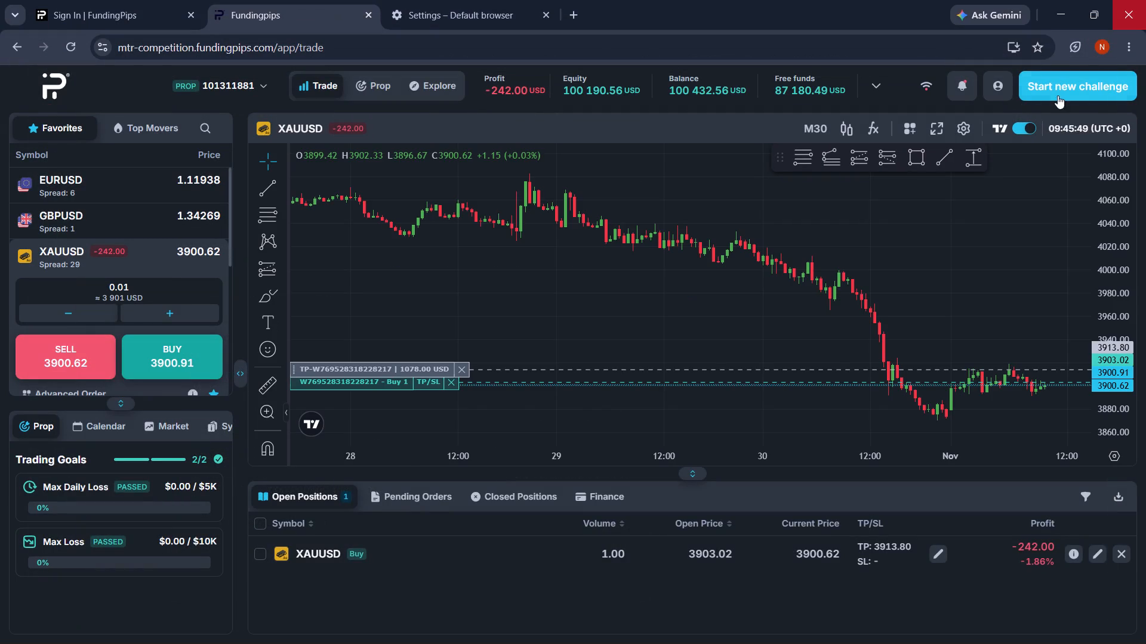
Examine the latest XAUUSD M30 candles at a larger scale around the open buy position and its take-profit level.
left_click_drag(979, 308, 558, 314)
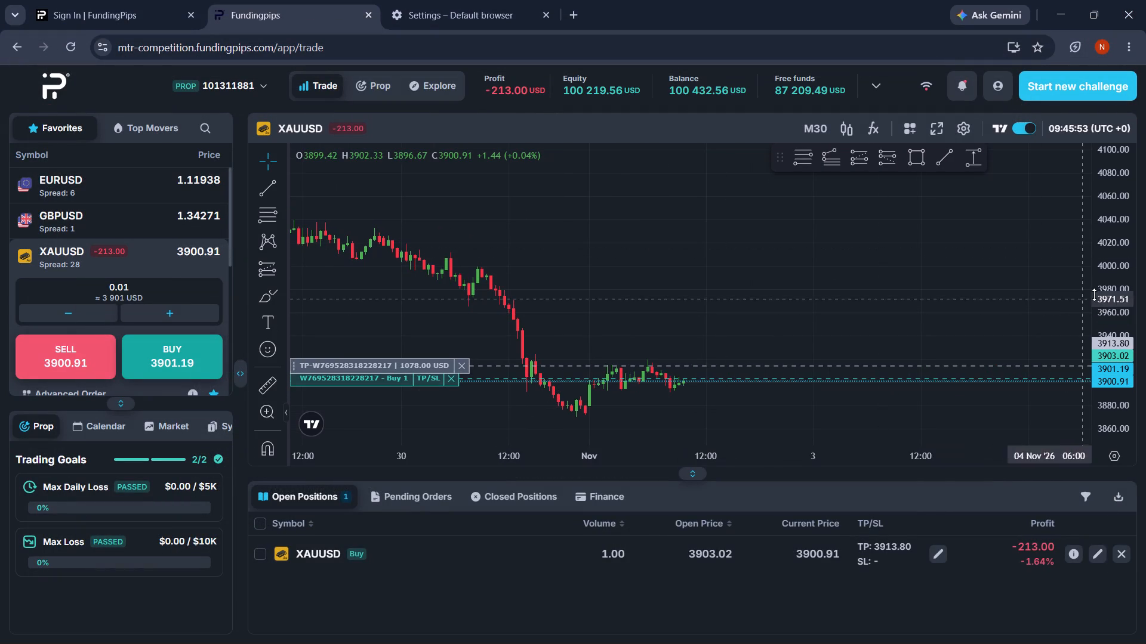
left_click_drag(1119, 320, 1123, 70)
left_click_drag(806, 329, 768, 265)
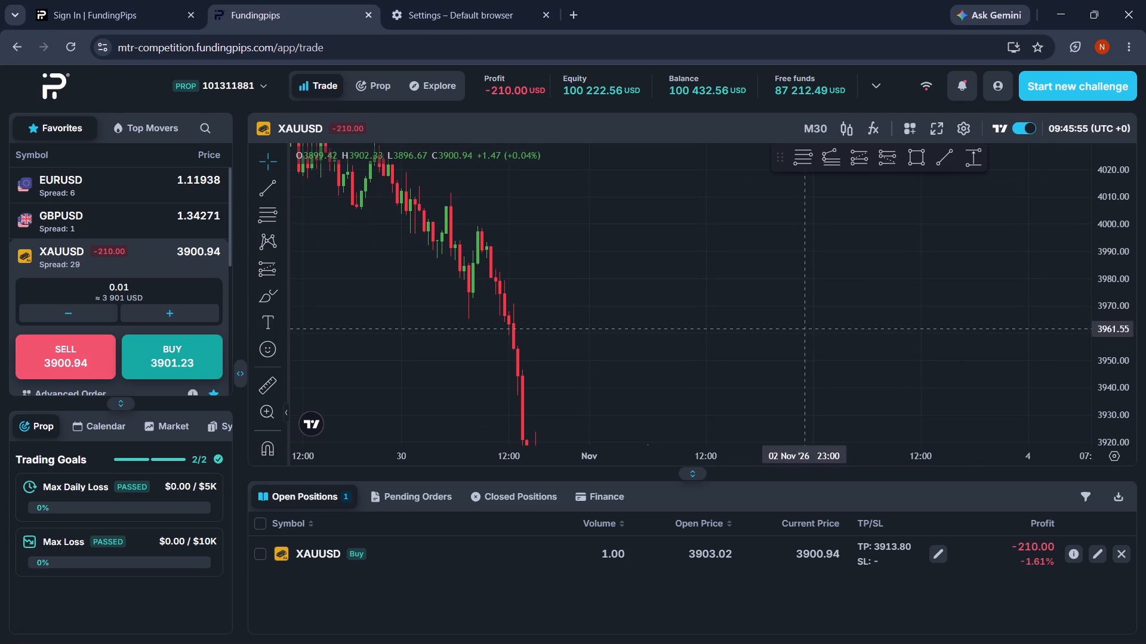
left_click_drag(768, 265, 706, 117)
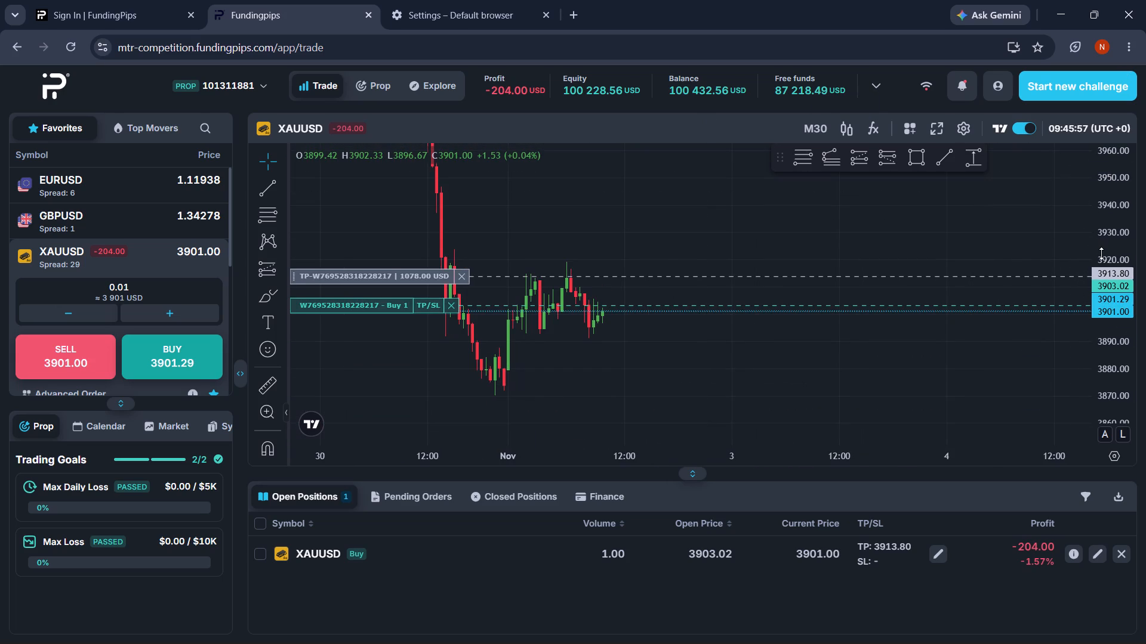
left_click_drag(1101, 253, 1116, 91)
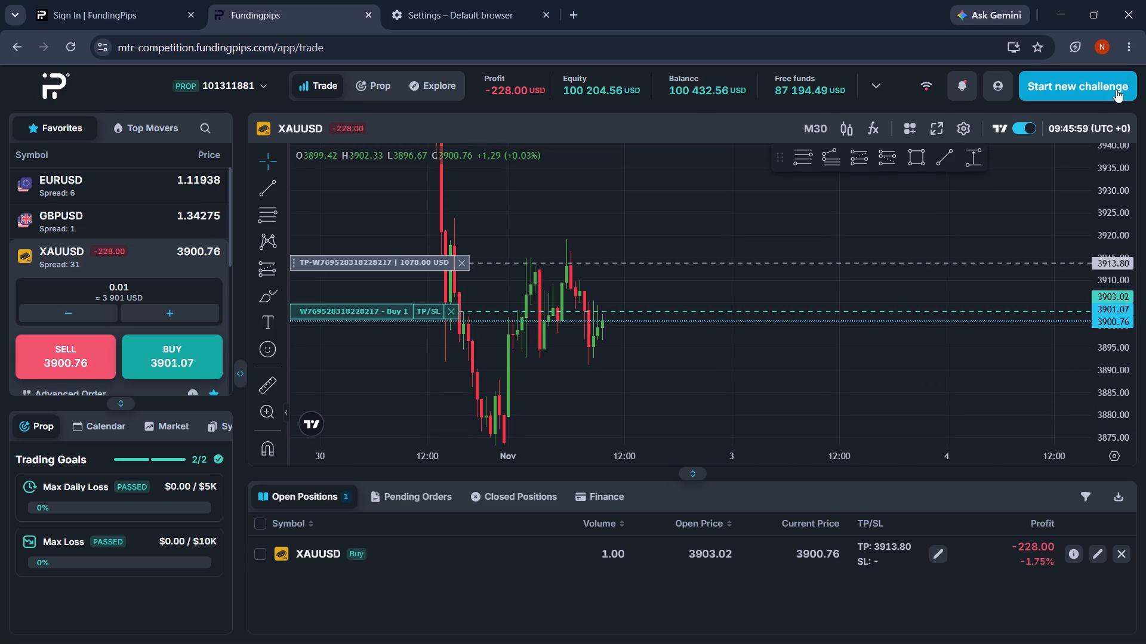
left_click_drag(1093, 273, 1109, 165)
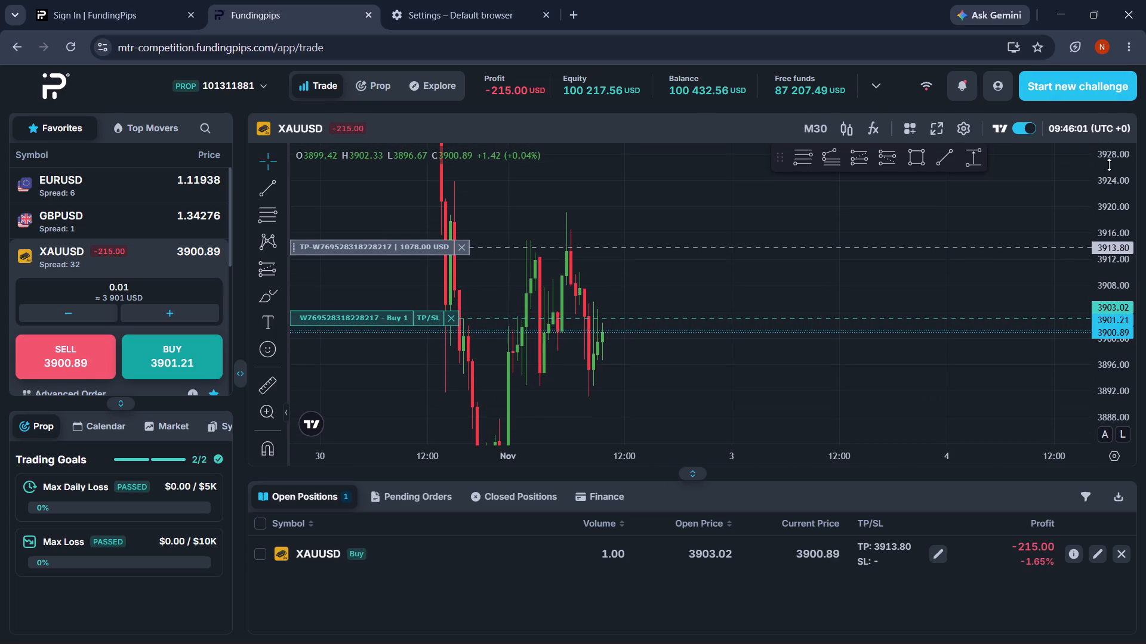
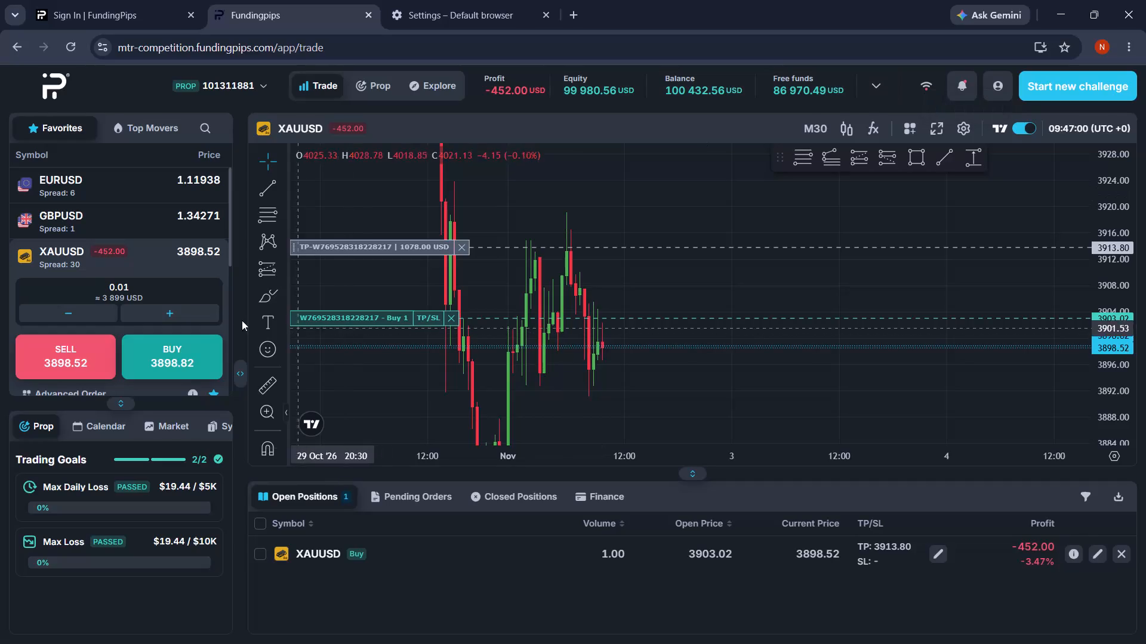
Set the XAUUSD order volume to 1 lot and place two market buy orders.
left_click(159, 290)
key("BackSpace")
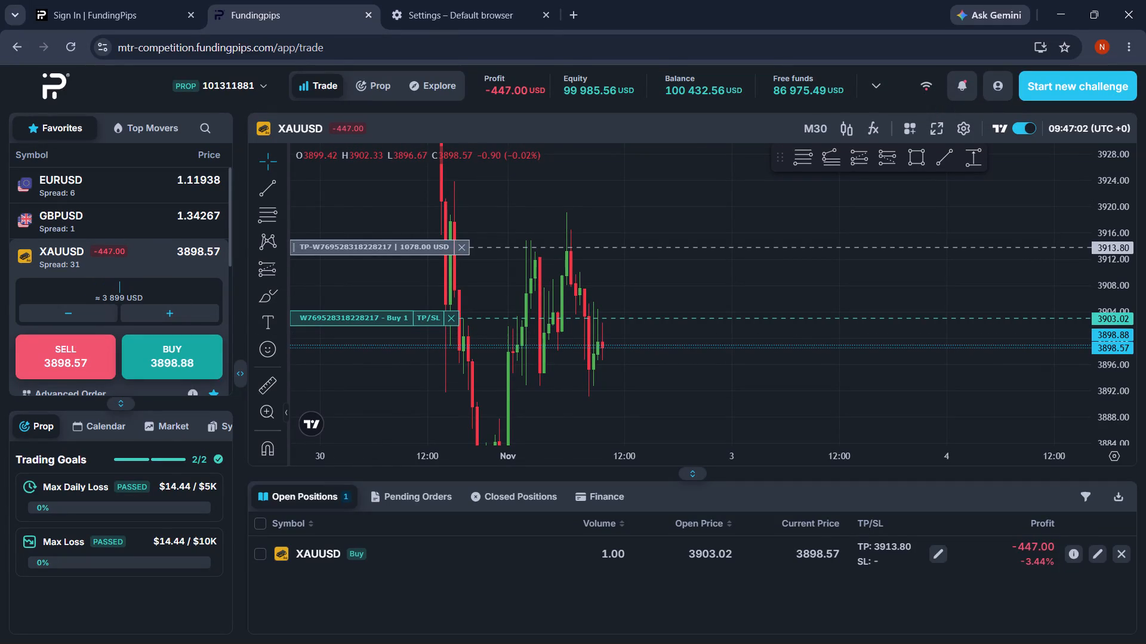
key("1")
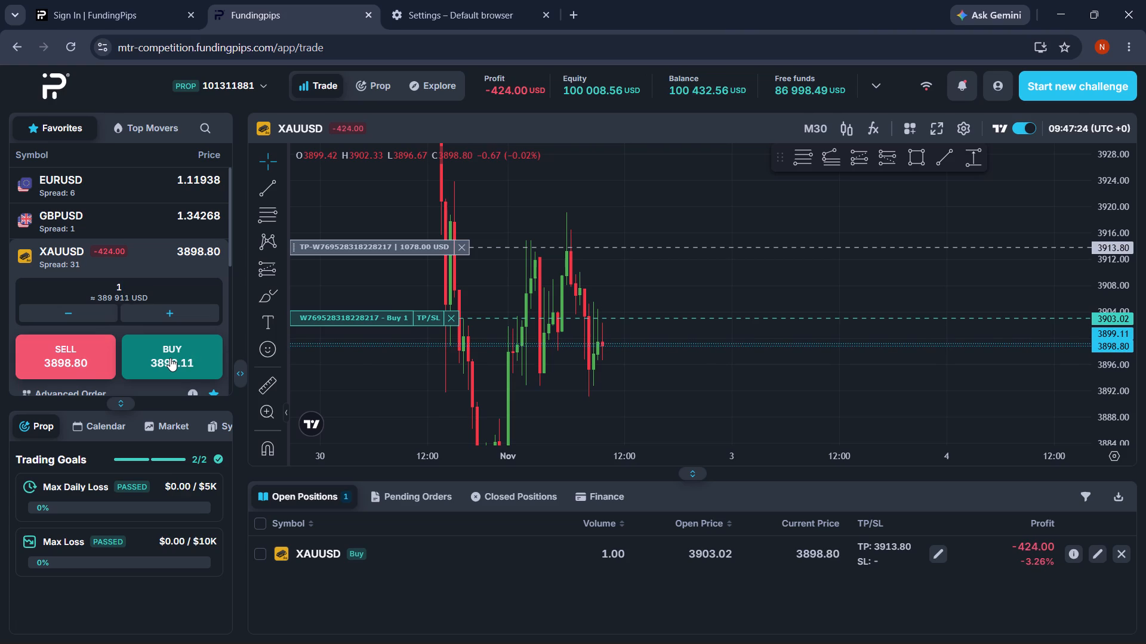
left_click(170, 358)
left_click(170, 358)
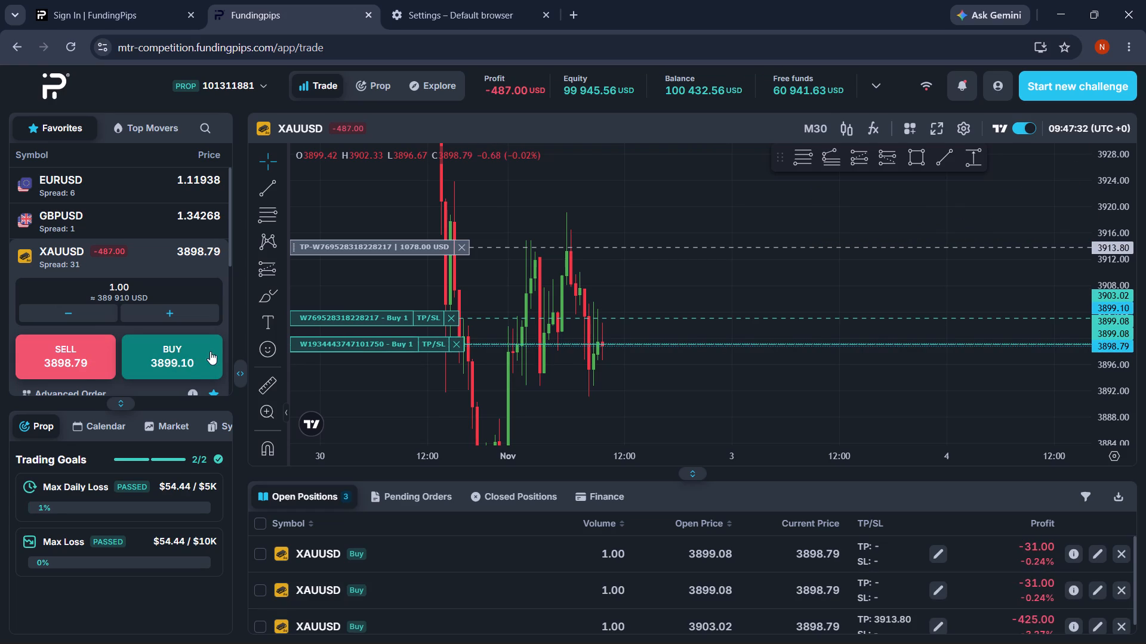
Set a take-profit at 3913.77 for one of the new XAUUSD buy positions, using its draft level on the chart.
scroll(427, 636, "down", 1)
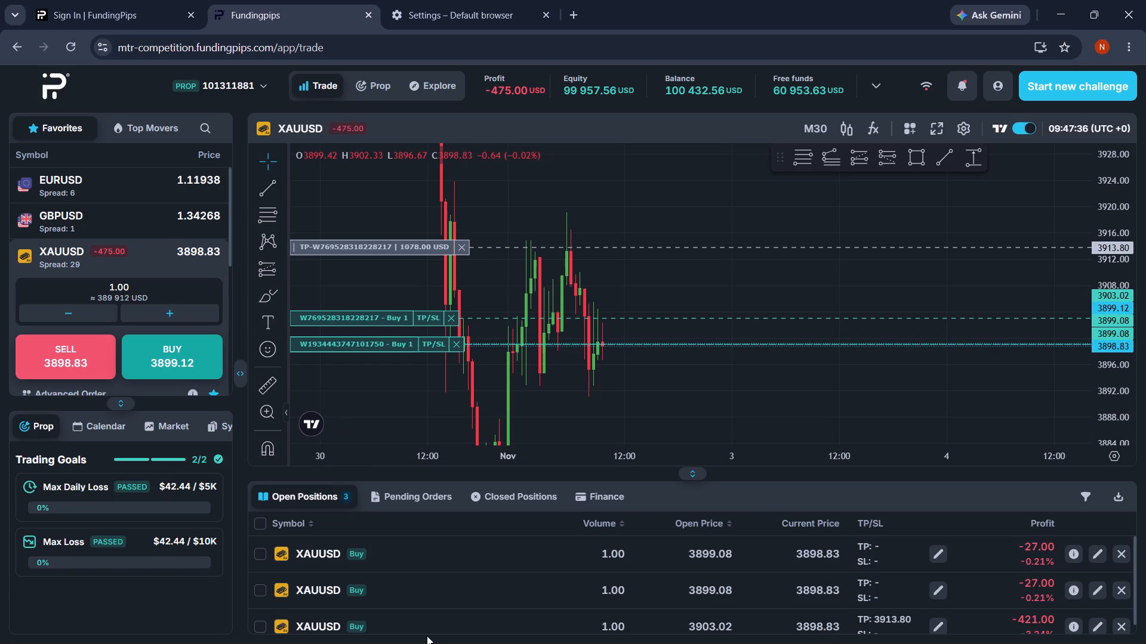
scroll(427, 636, "down", 1)
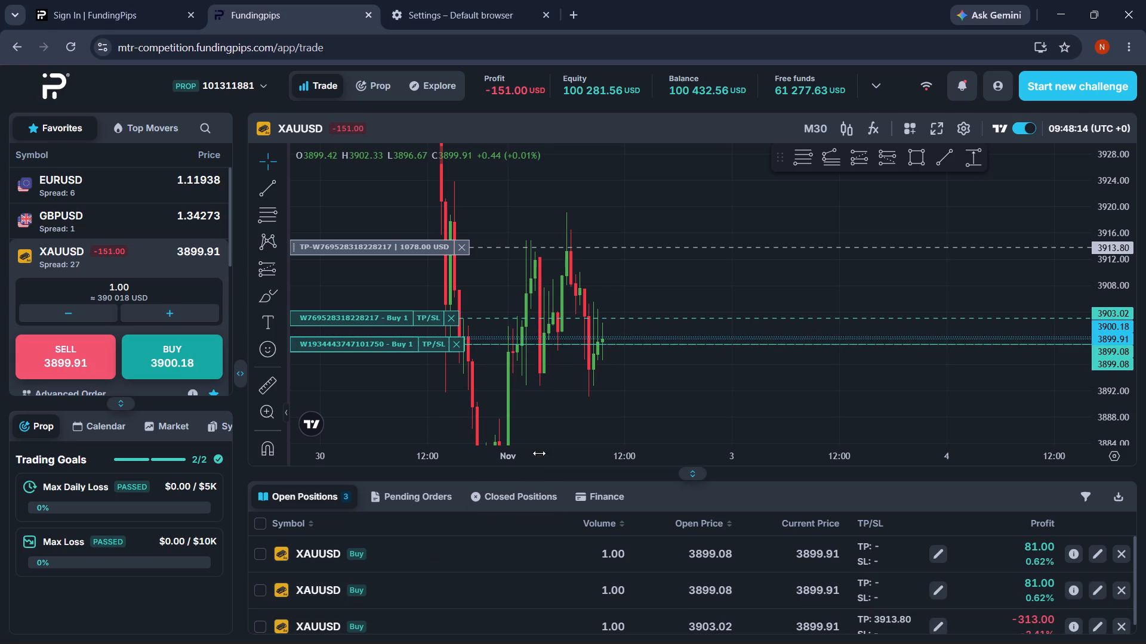
left_click(435, 346)
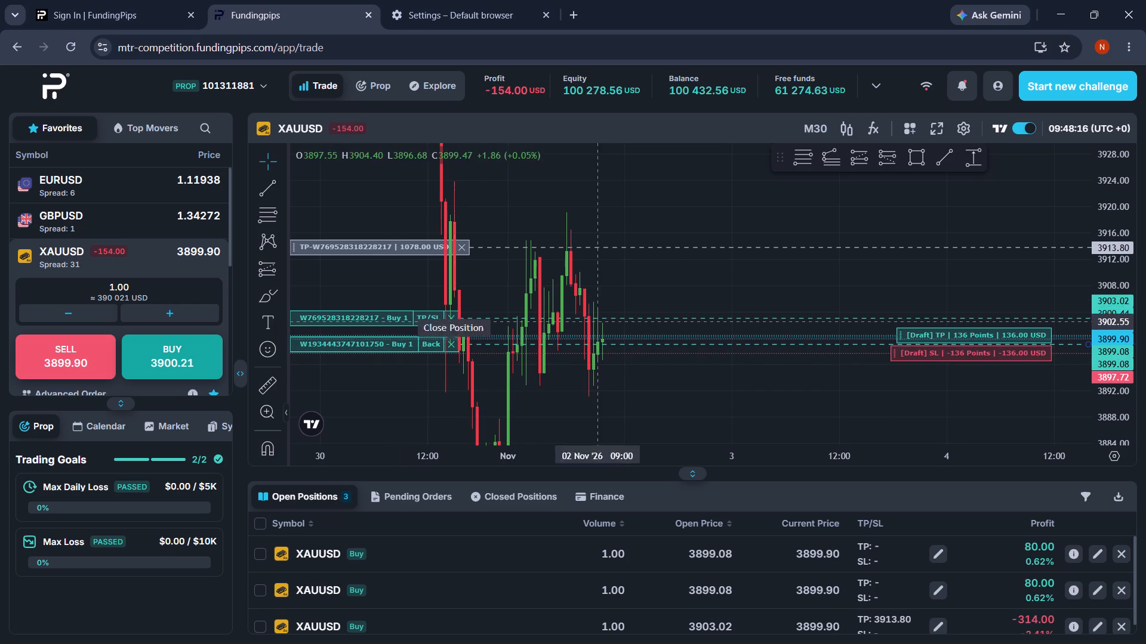
left_click_drag(909, 333, 878, 267)
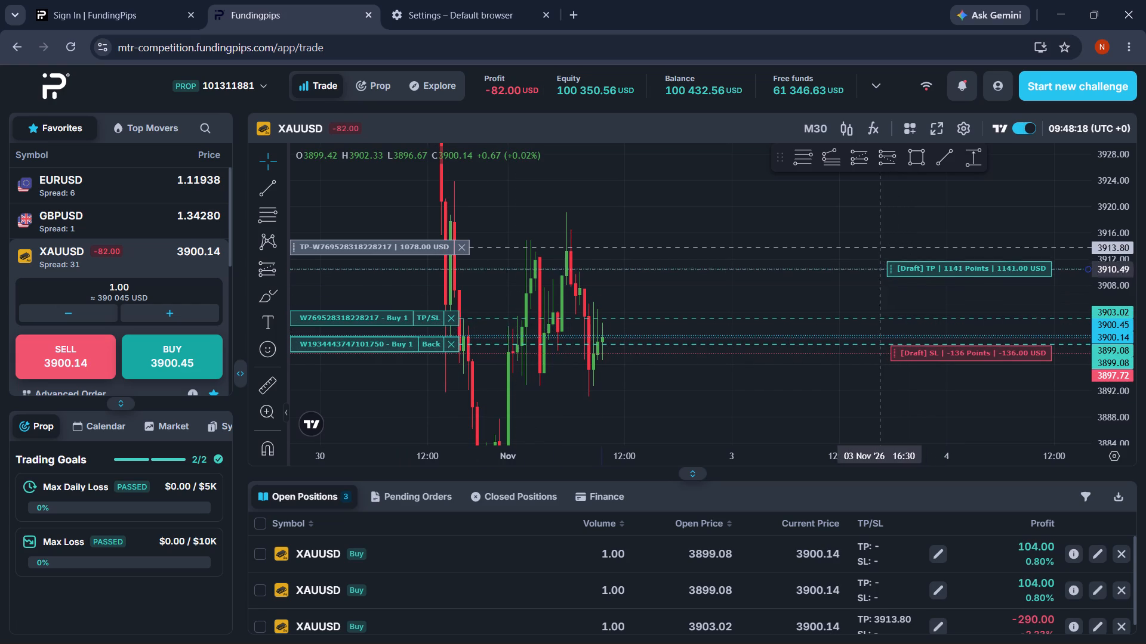
left_click_drag(878, 267, 867, 252)
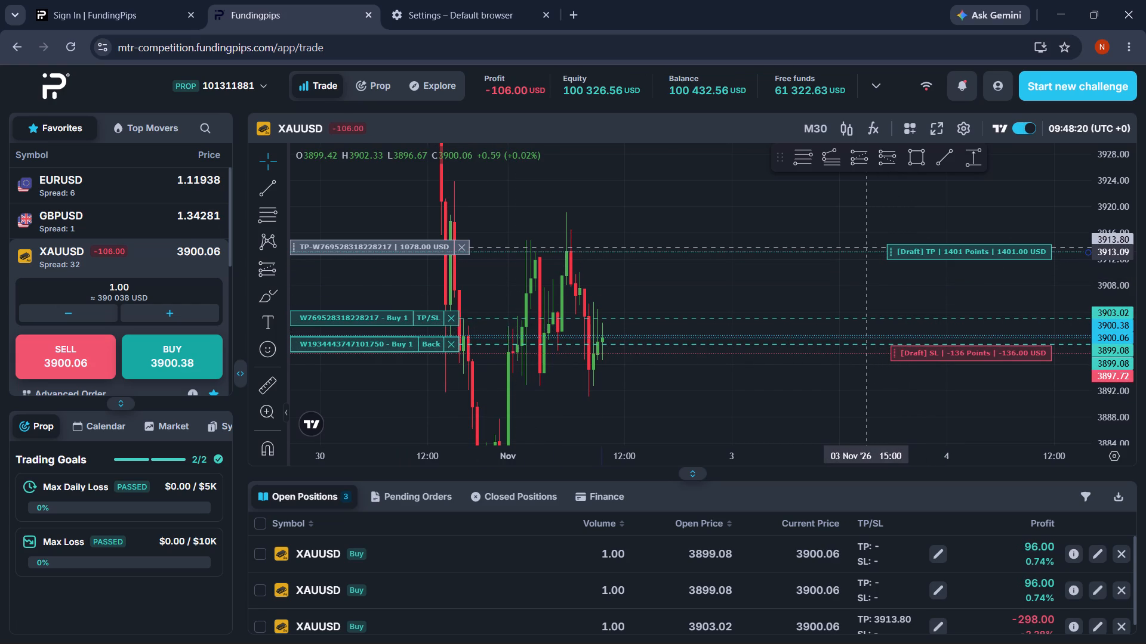
left_click_drag(867, 252, 860, 250)
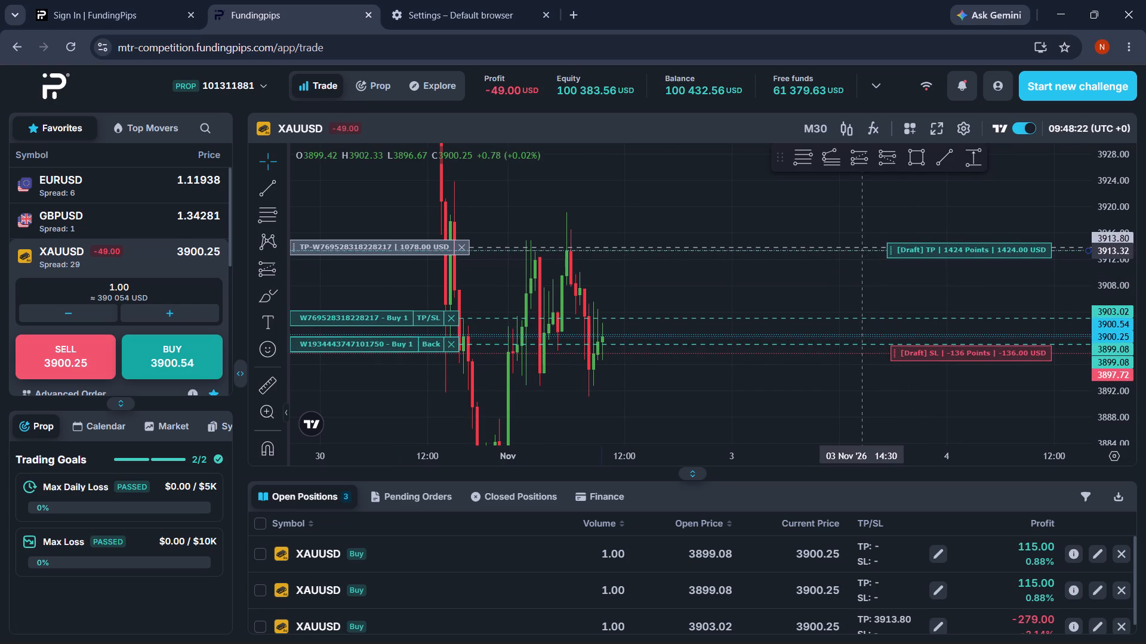
left_click_drag(860, 250, 858, 247)
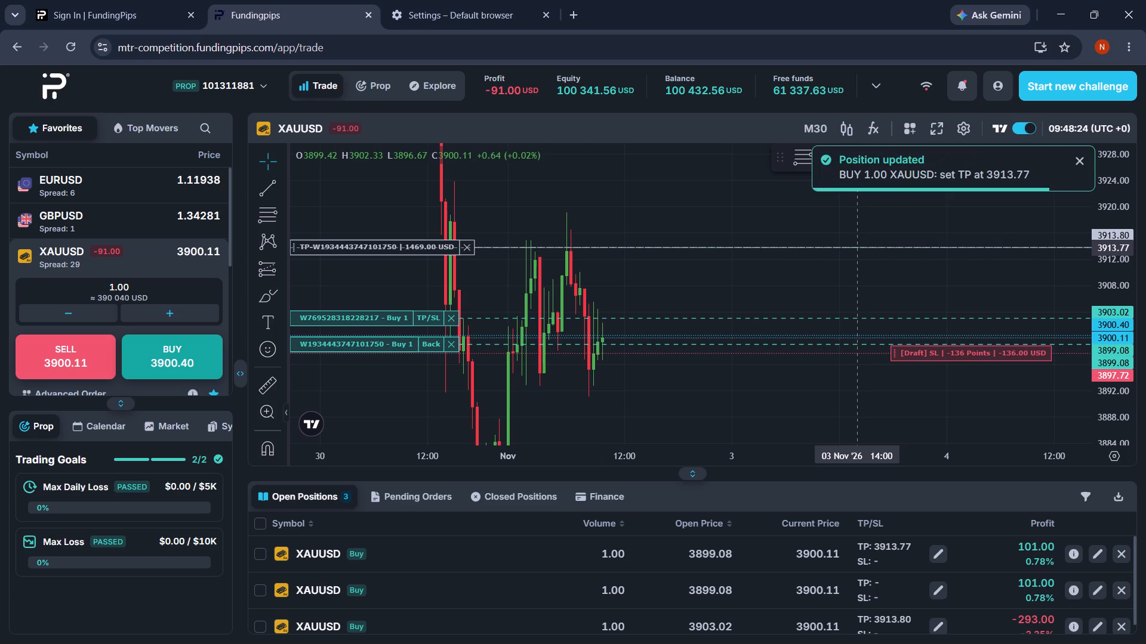
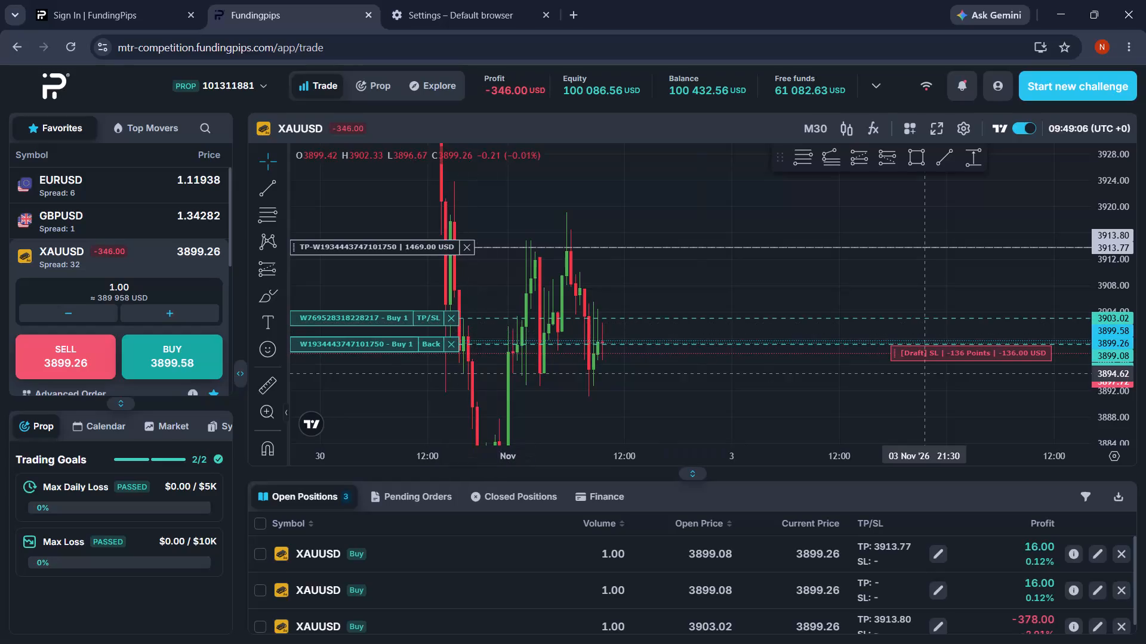
Set a stop-loss at 3891.22 on the new XAUUSD buy position that already has its take-profit.
left_click_drag(925, 352, 915, 392)
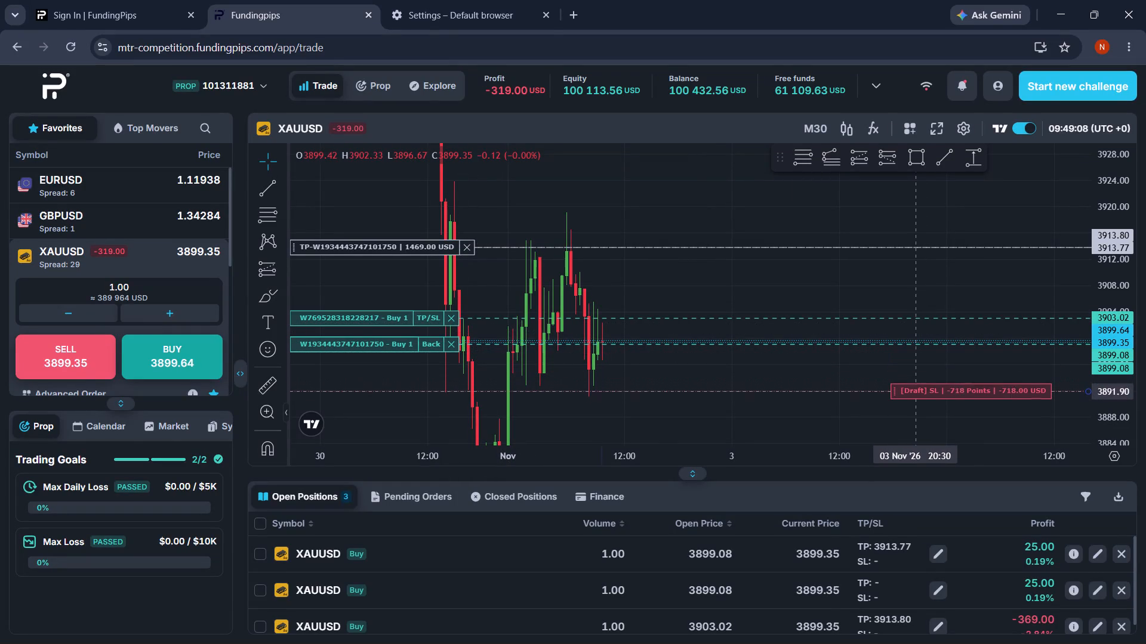
left_click_drag(915, 392, 914, 396)
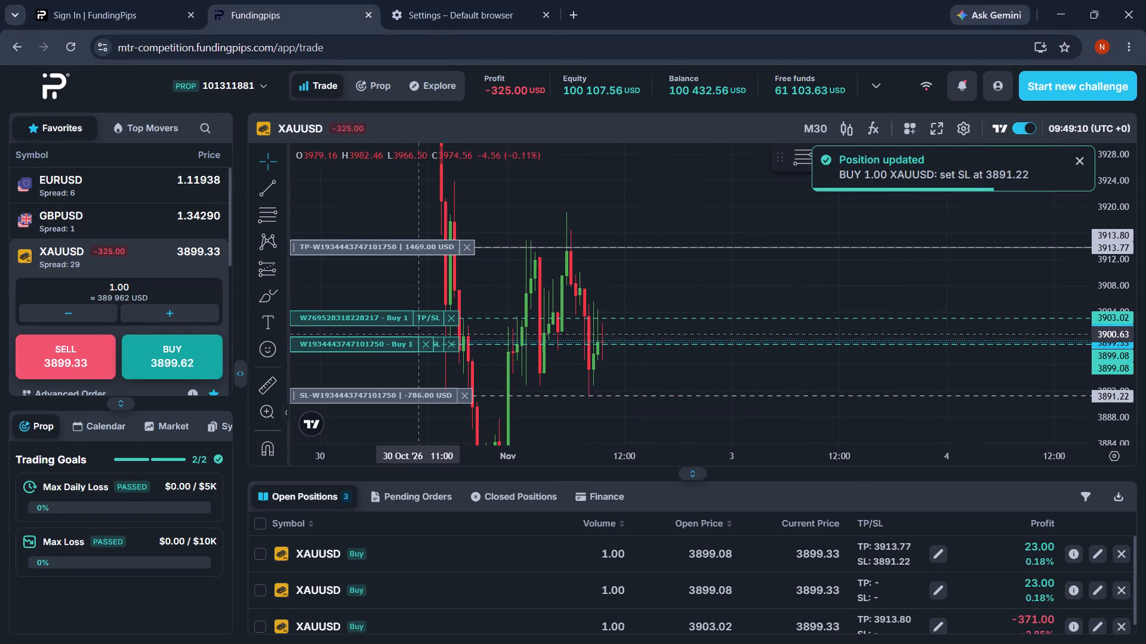
Set a take-profit at 3913.77 and a stop-loss at 3890.65 on the other new XAUUSD buy position, using its draft chart levels.
left_click(436, 346)
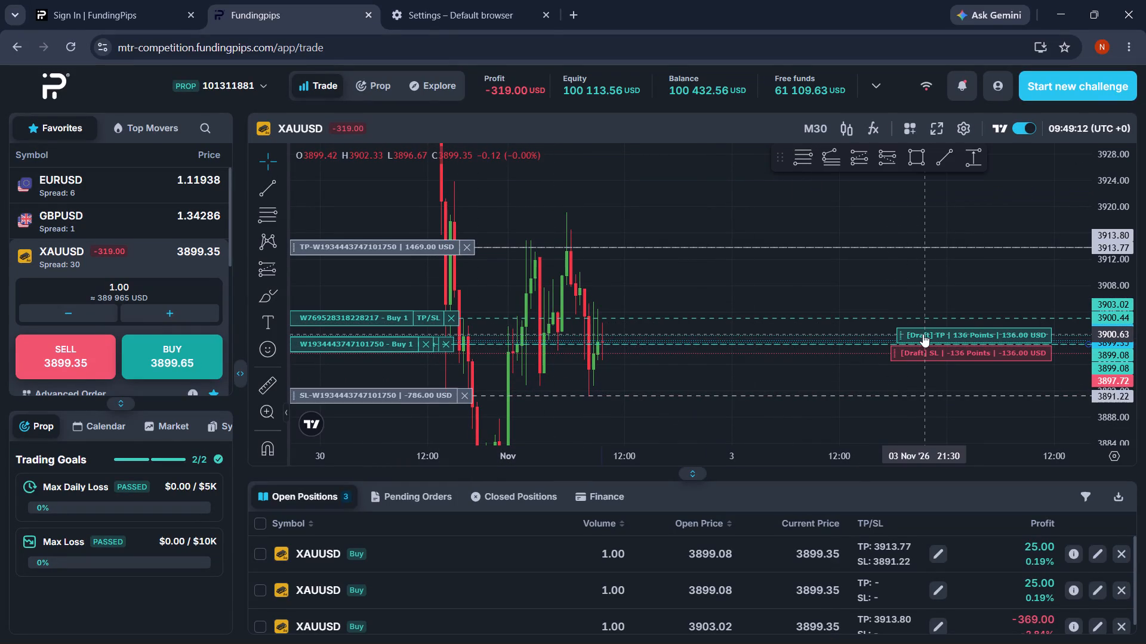
left_click(923, 334)
left_click_drag(923, 334, 880, 250)
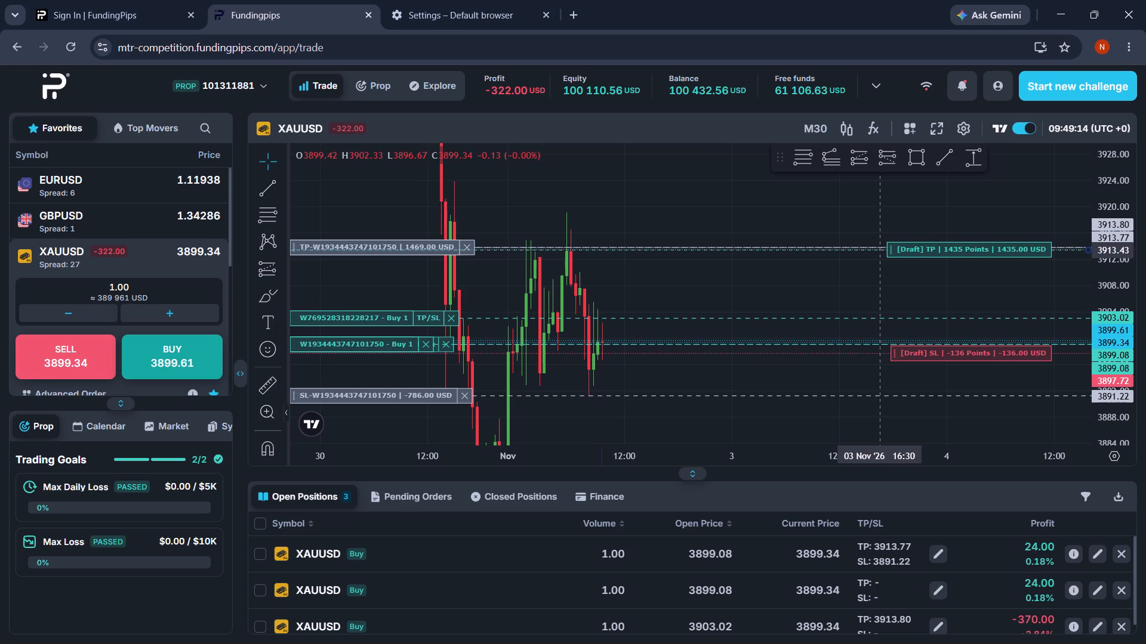
left_click_drag(880, 250, 882, 247)
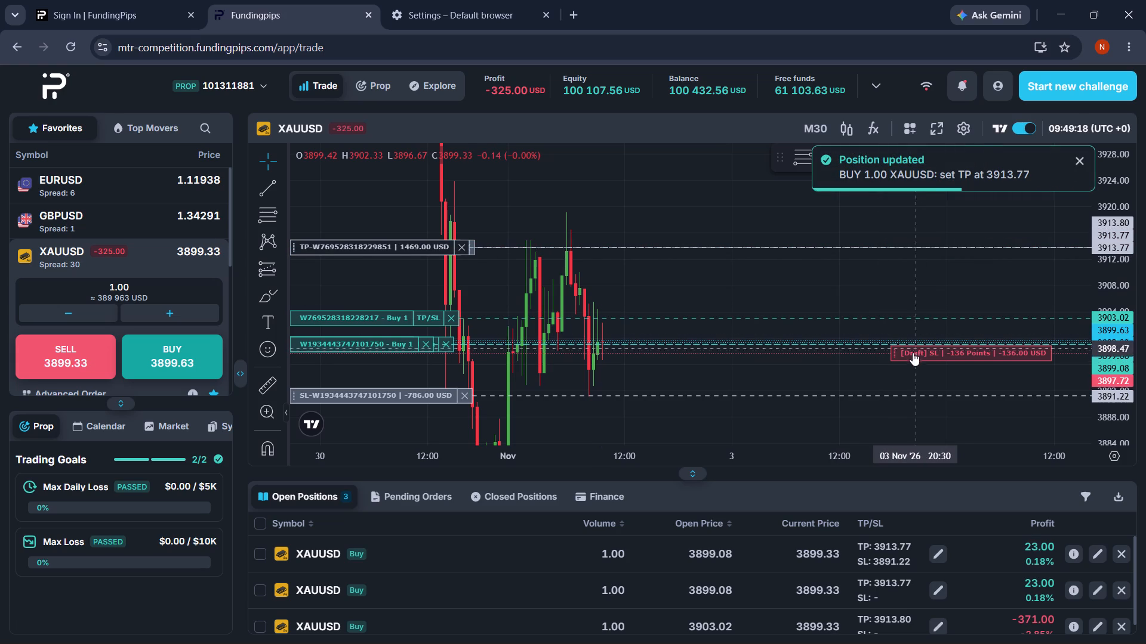
left_click_drag(913, 353, 886, 400)
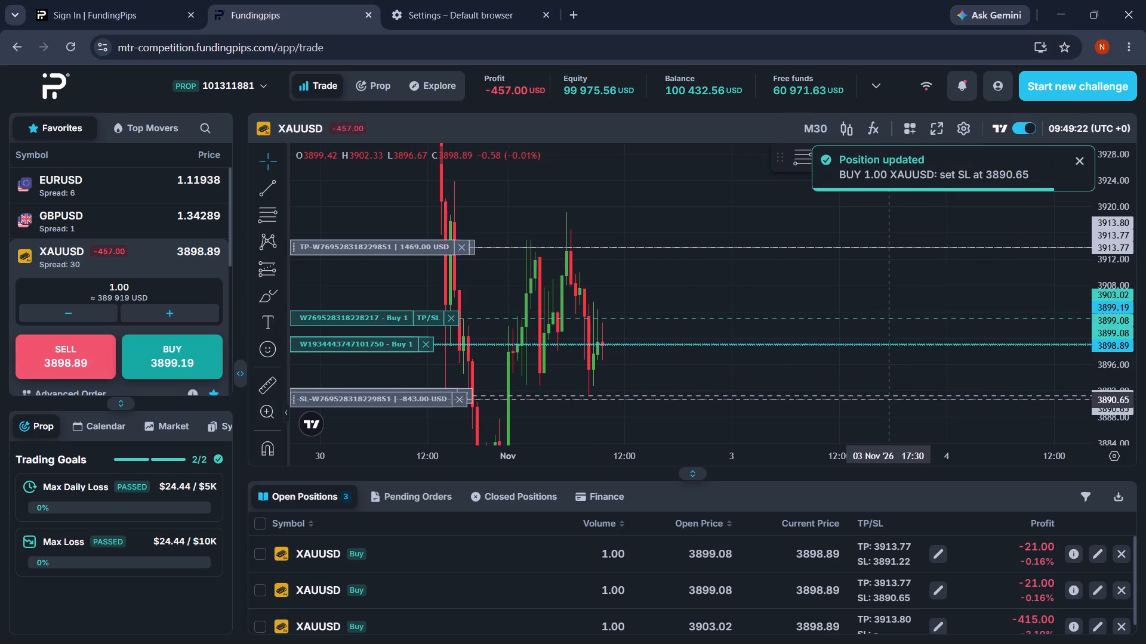
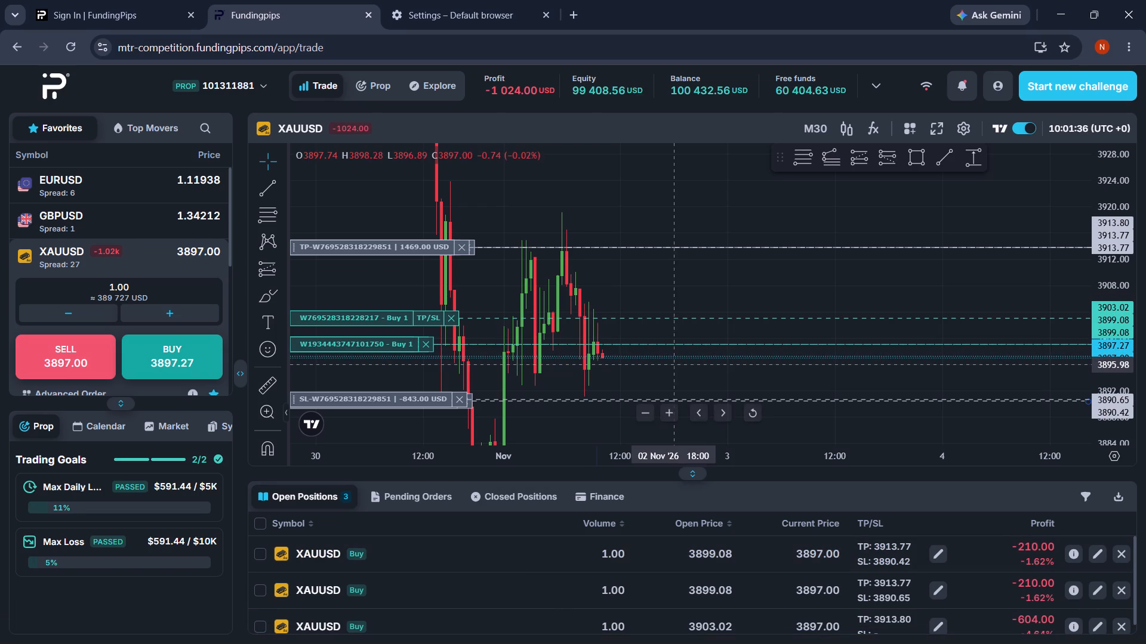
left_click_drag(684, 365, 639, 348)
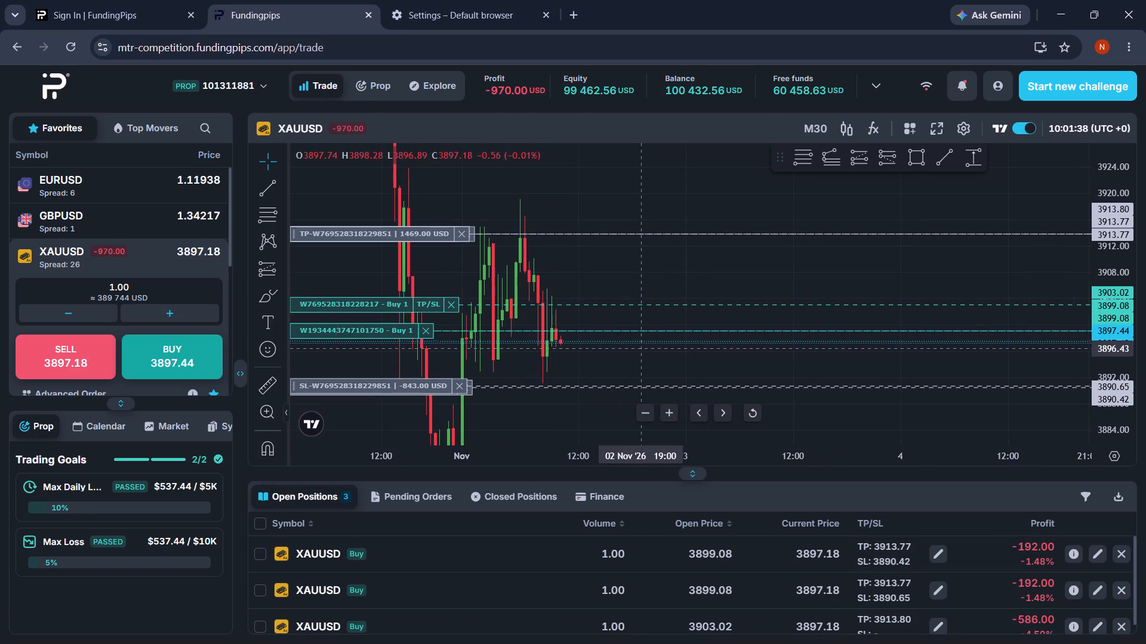